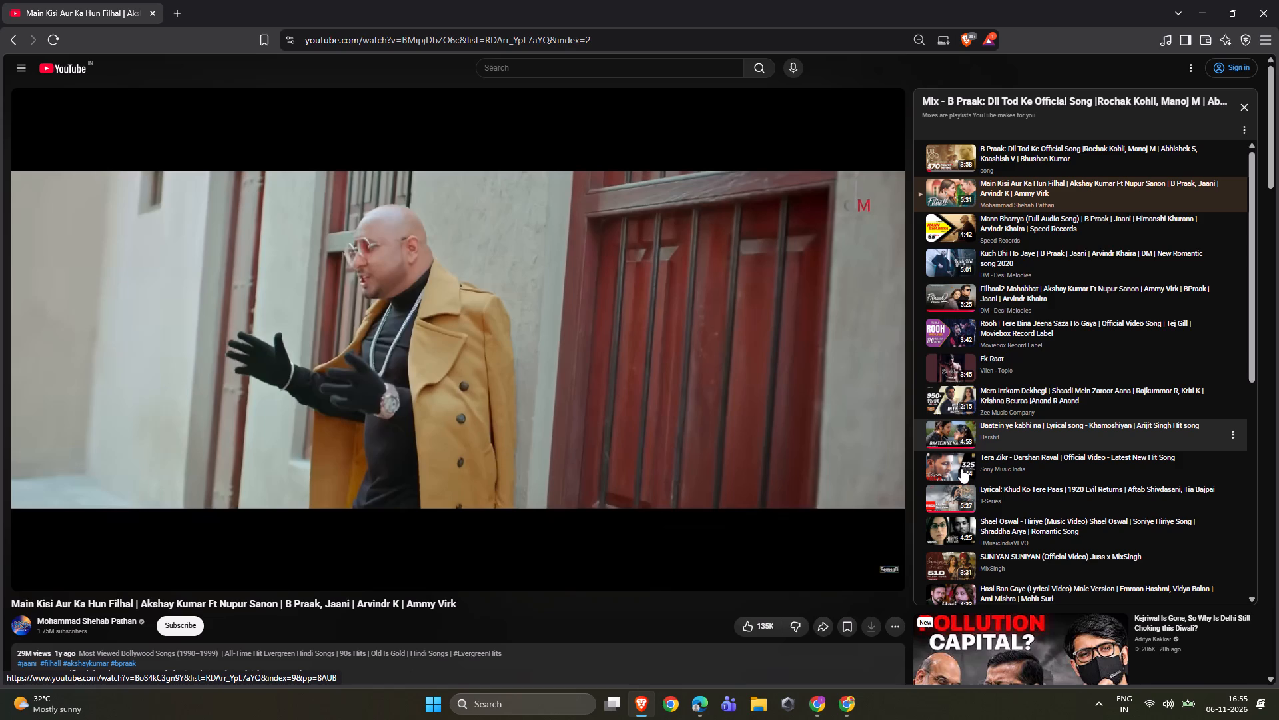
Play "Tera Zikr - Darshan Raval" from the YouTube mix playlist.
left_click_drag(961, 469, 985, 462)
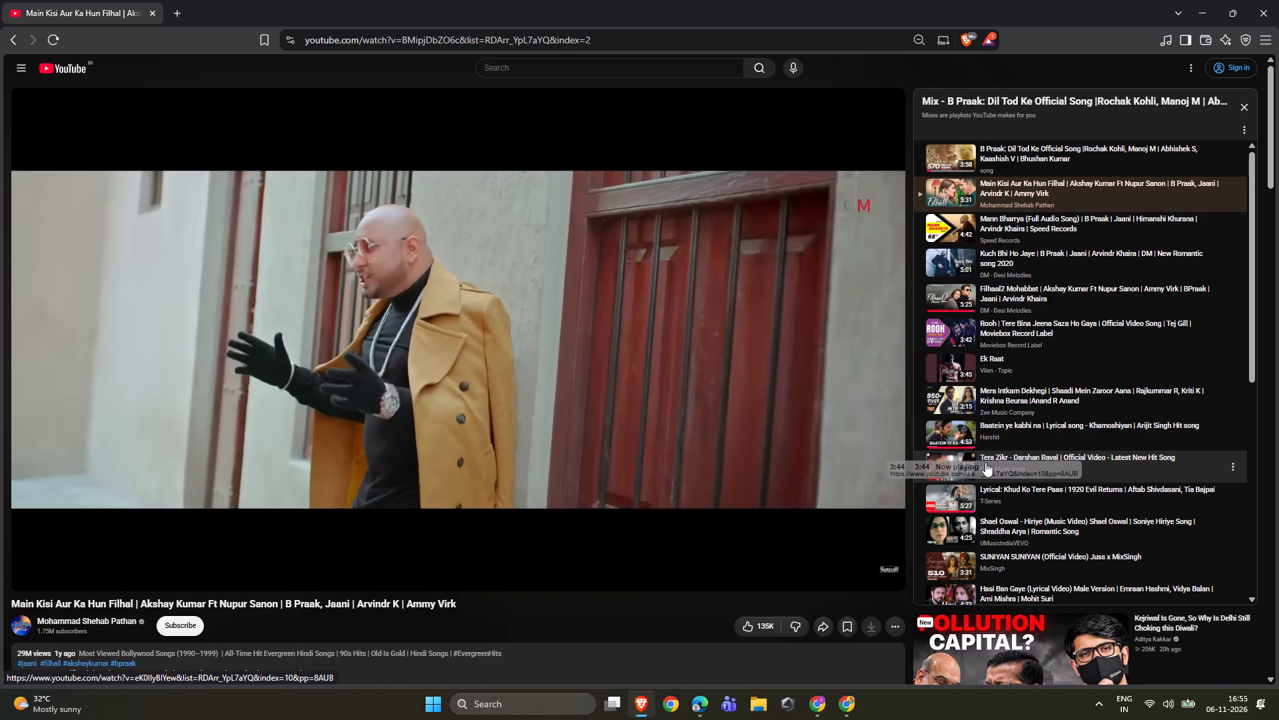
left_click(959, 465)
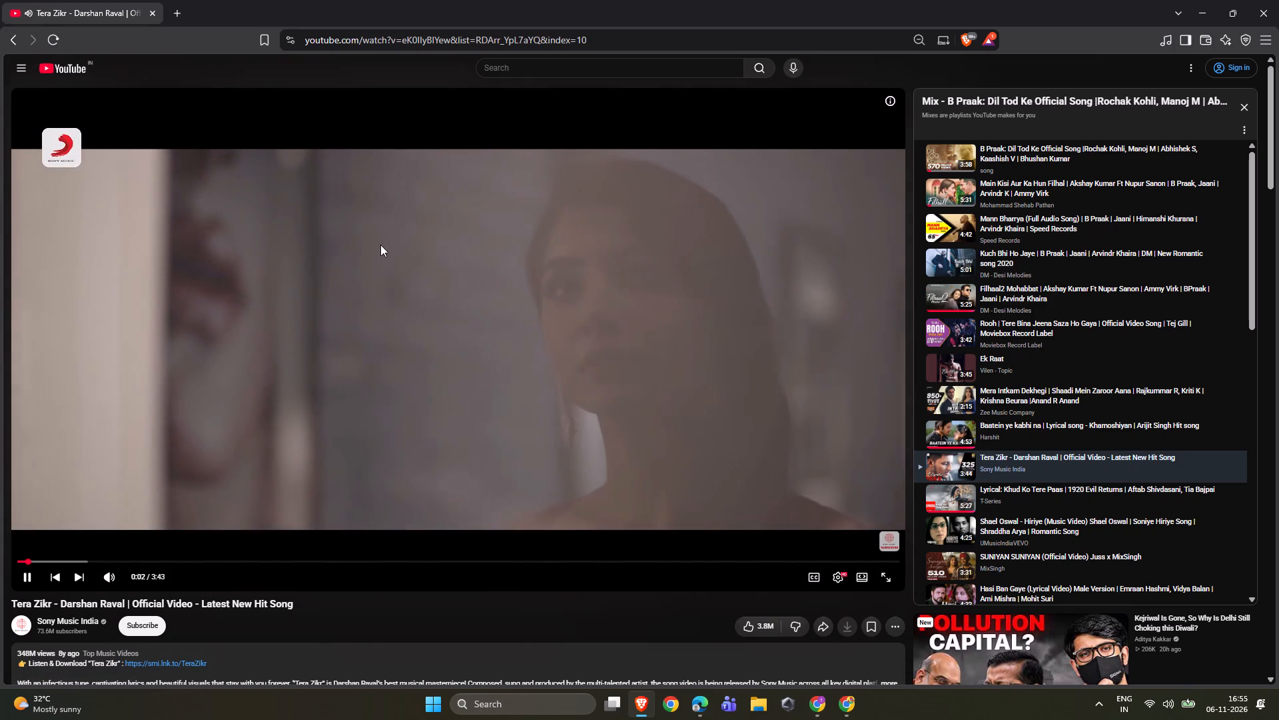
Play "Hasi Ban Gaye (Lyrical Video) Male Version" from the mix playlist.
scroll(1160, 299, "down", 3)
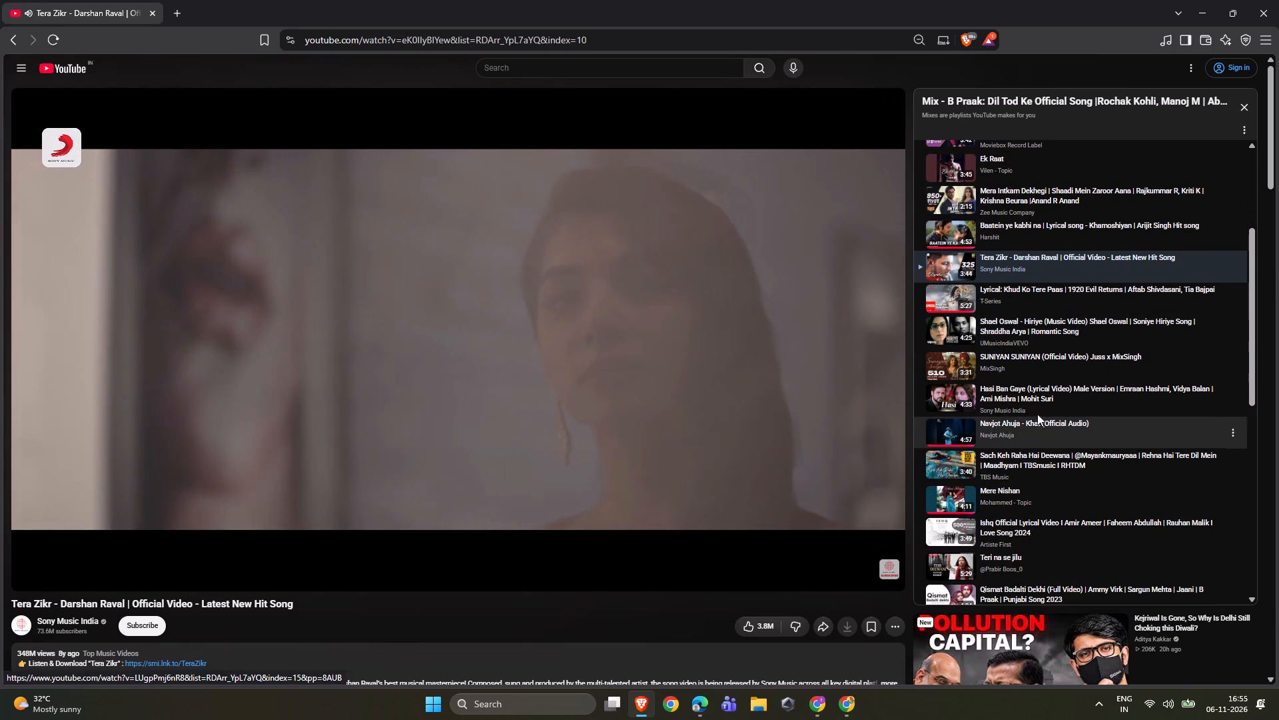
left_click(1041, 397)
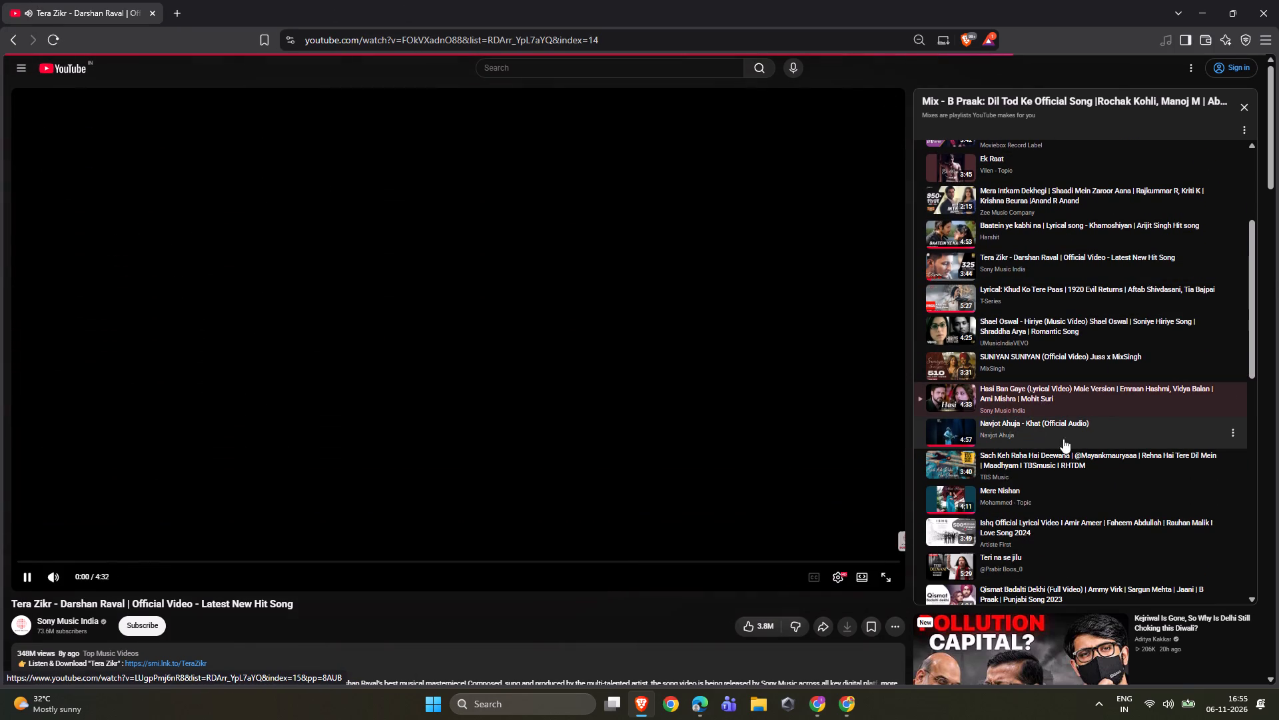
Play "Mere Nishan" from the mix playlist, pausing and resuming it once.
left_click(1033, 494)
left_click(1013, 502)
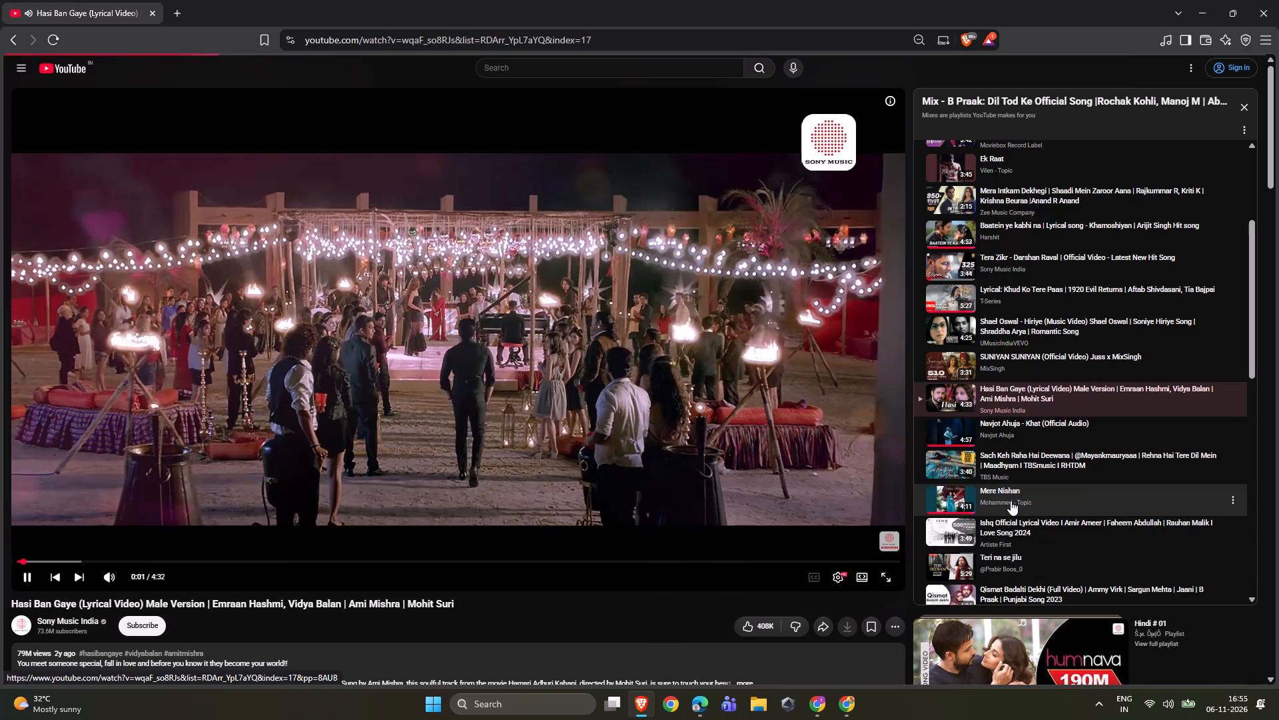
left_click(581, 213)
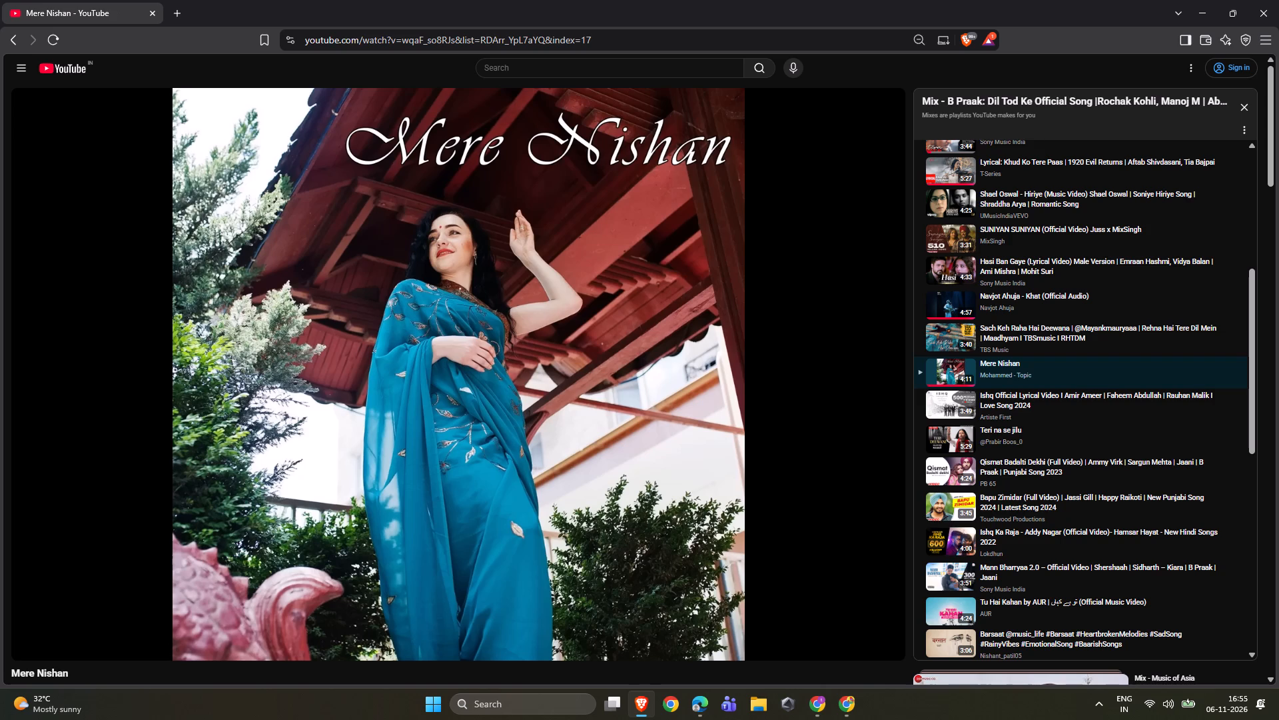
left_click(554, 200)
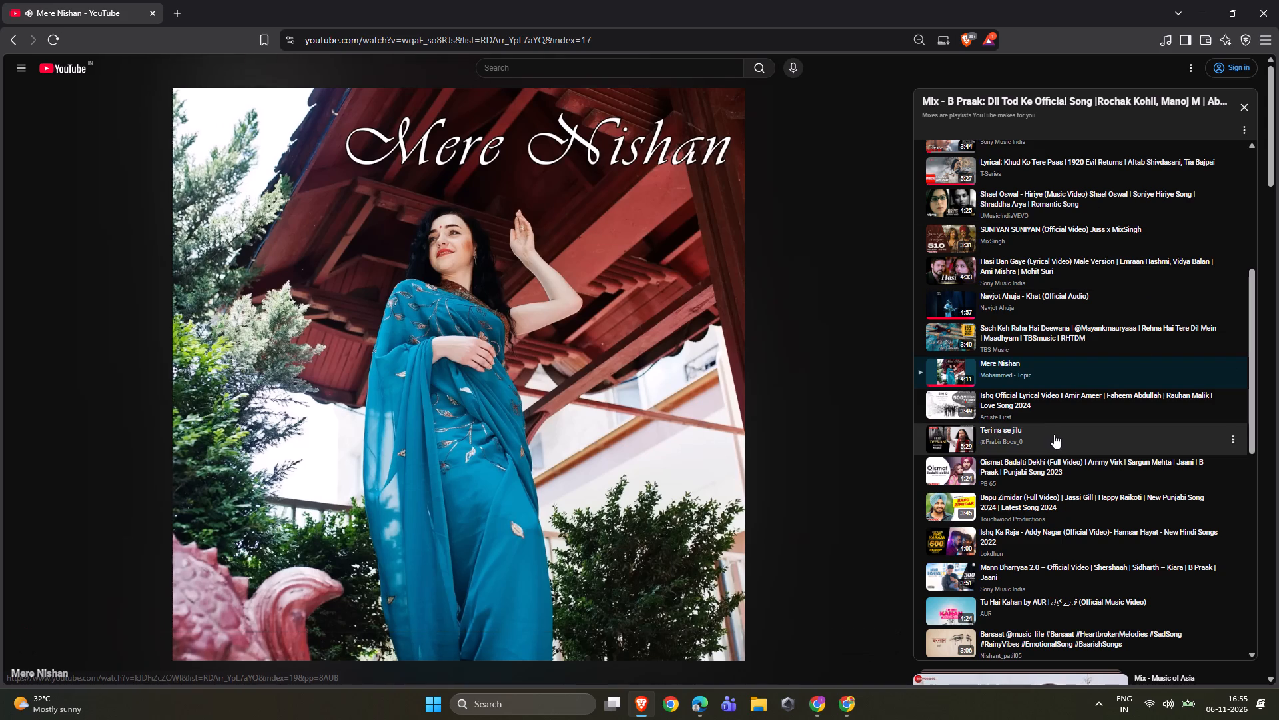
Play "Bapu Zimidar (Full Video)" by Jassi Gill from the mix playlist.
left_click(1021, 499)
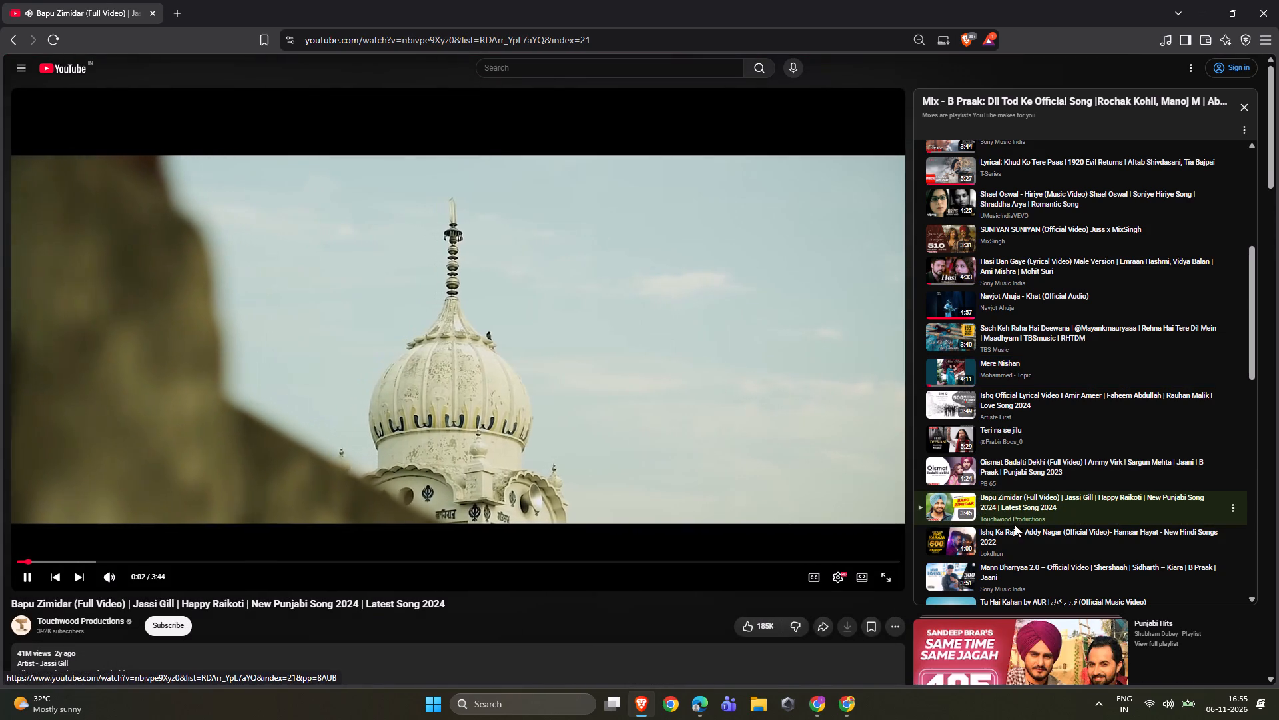
Play the "Barsaat" song further down the mix playlist.
scroll(1016, 530, "down", 2)
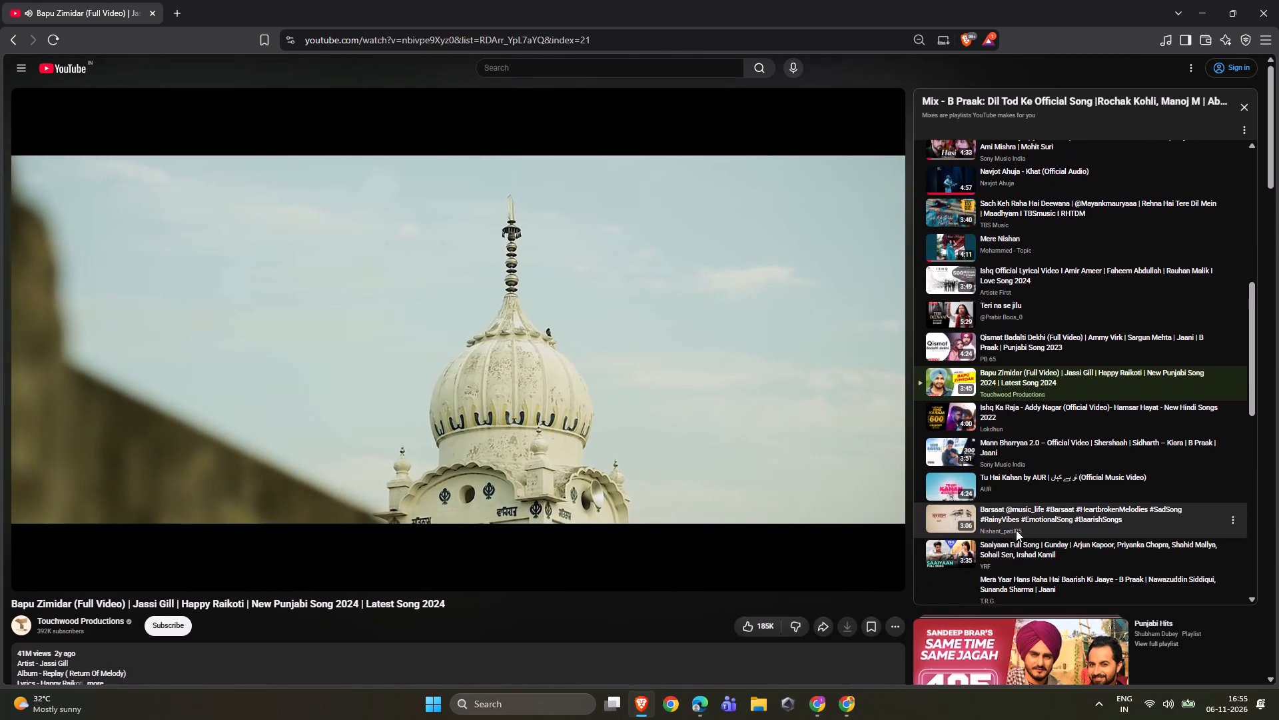
left_click(1012, 510)
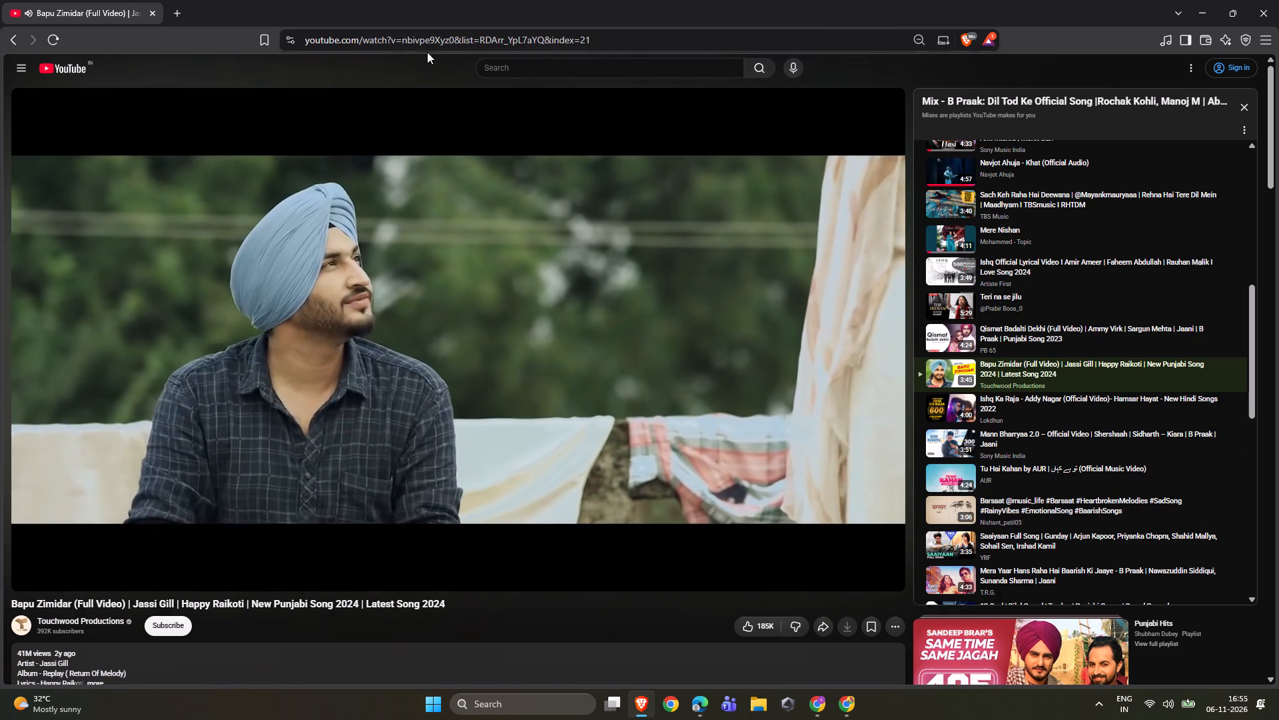
left_click(1005, 507)
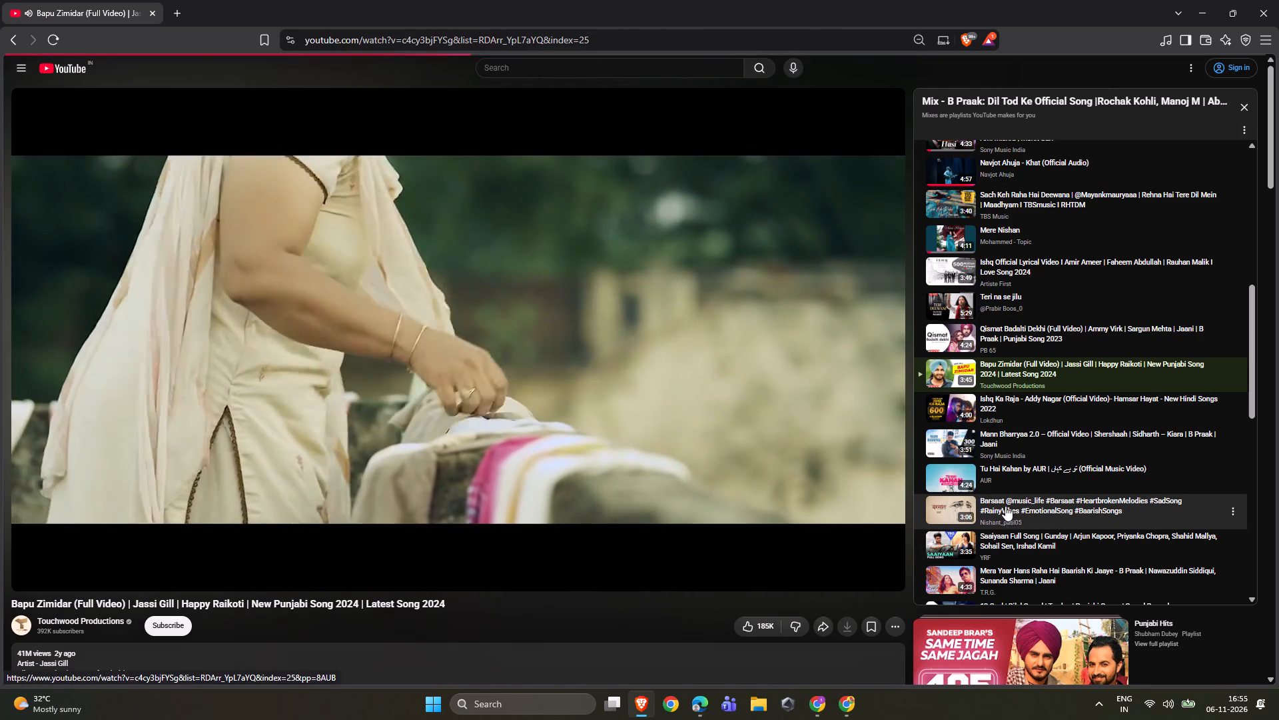
Switch back to the Bhai Dooj Script Rewrite conversation in ChatGPT in Edge.
key("alt+Tab")
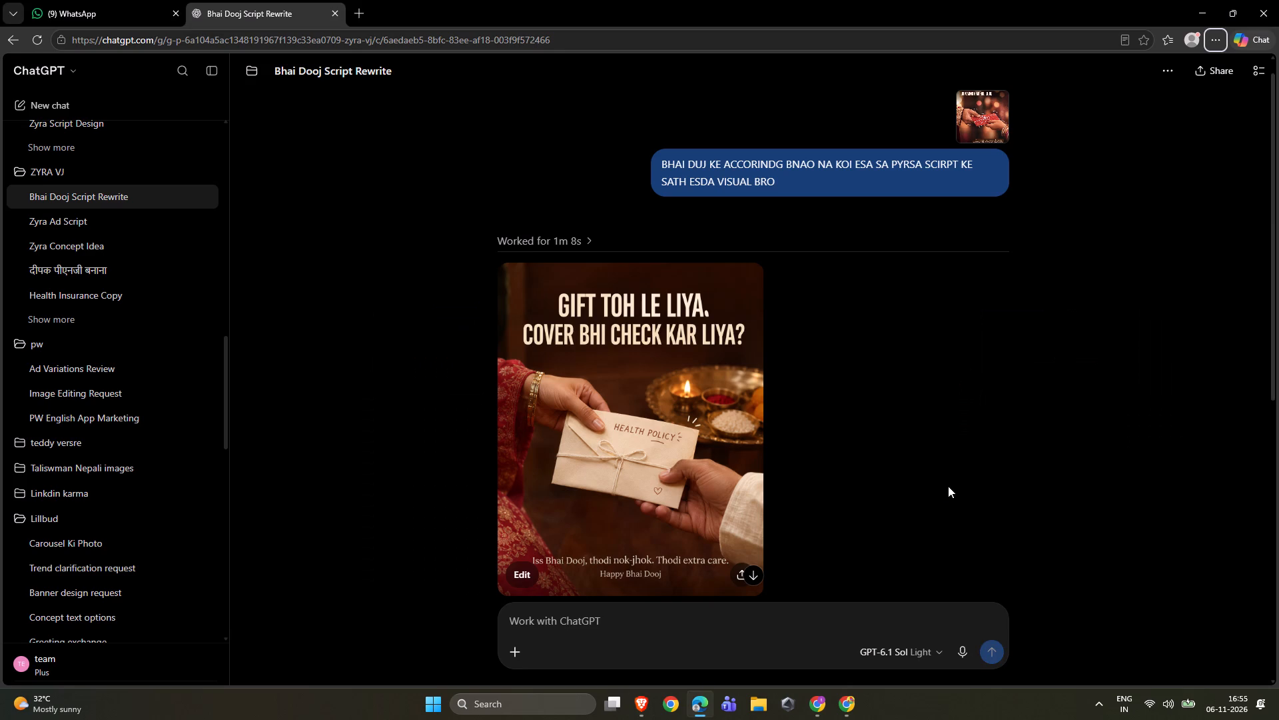
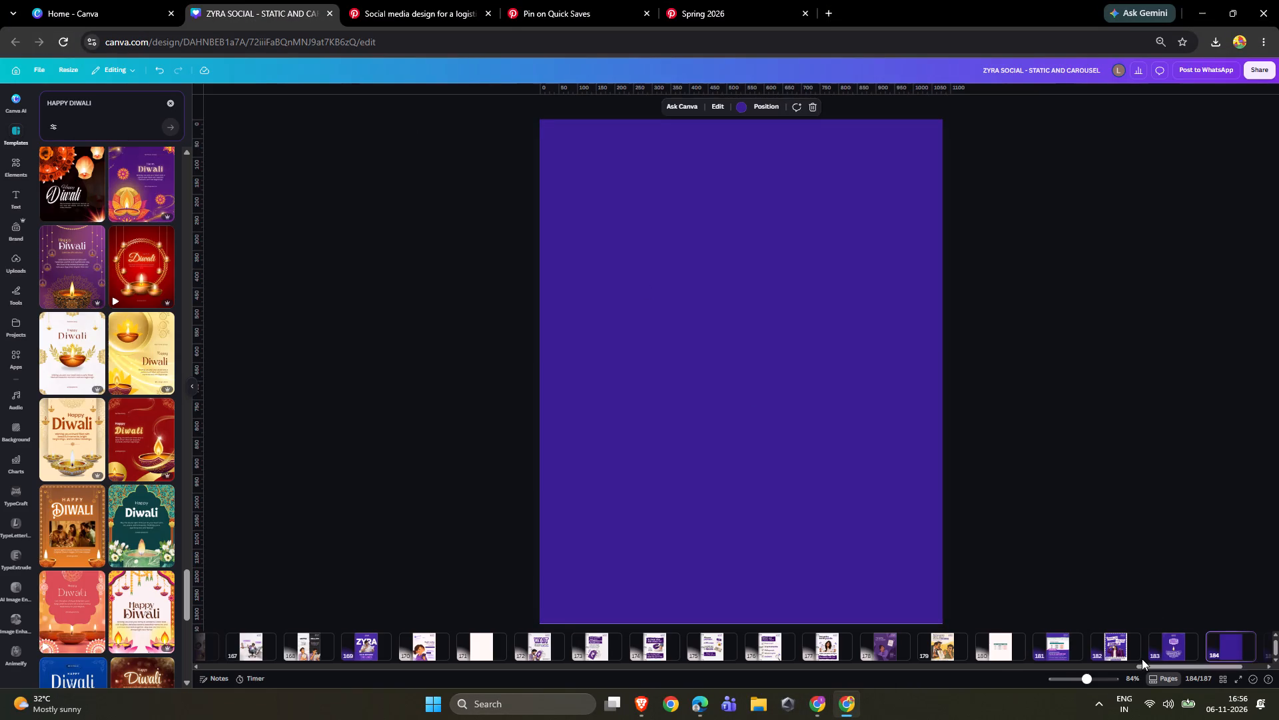
Open page 183 of the Zyra design and remove the Happy Diwali title badge above the flame.
scroll(1142, 659, "down", 6)
left_click(1132, 644)
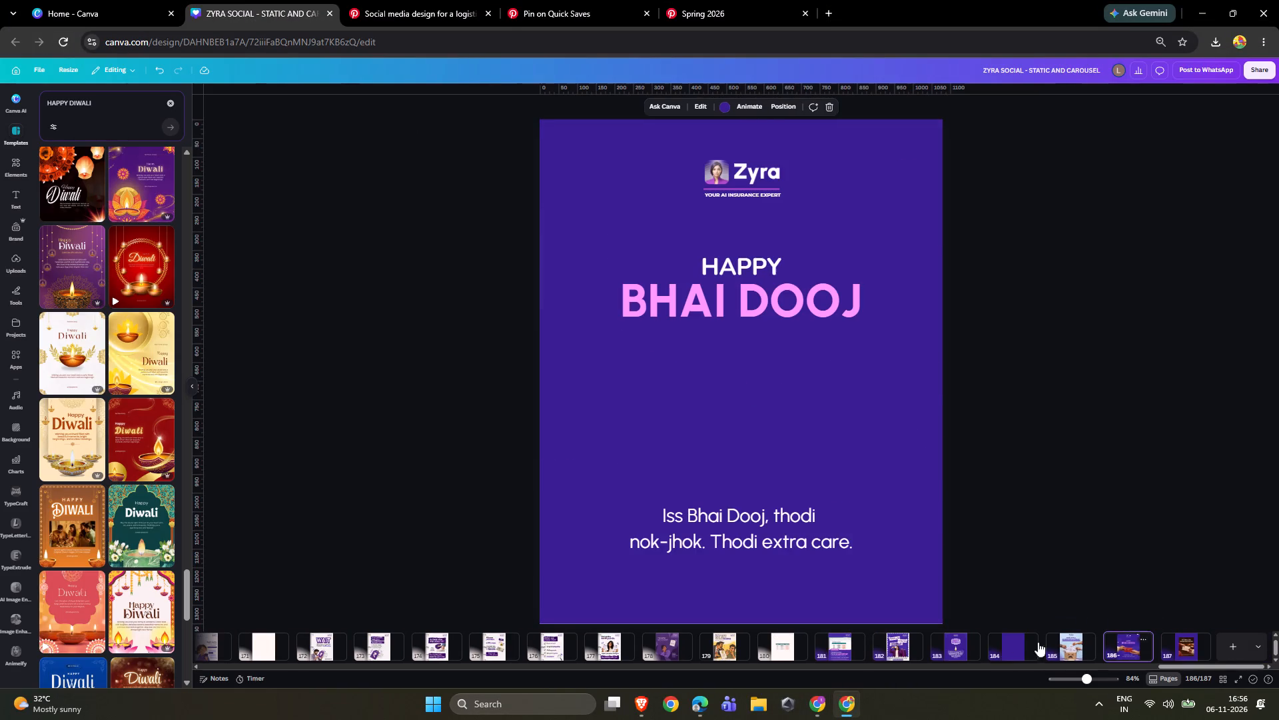
left_click(965, 642)
left_click_drag(740, 264, 756, 283)
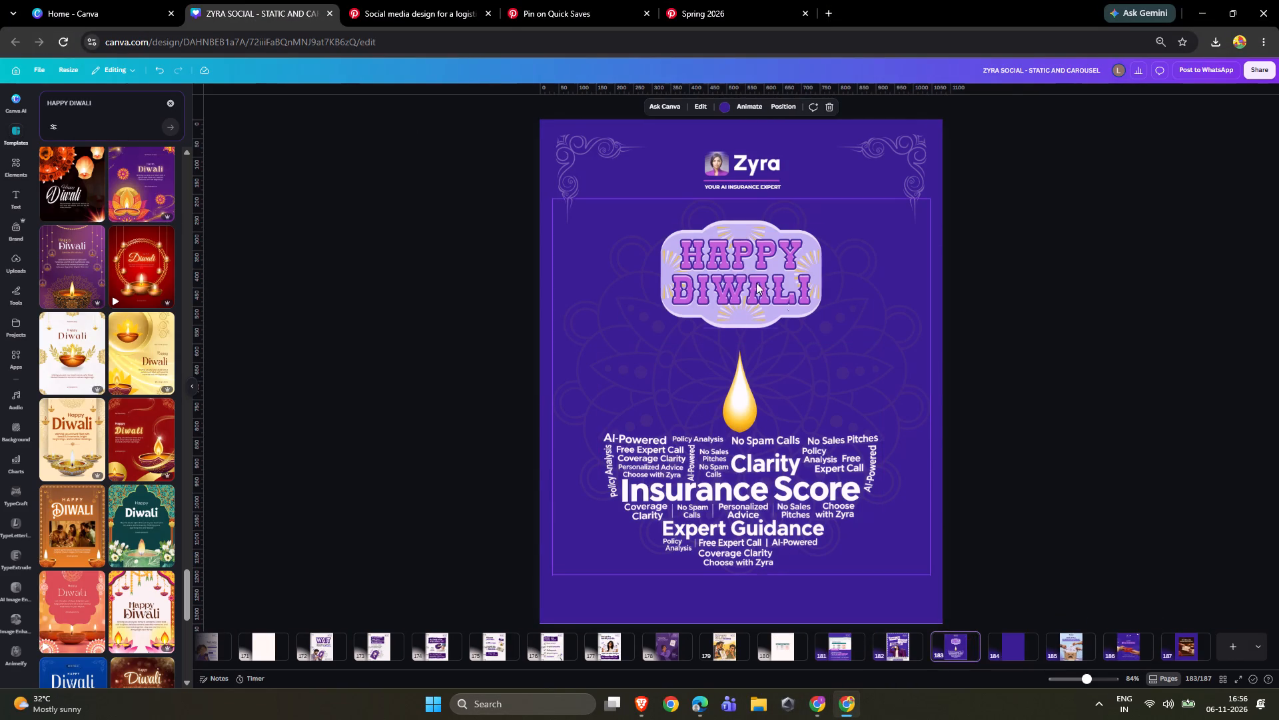
left_click_drag(756, 283, 765, 355)
left_click(799, 294)
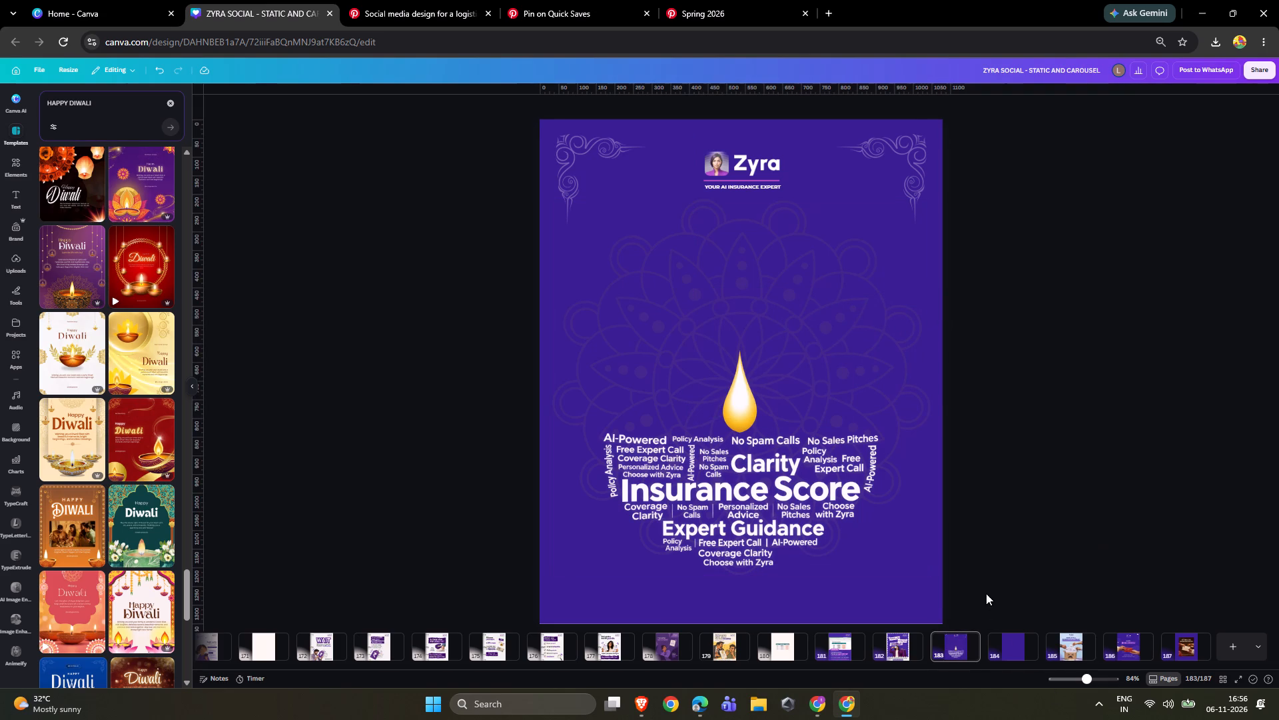
Add a new page directly after page 183.
left_click(972, 639)
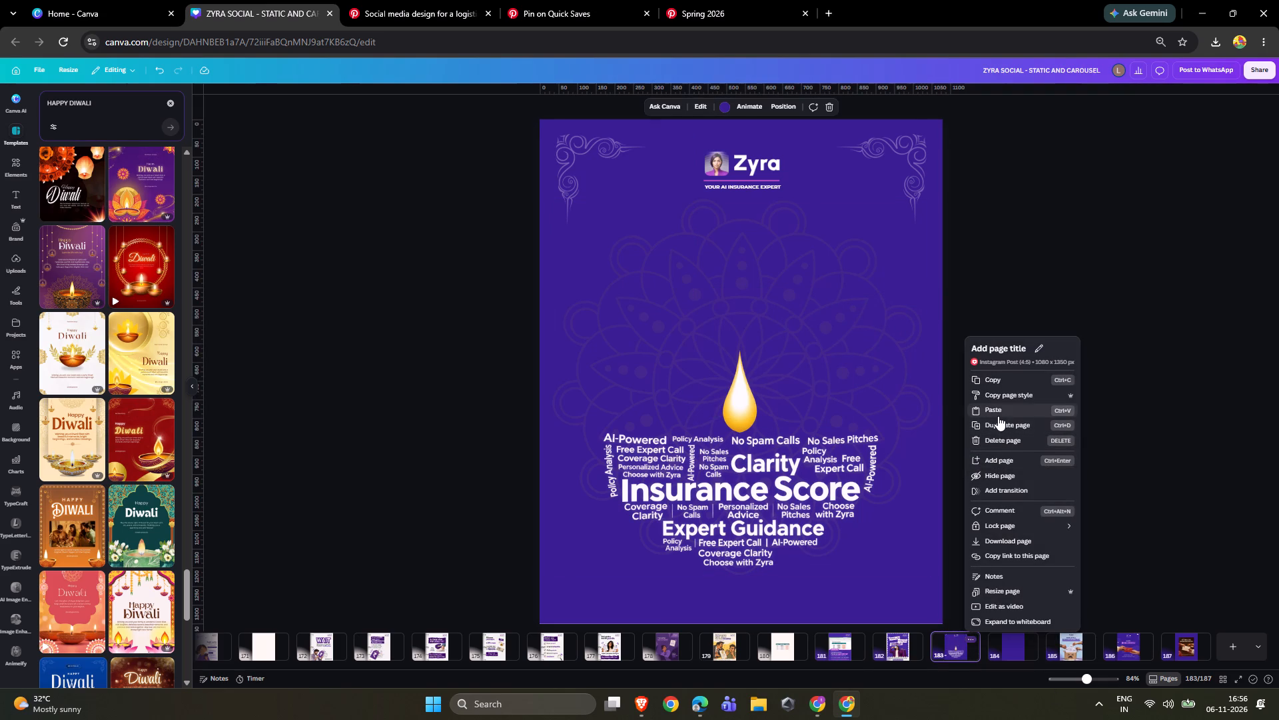
left_click(1013, 459)
Browse the HAPPY DIWALI template results for a layout suited to the new purple page.
scroll(162, 457, "down", 3)
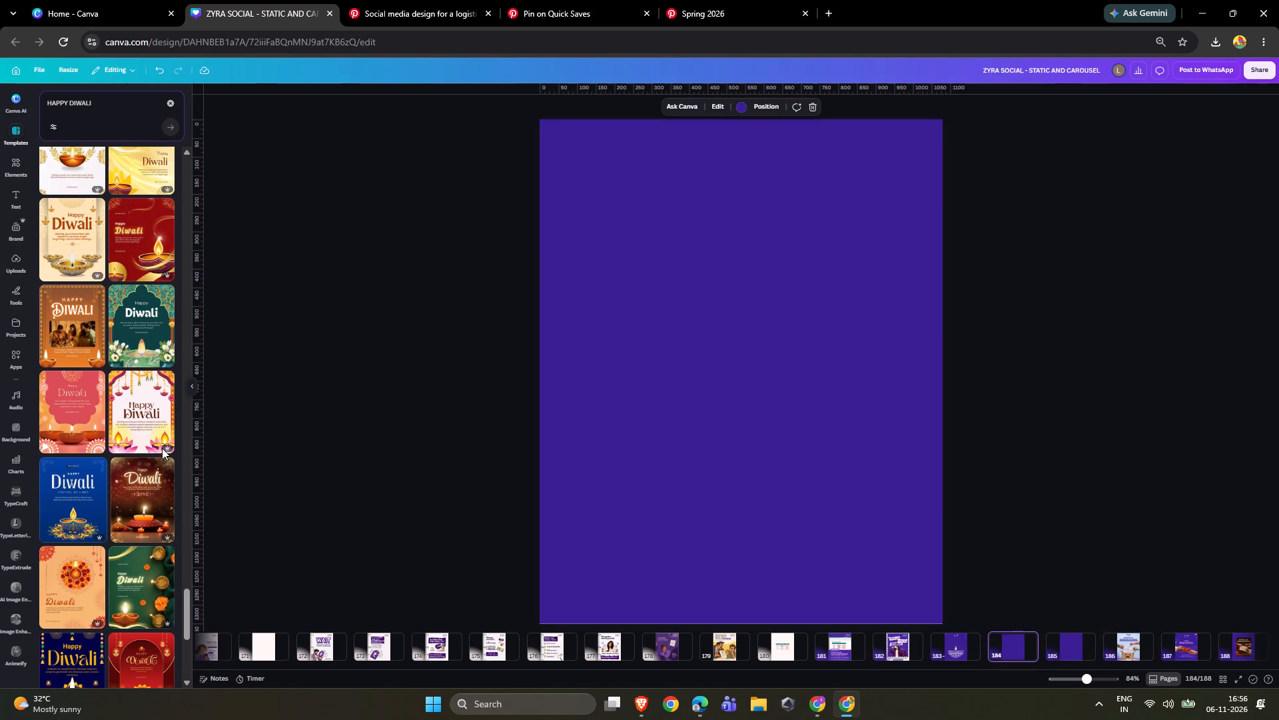
scroll(153, 444, "down", 6)
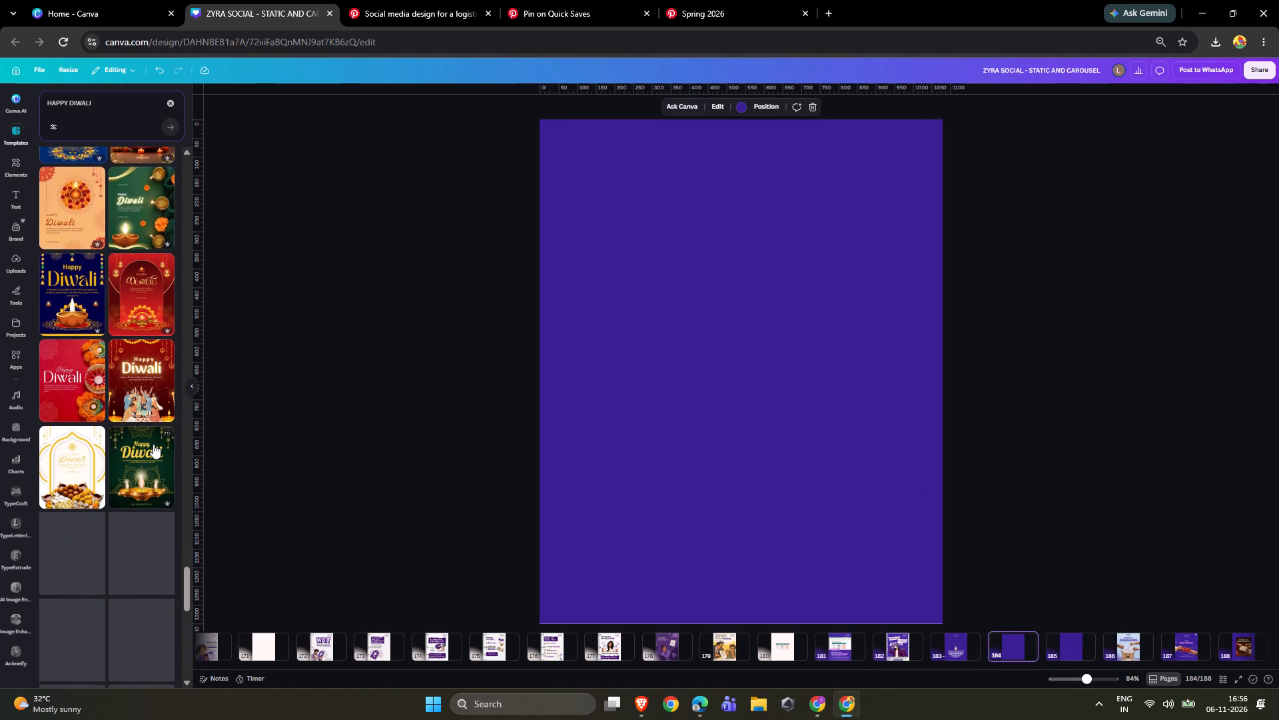
scroll(153, 444, "down", 4)
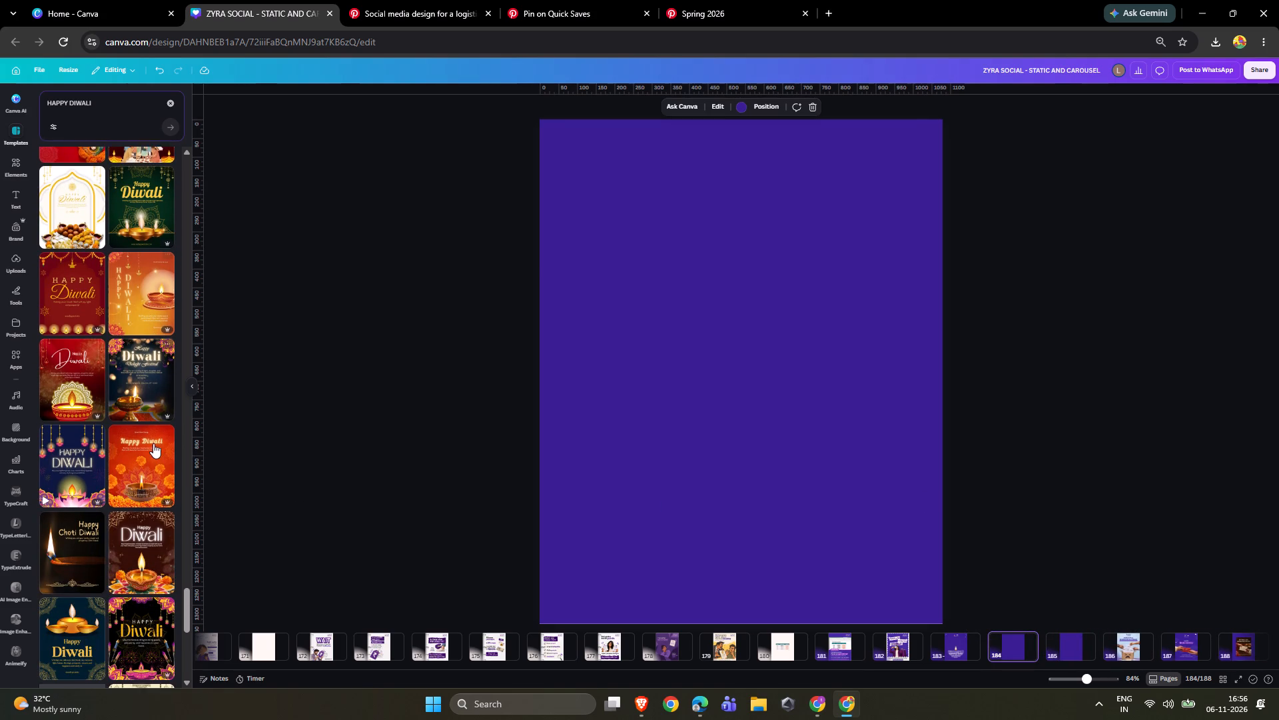
scroll(153, 444, "down", 6)
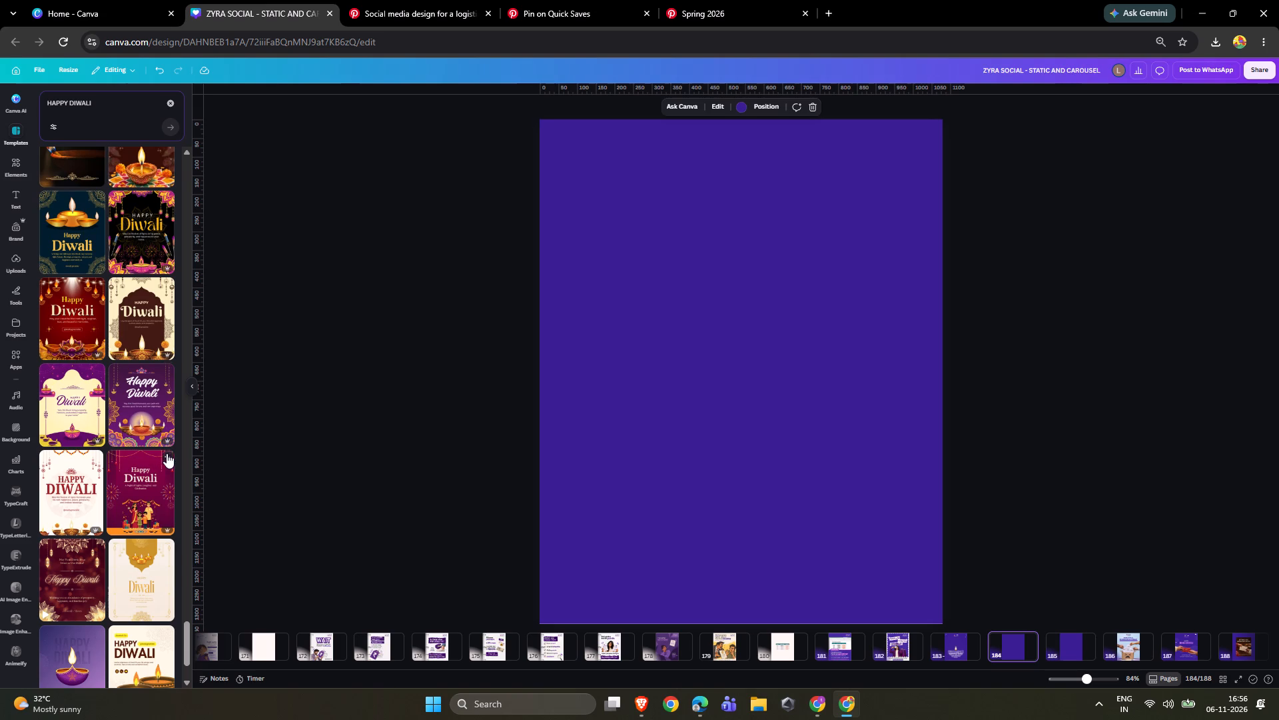
scroll(140, 451, "down", 5)
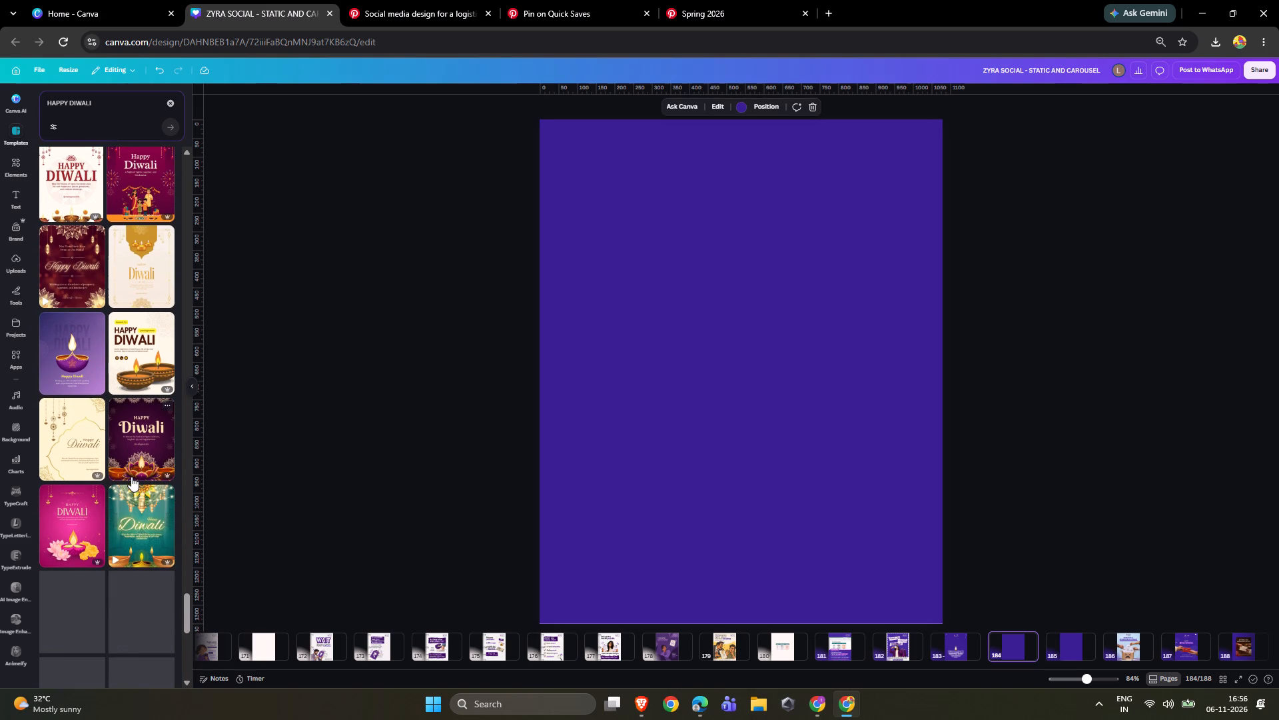
scroll(135, 473, "down", 1)
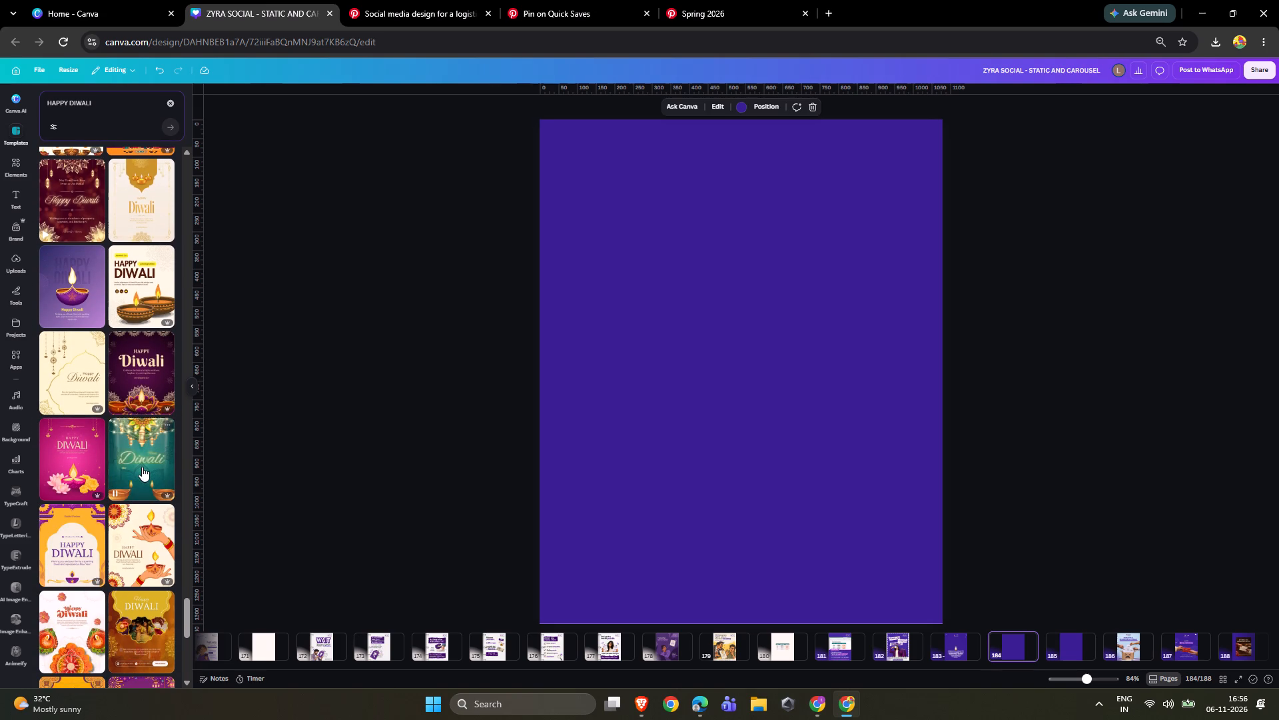
scroll(146, 465, "down", 5)
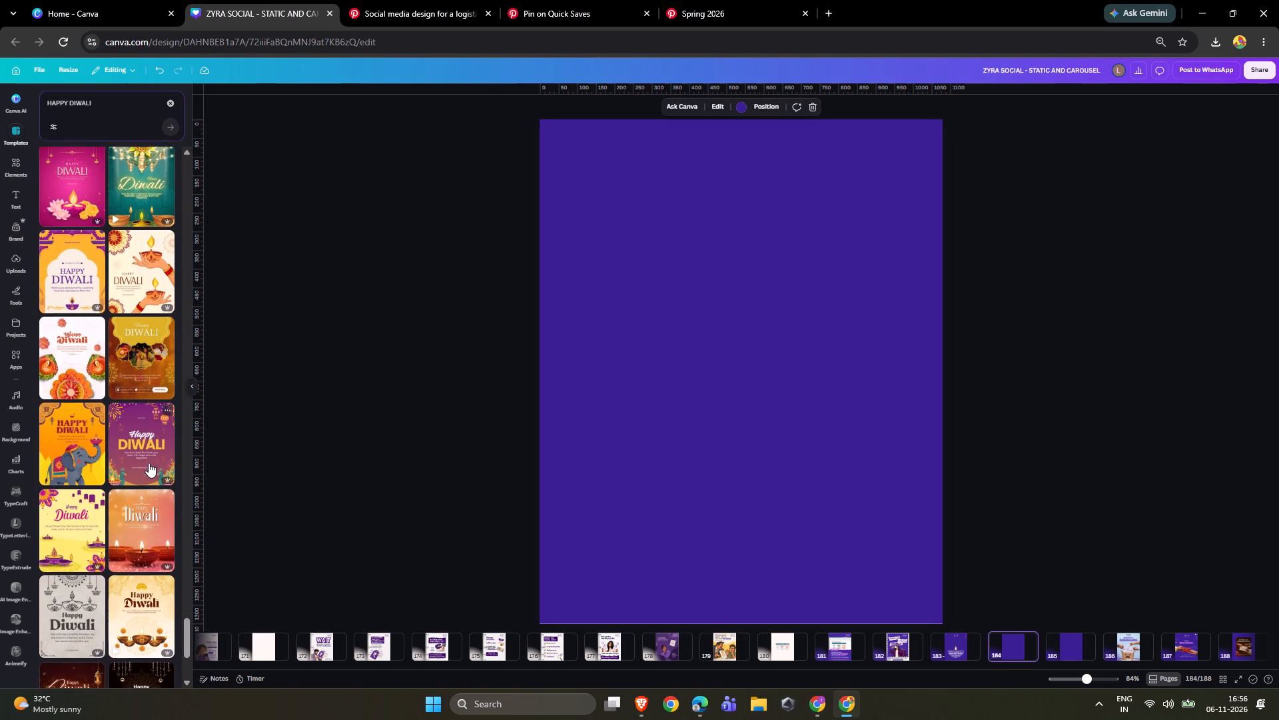
scroll(150, 457, "down", 4)
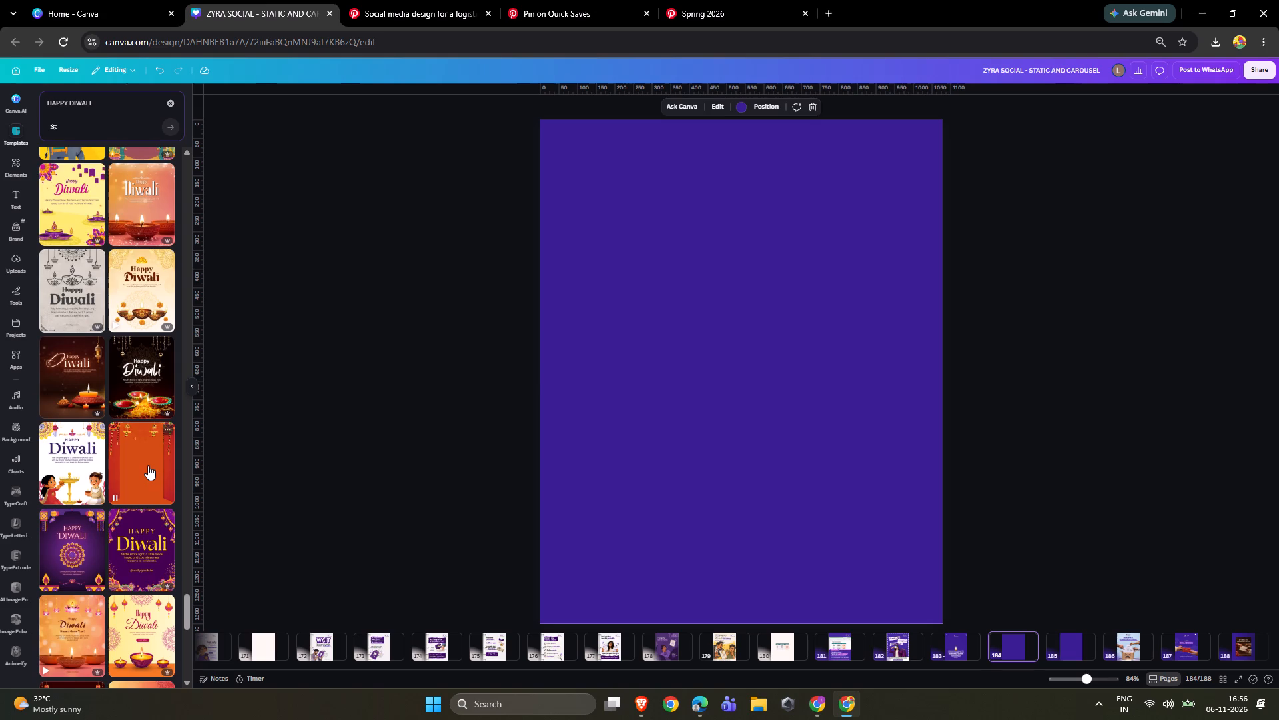
scroll(148, 465, "down", 6)
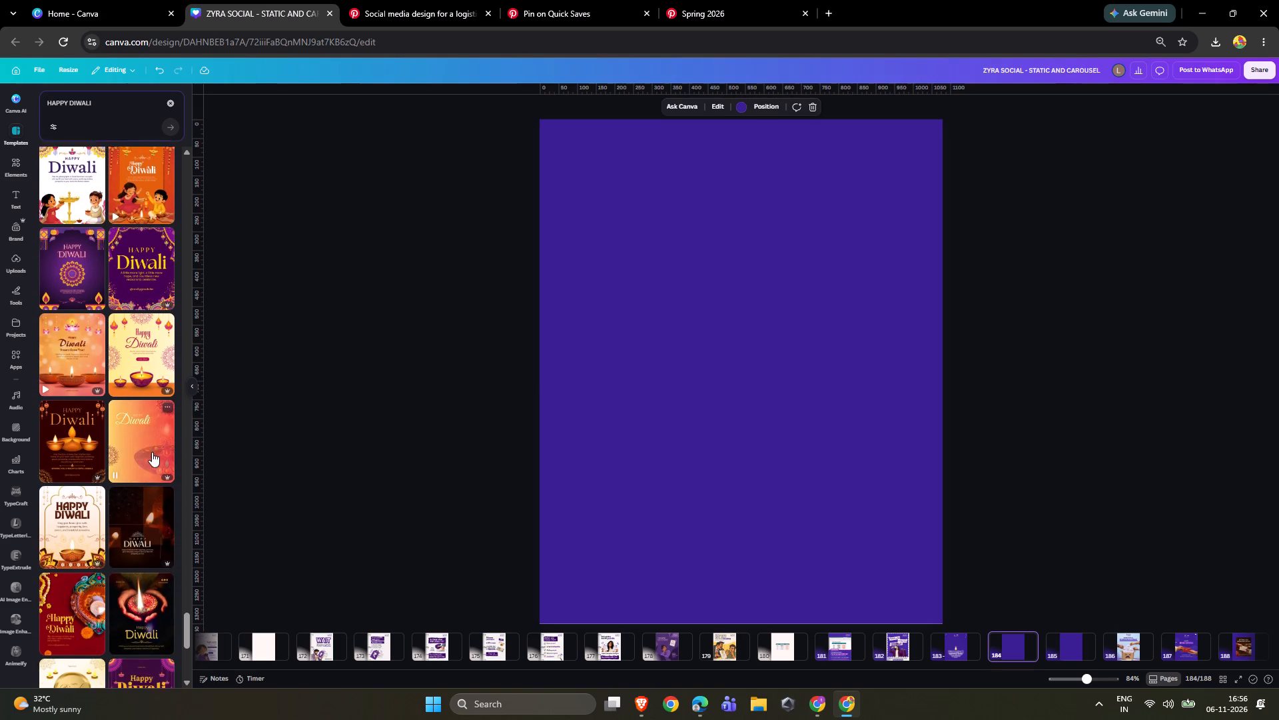
scroll(152, 452, "down", 1)
scroll(139, 513, "down", 4)
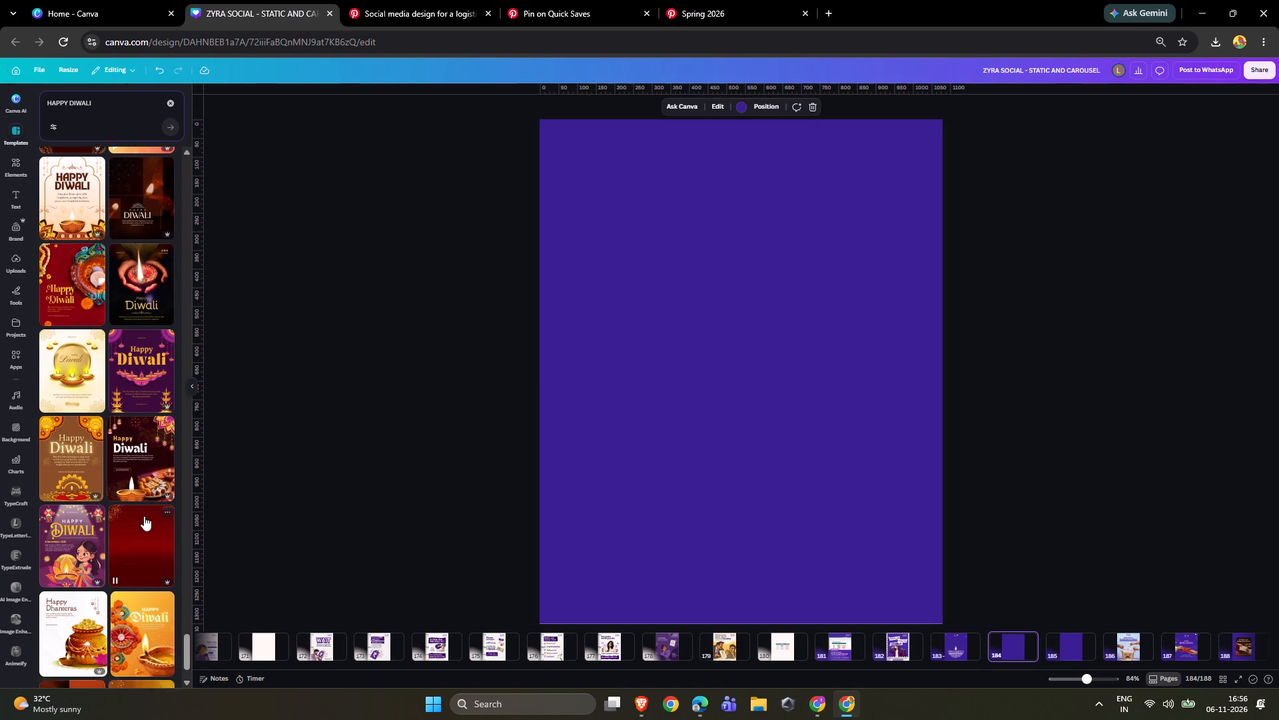
scroll(144, 516, "down", 4)
scroll(154, 539, "up", 1)
scroll(161, 489, "down", 3)
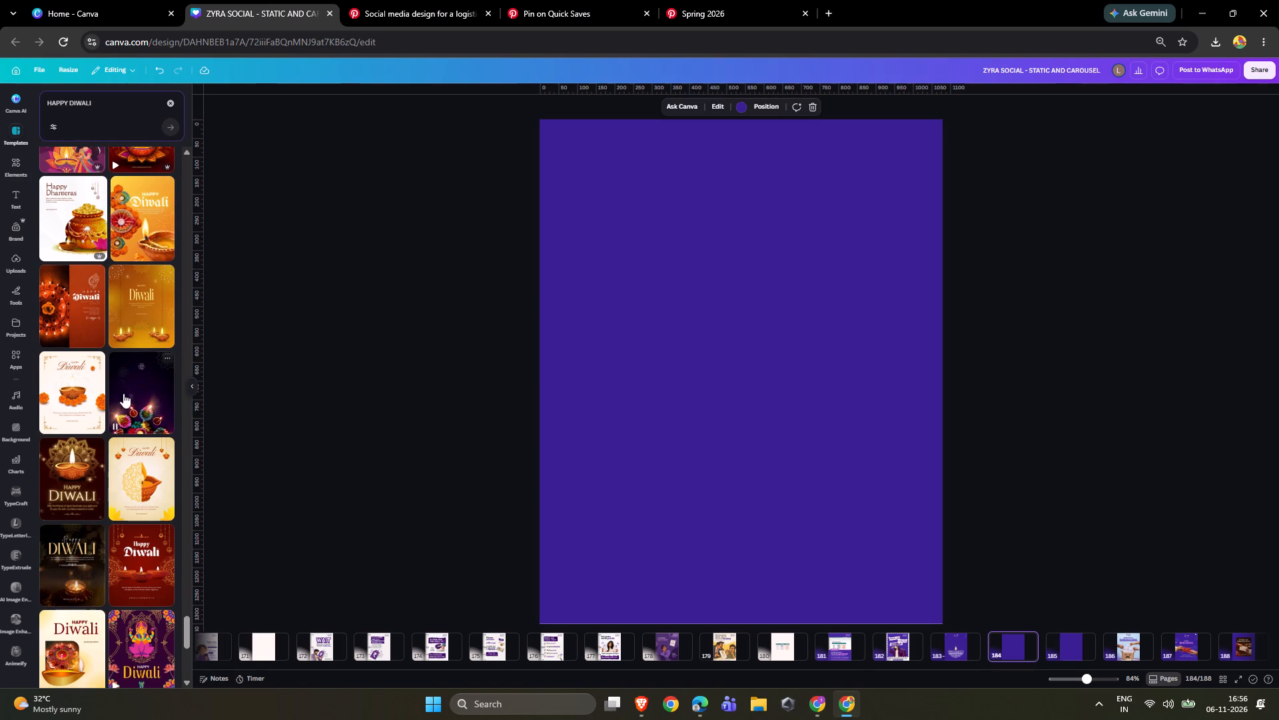
scroll(123, 395, "down", 5)
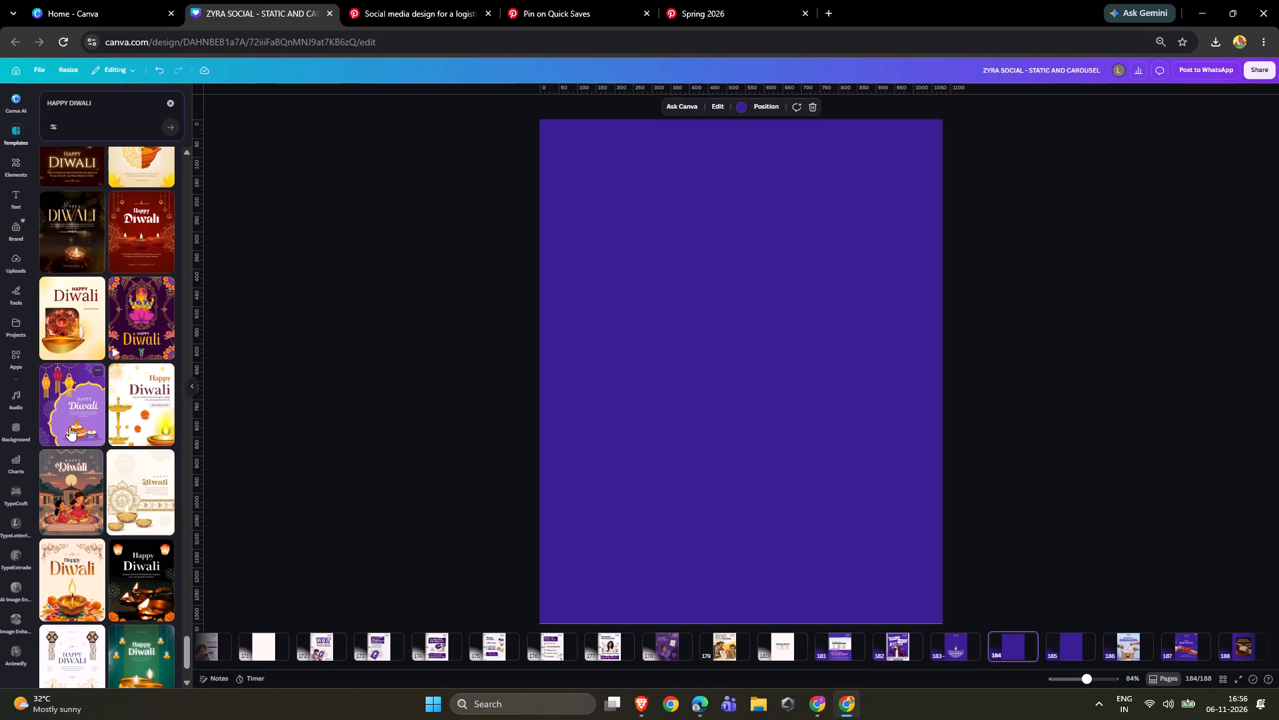
scroll(95, 394, "down", 3)
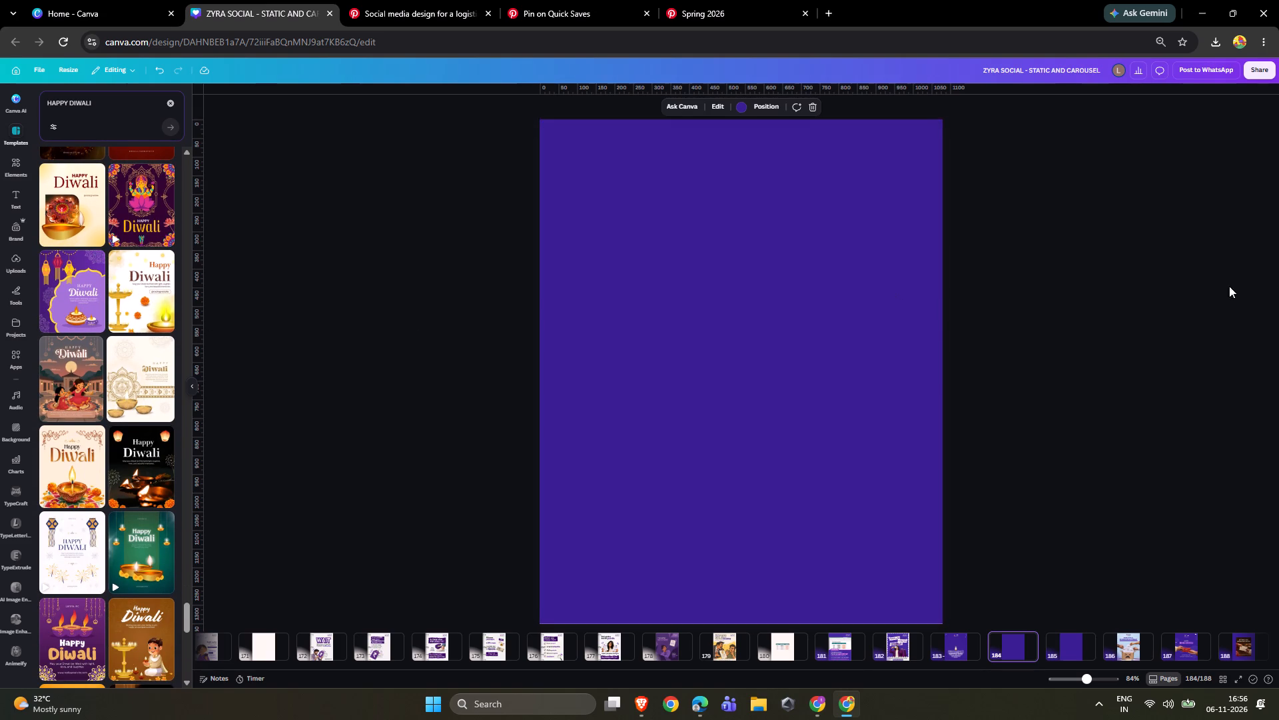
scroll(149, 422, "down", 3)
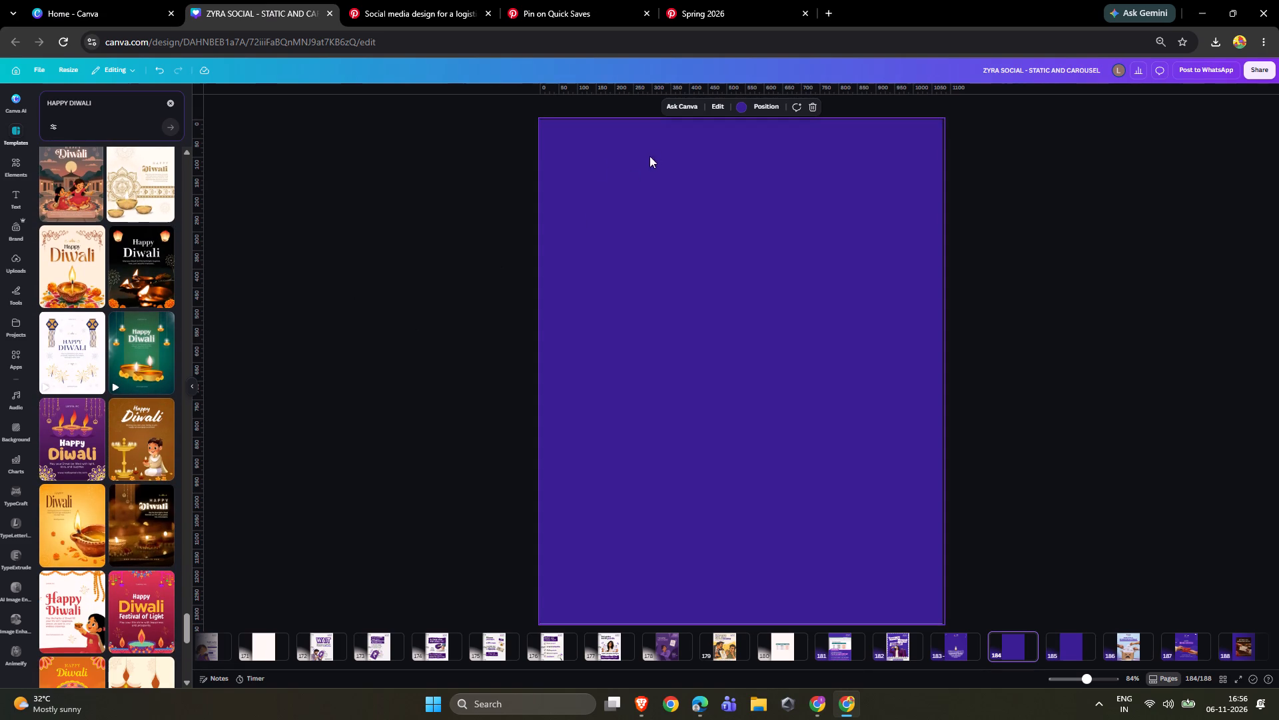
Replace the current template search with a search for DIWALI.
left_click(171, 106)
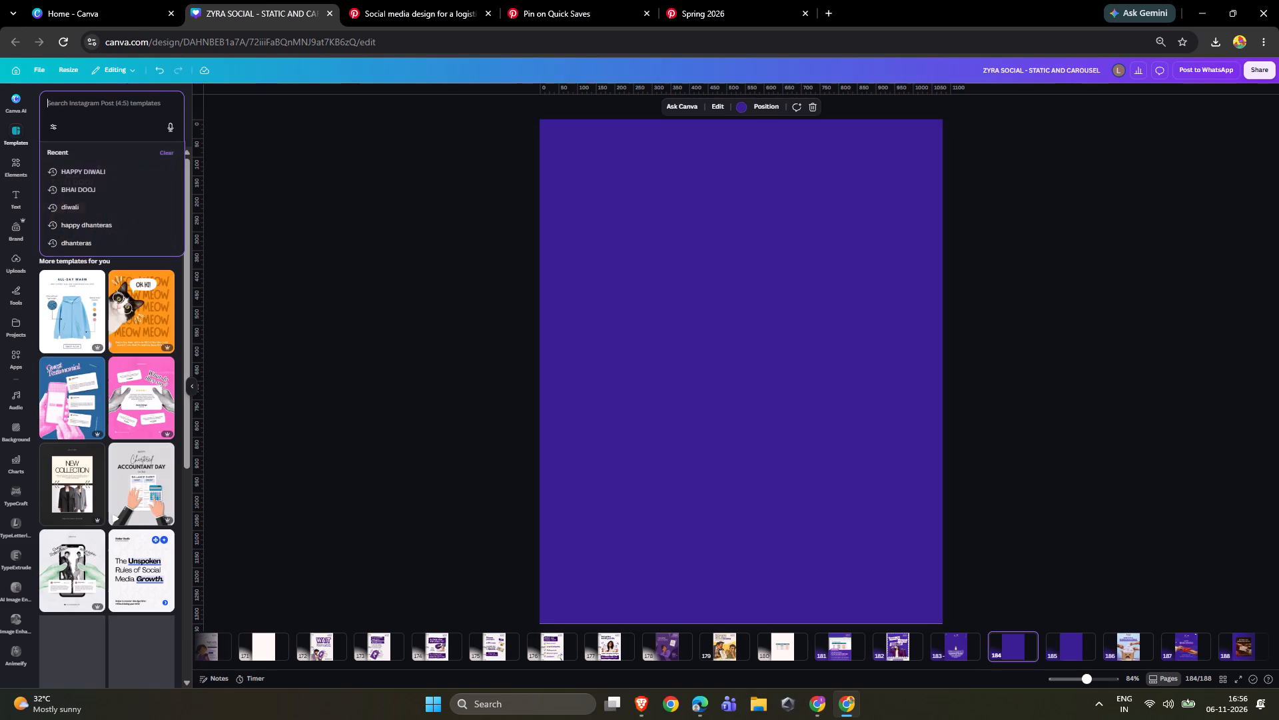
left_click(137, 101)
type("DIWALI")
key("Return")
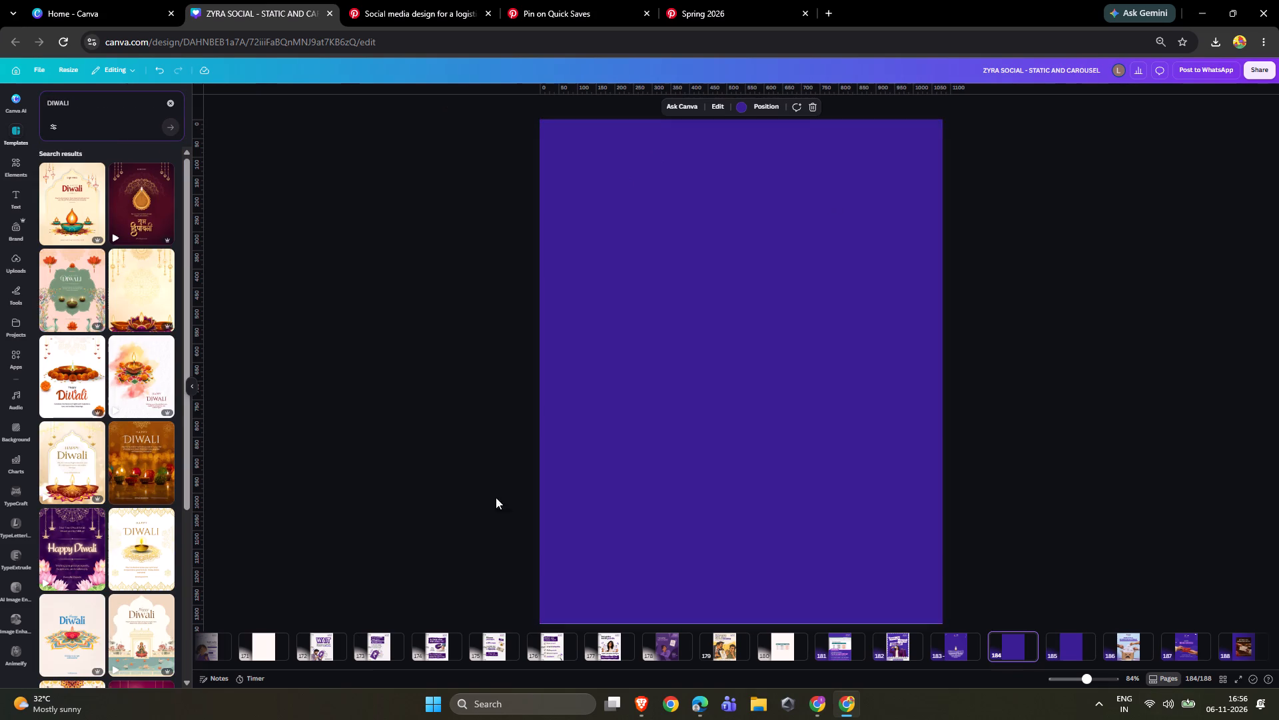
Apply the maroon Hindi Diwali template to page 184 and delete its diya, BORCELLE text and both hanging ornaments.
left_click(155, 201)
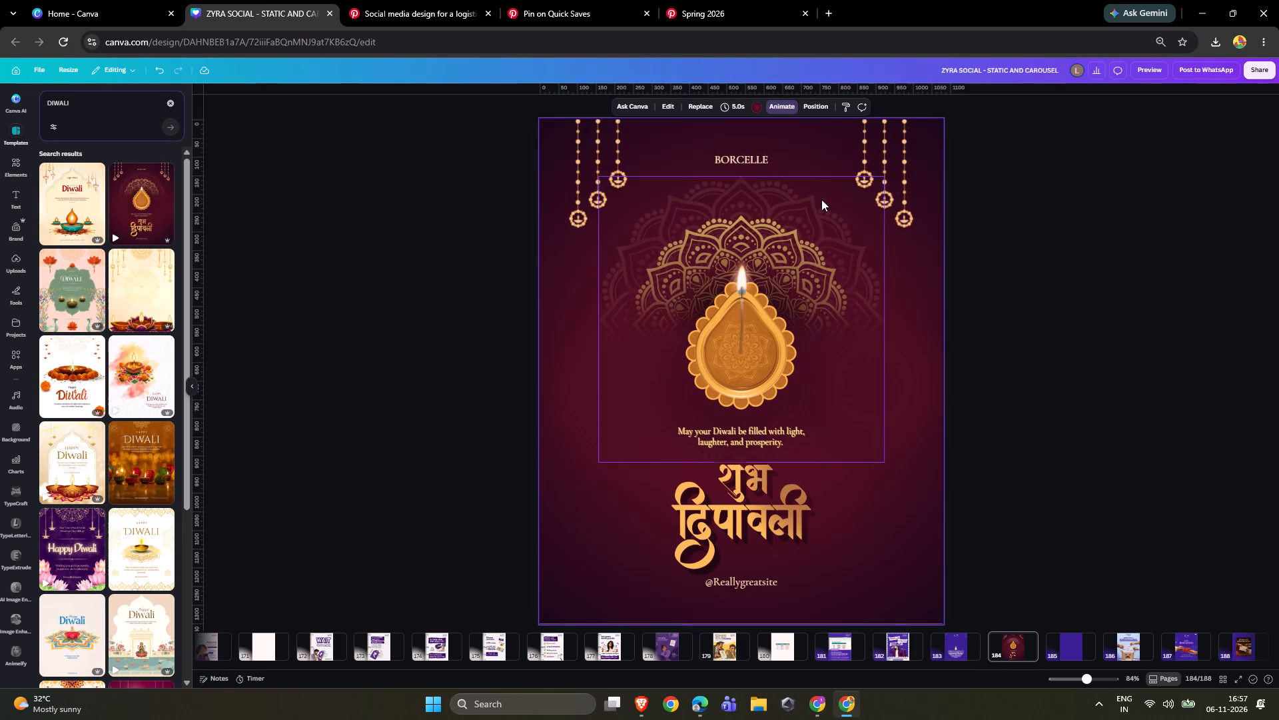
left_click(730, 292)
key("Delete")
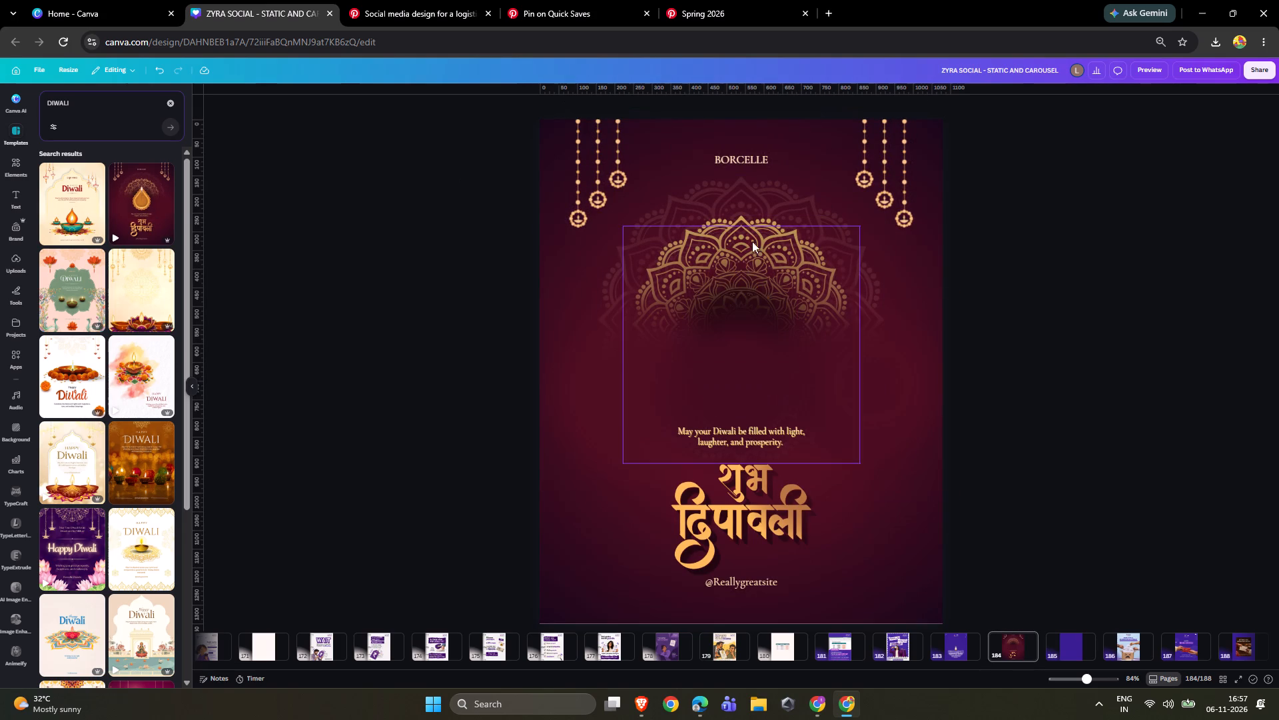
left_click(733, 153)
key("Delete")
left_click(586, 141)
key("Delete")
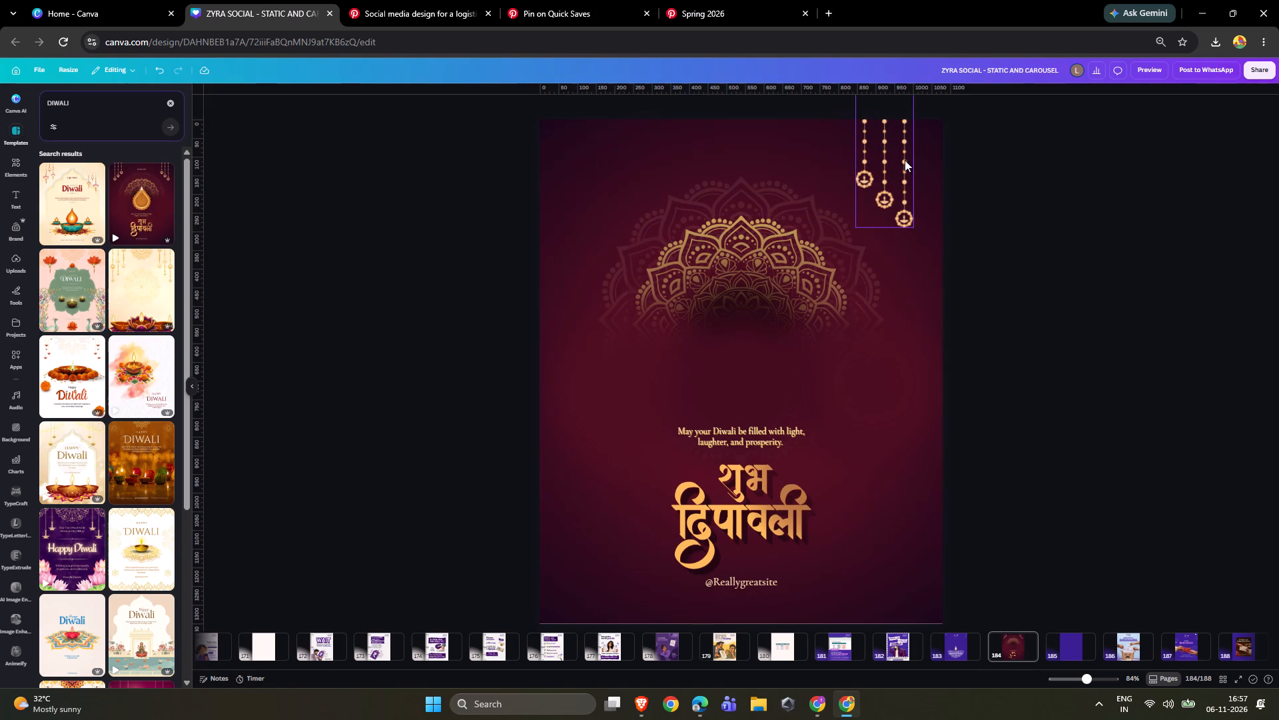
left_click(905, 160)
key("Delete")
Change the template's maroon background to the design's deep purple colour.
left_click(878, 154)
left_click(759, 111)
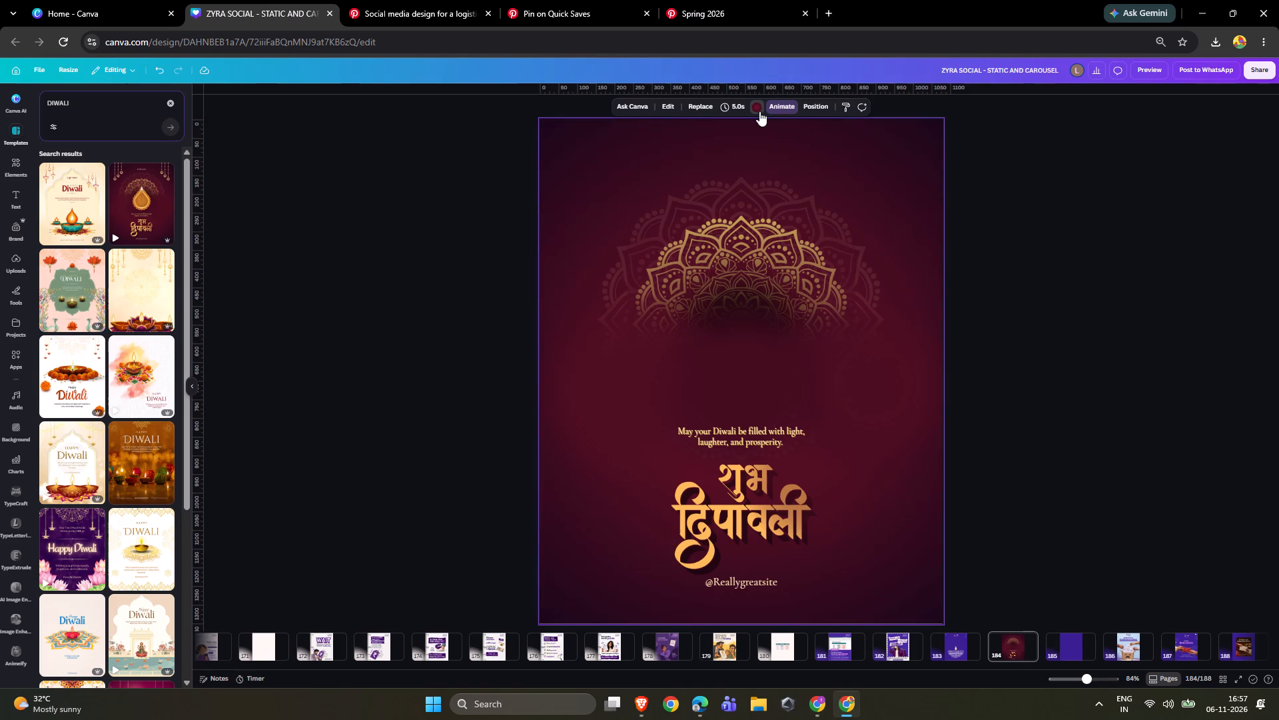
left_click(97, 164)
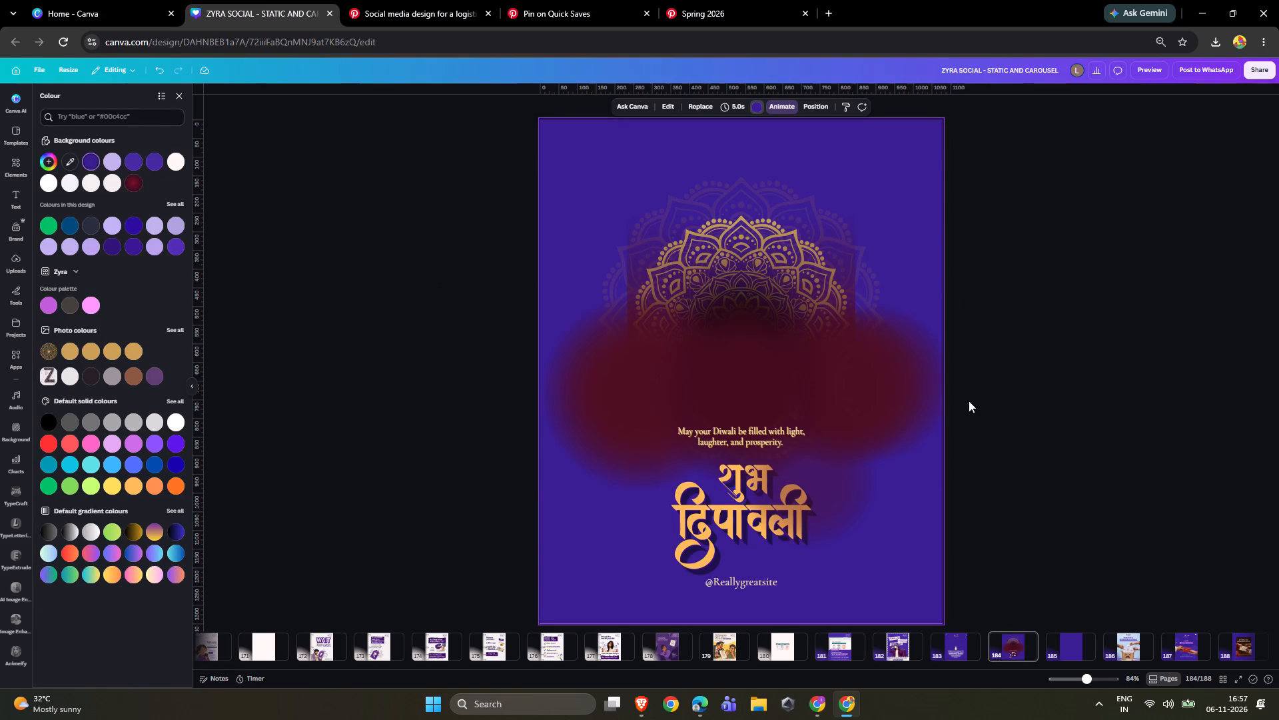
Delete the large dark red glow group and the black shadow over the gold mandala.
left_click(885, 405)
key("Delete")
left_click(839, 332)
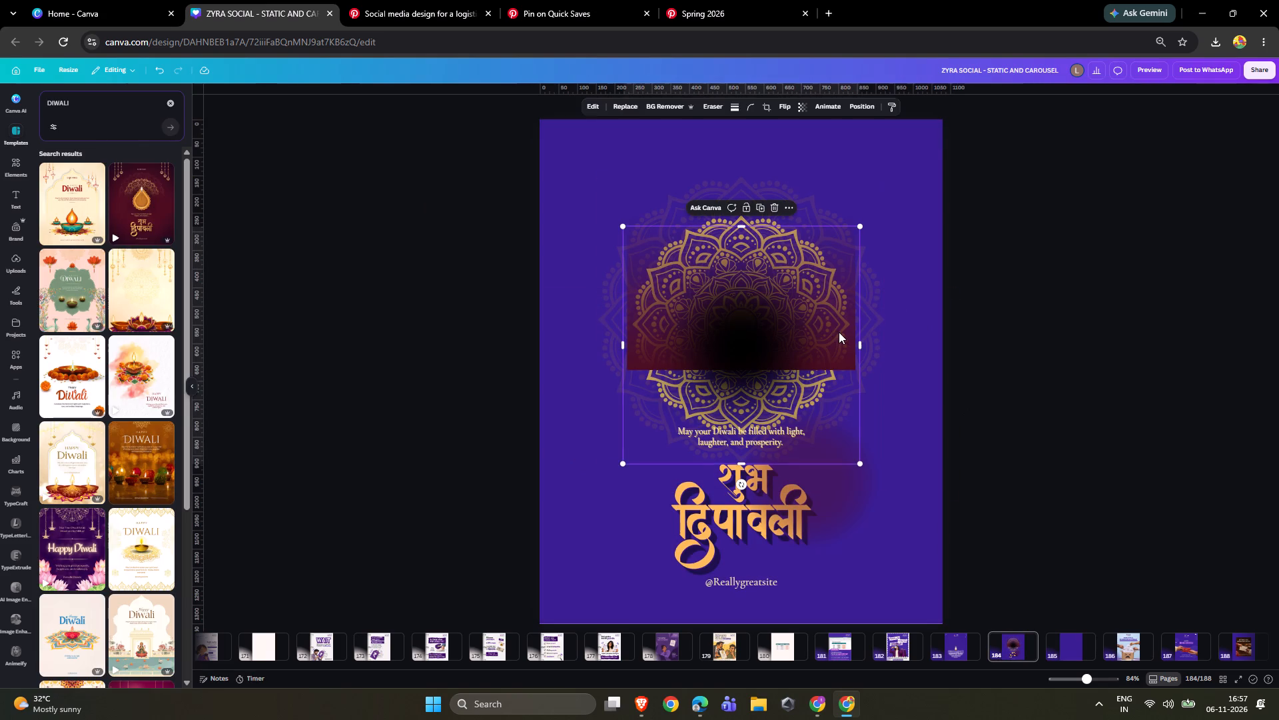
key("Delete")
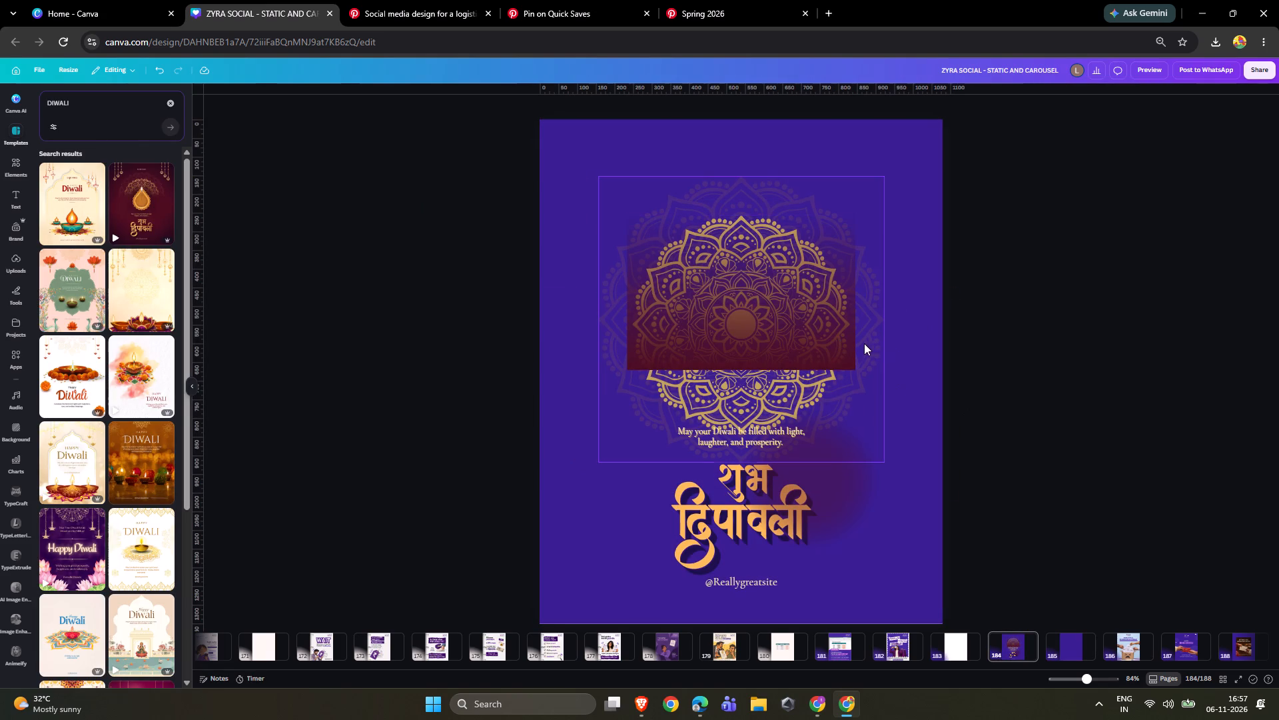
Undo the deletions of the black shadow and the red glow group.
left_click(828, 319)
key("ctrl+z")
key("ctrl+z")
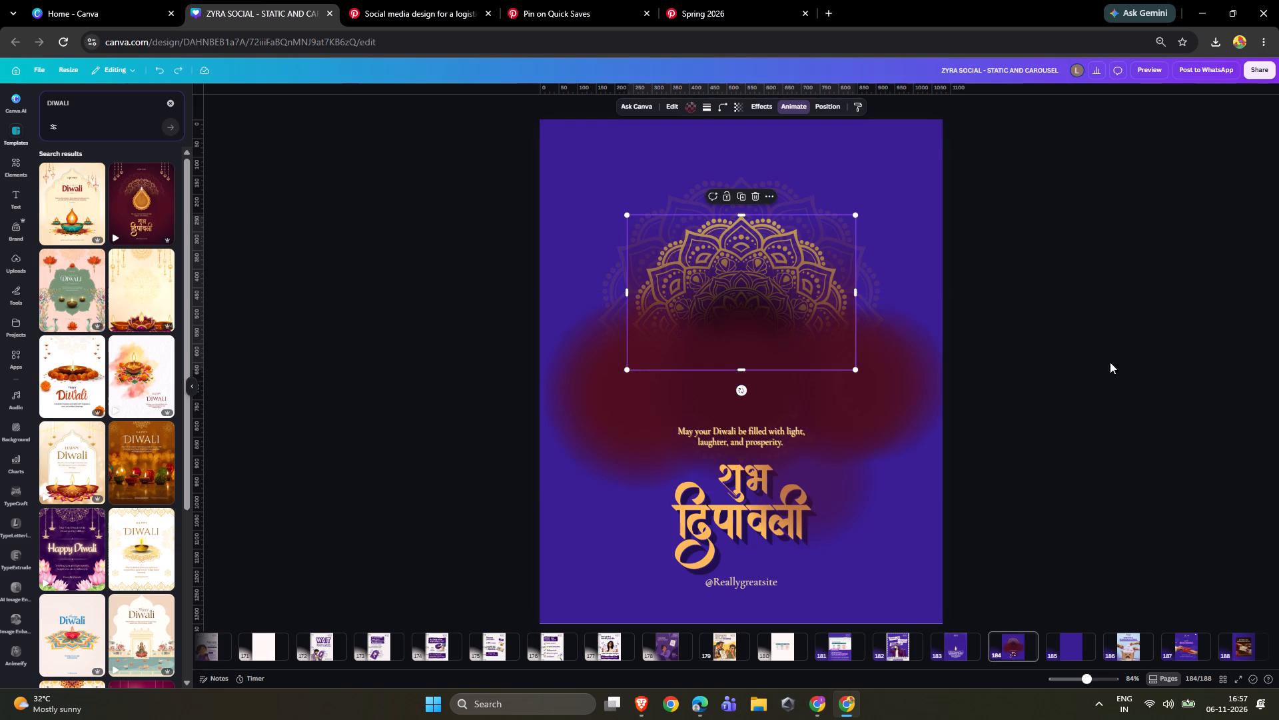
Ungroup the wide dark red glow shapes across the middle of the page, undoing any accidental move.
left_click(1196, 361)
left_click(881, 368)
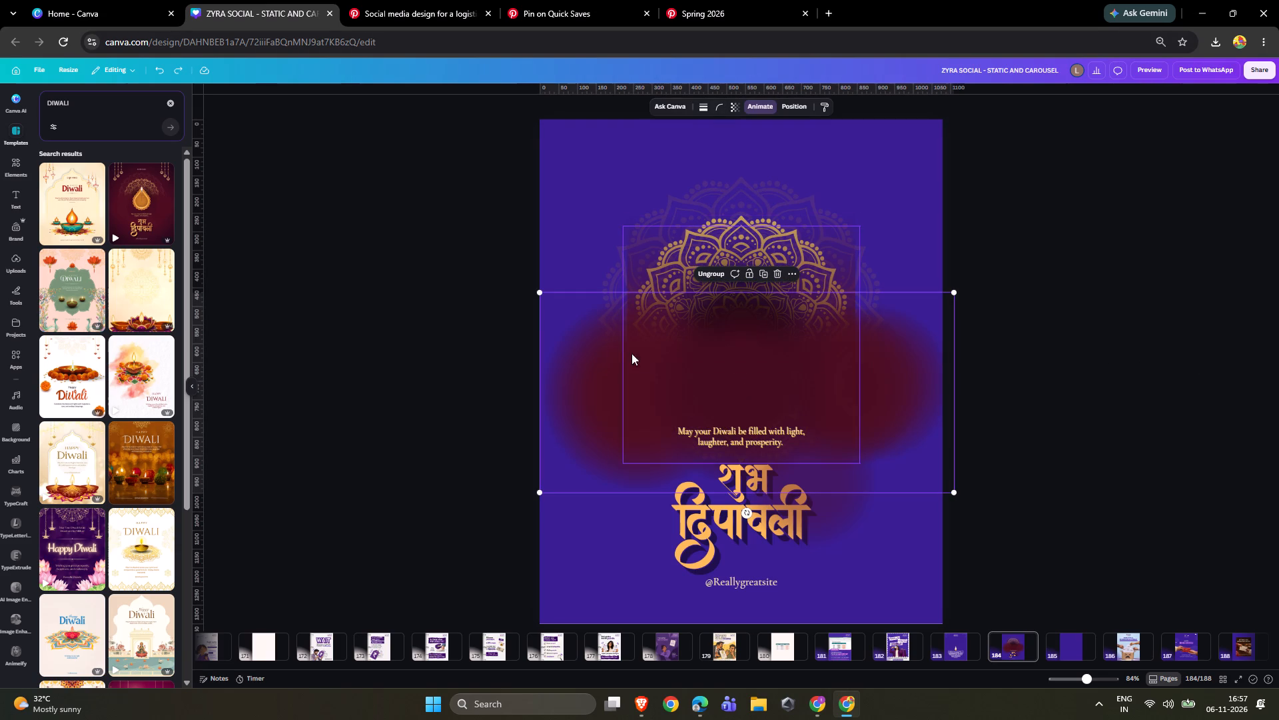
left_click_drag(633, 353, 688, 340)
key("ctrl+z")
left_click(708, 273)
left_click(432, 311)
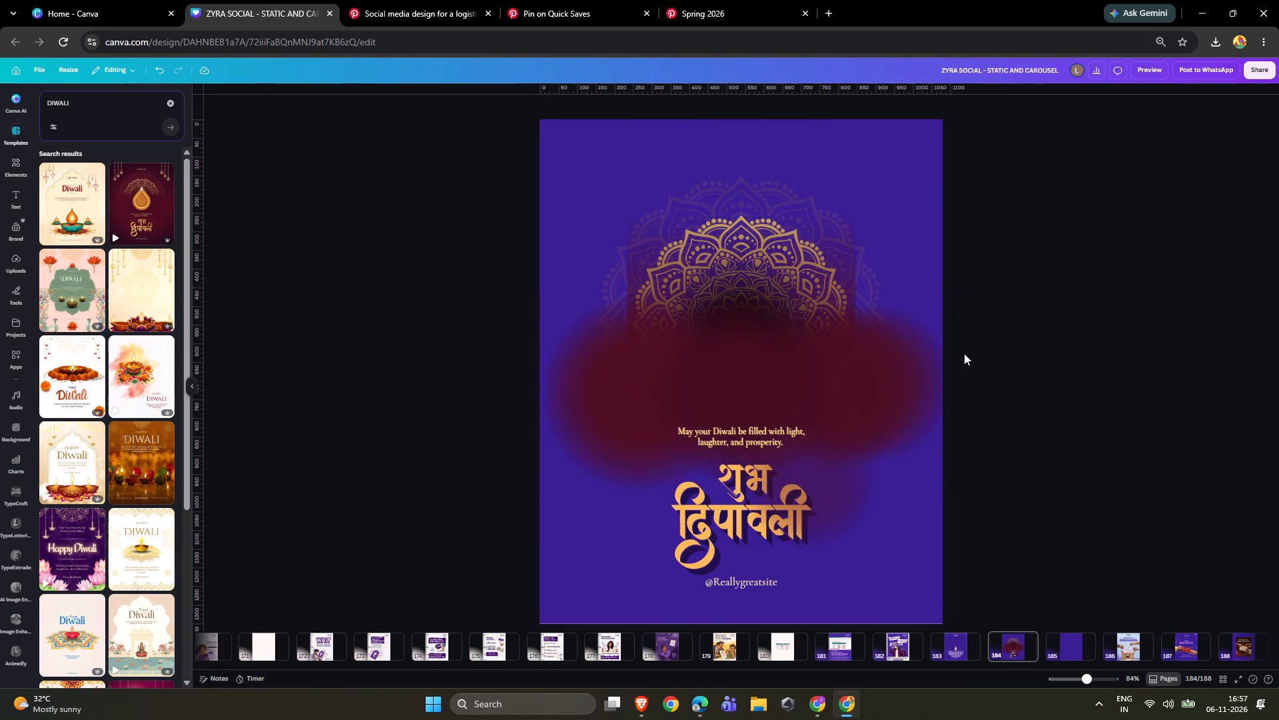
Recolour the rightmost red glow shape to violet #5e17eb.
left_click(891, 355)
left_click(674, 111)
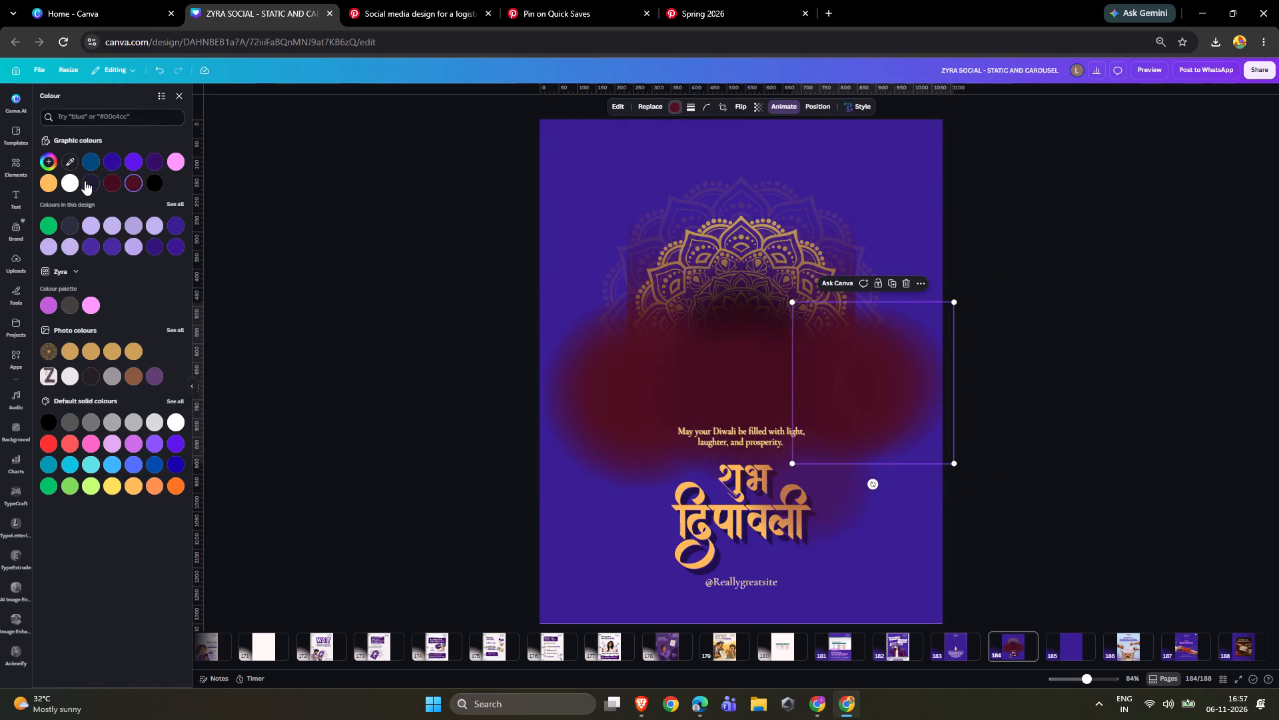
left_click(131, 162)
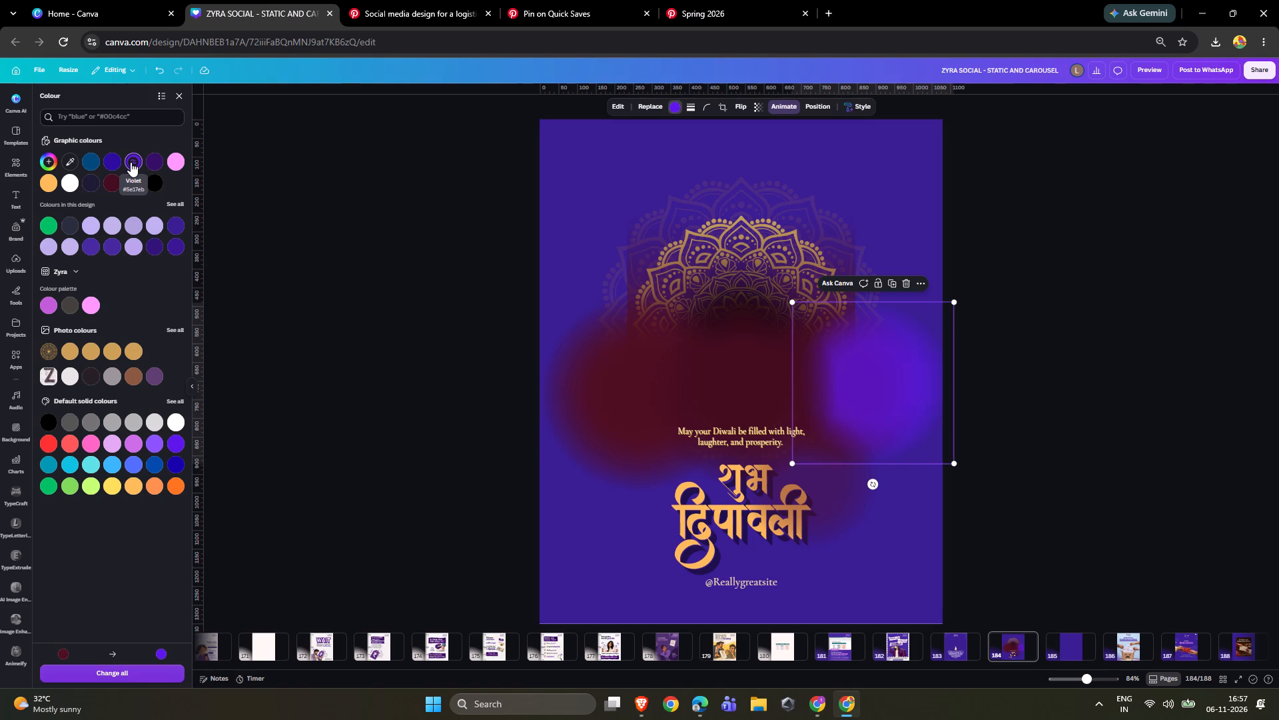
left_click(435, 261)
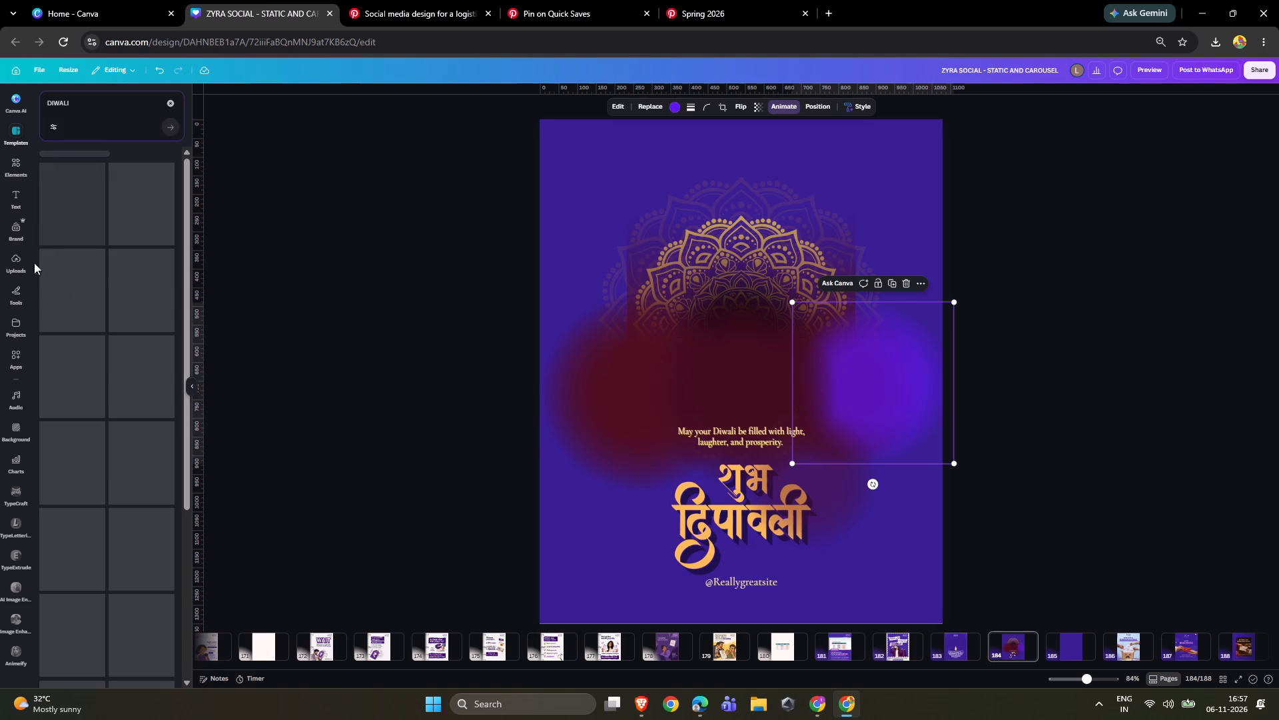
Apply the pink and green Happy Diwali template with lotuses and peacocks to page 184.
left_click(75, 305)
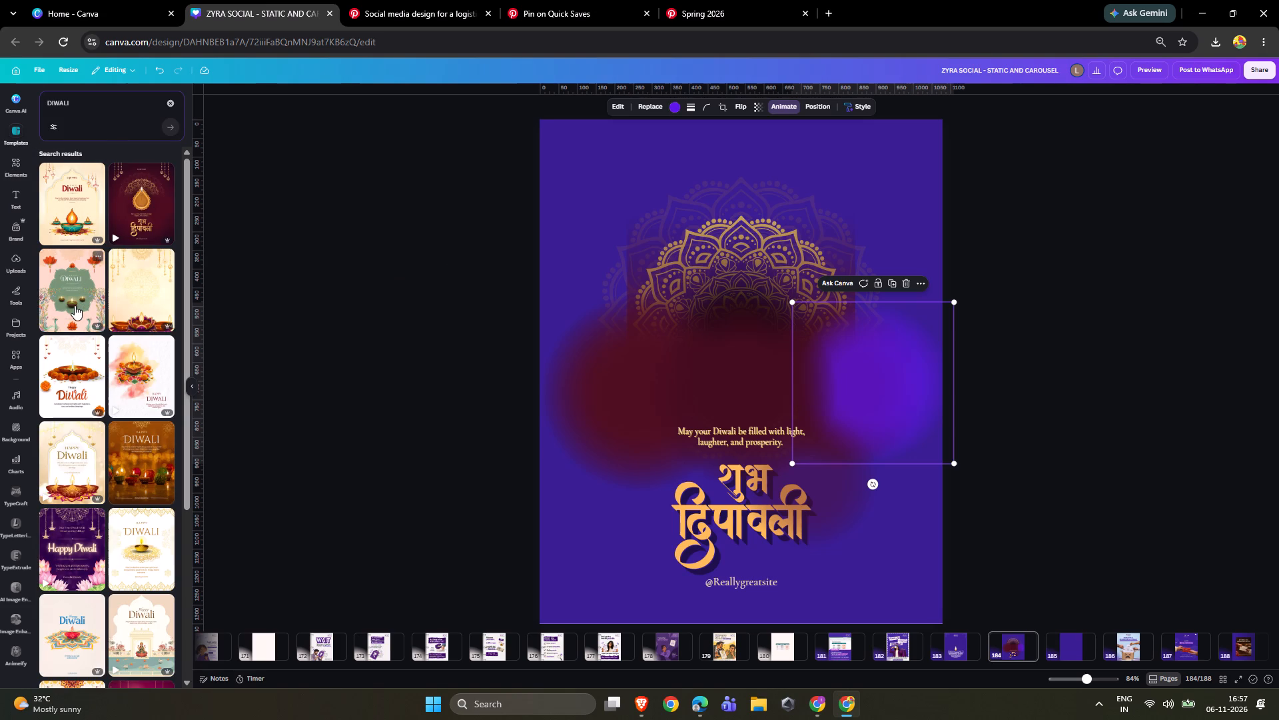
scroll(119, 384, "down", 3)
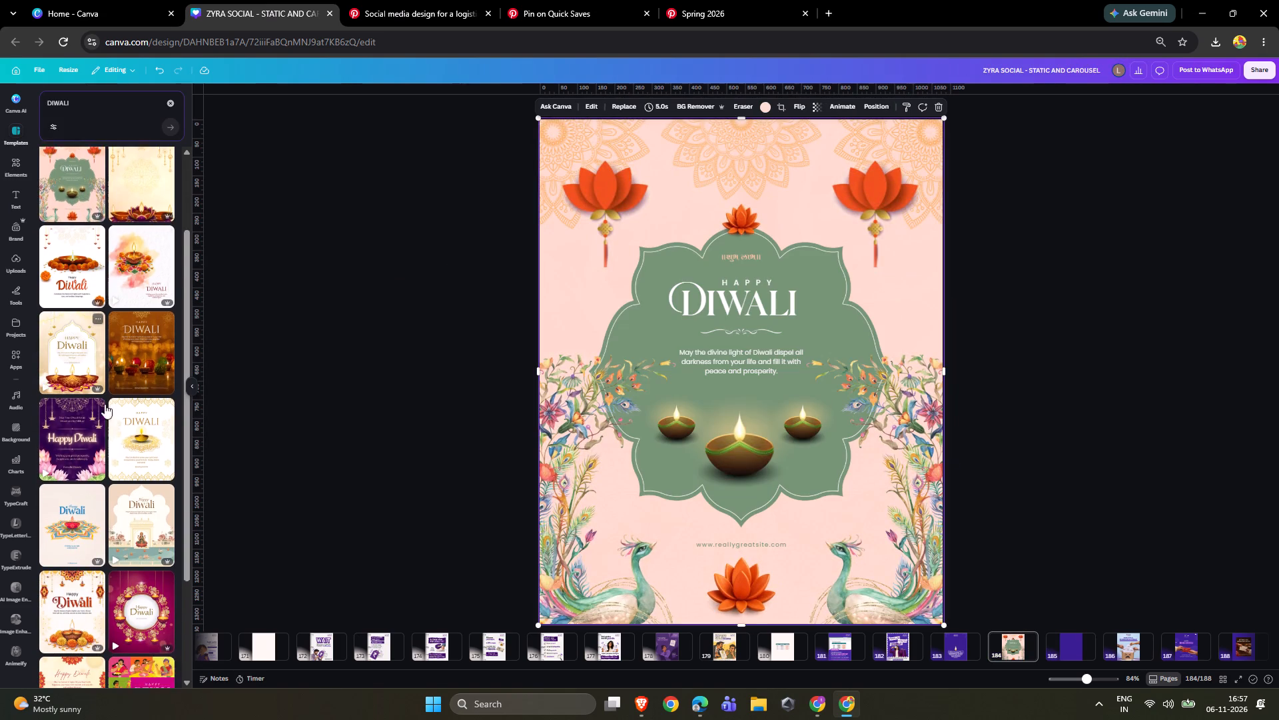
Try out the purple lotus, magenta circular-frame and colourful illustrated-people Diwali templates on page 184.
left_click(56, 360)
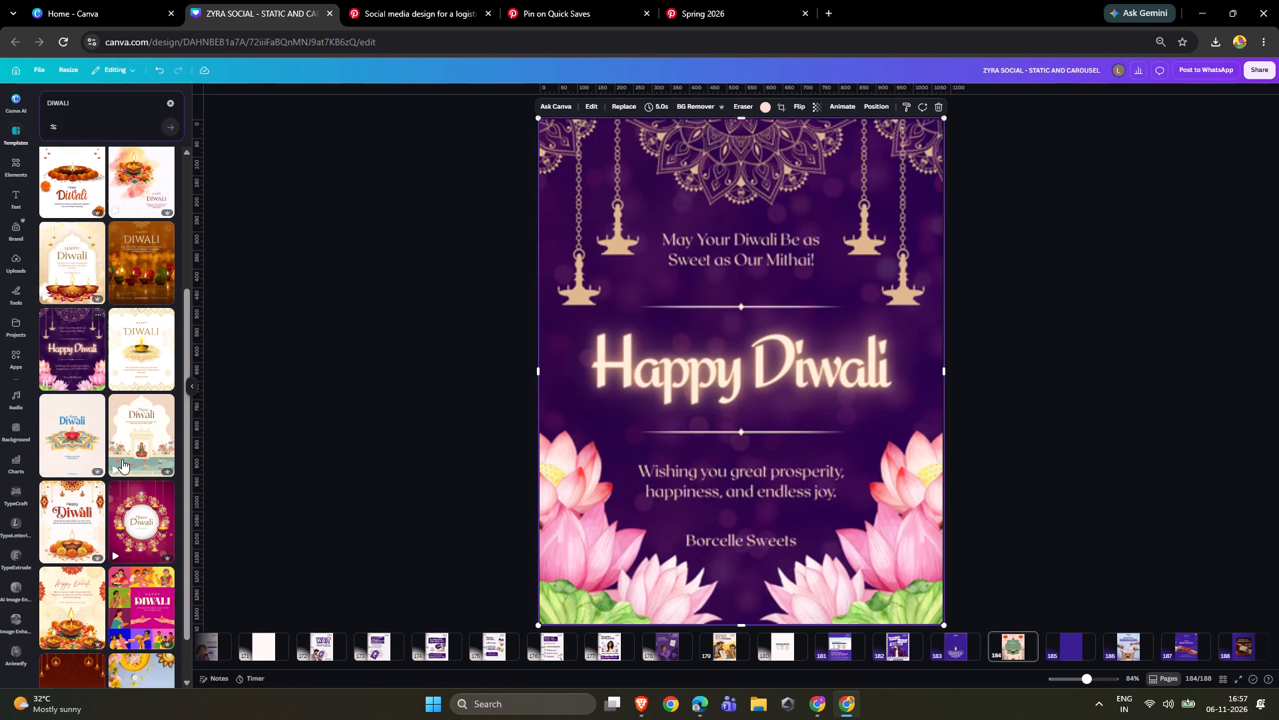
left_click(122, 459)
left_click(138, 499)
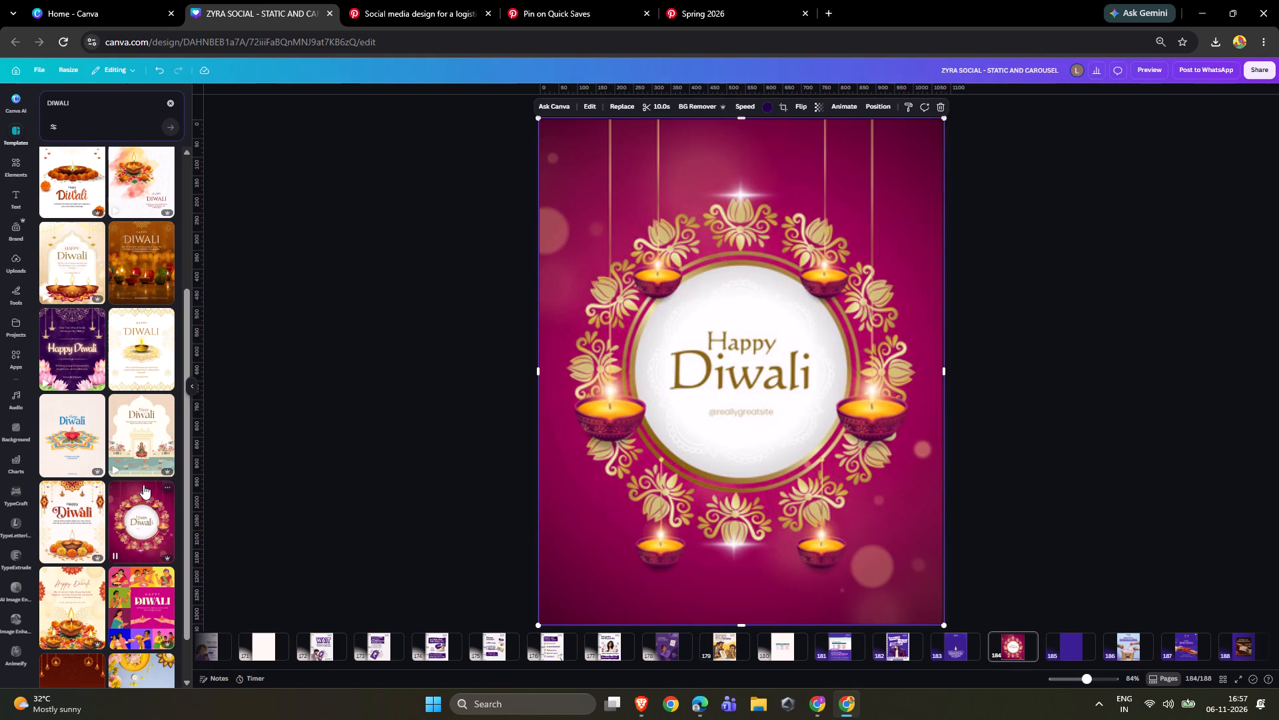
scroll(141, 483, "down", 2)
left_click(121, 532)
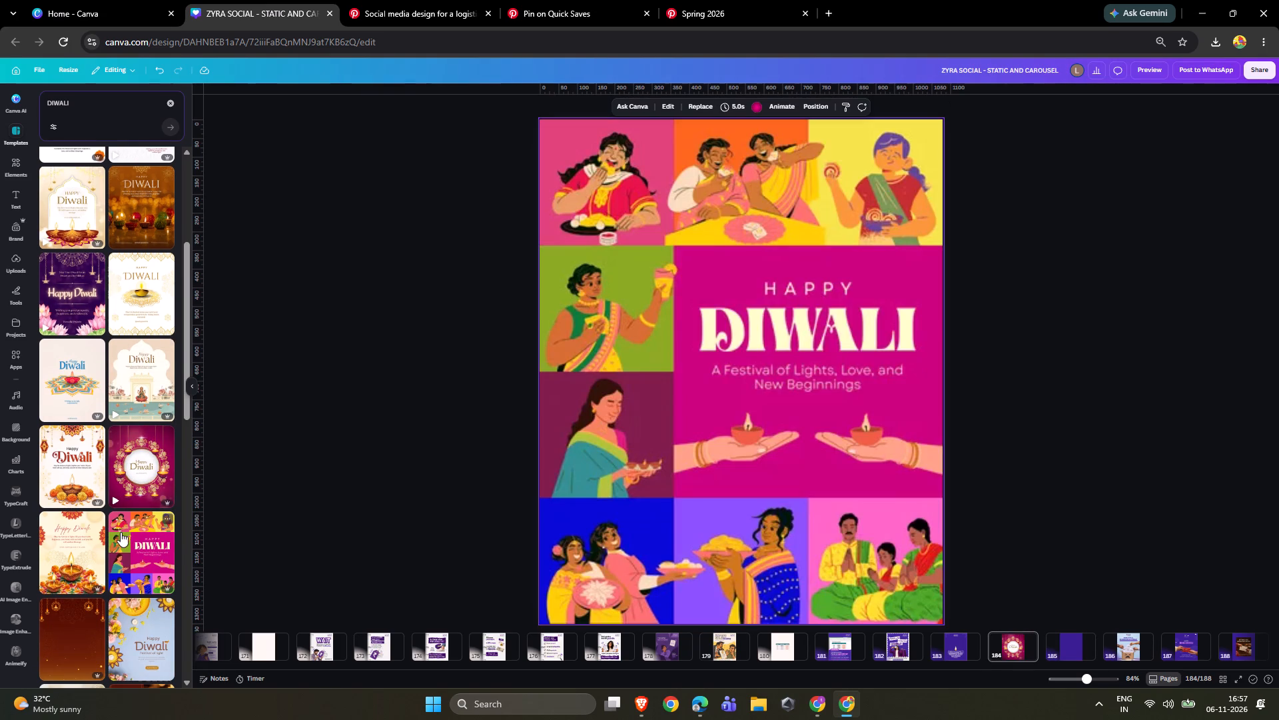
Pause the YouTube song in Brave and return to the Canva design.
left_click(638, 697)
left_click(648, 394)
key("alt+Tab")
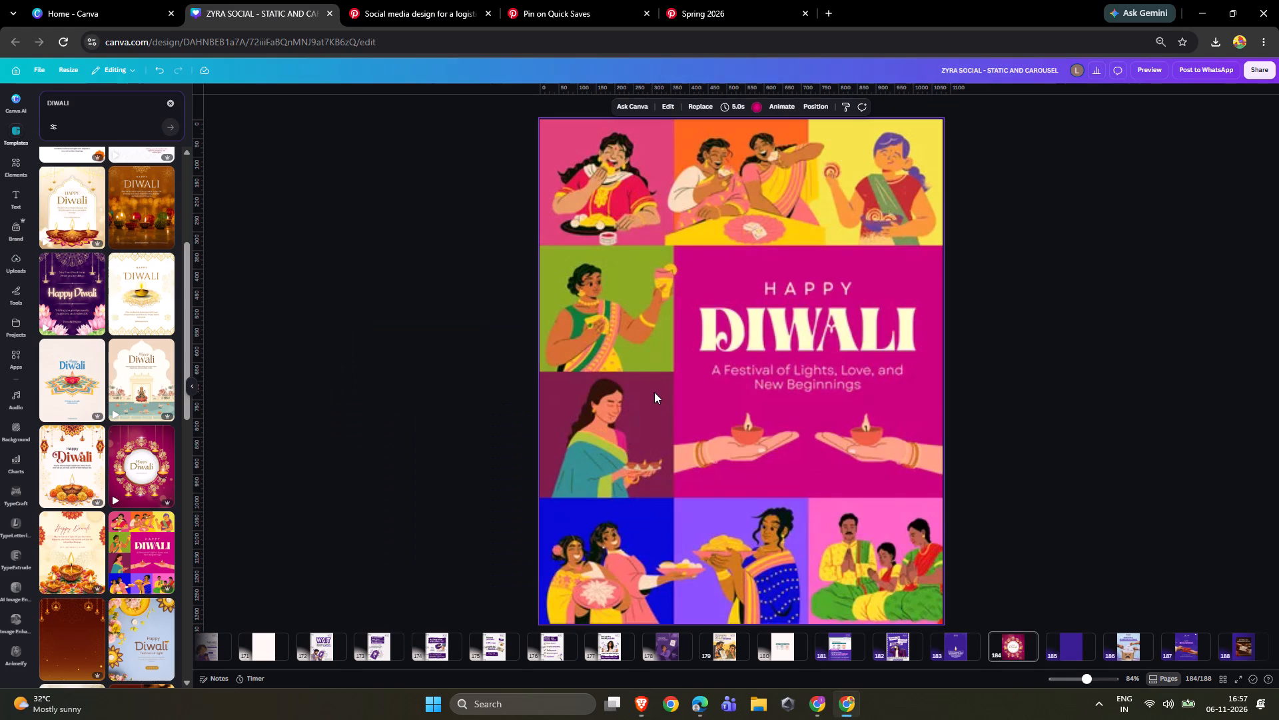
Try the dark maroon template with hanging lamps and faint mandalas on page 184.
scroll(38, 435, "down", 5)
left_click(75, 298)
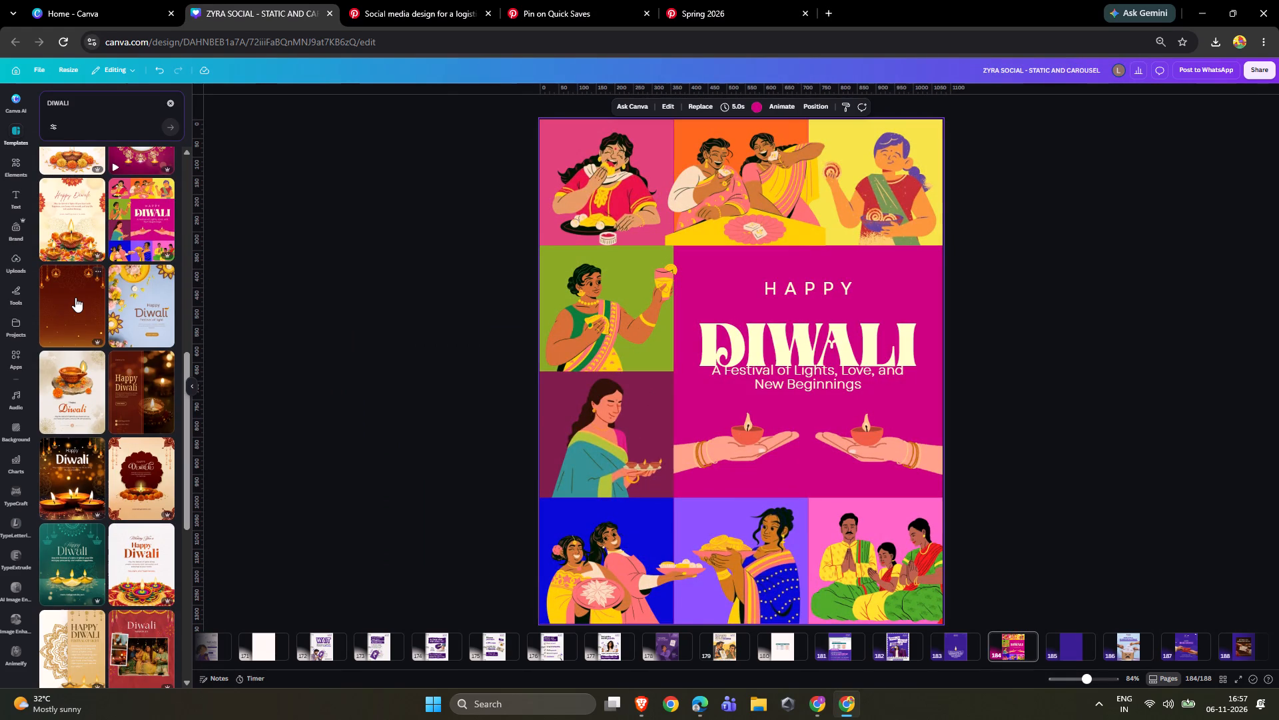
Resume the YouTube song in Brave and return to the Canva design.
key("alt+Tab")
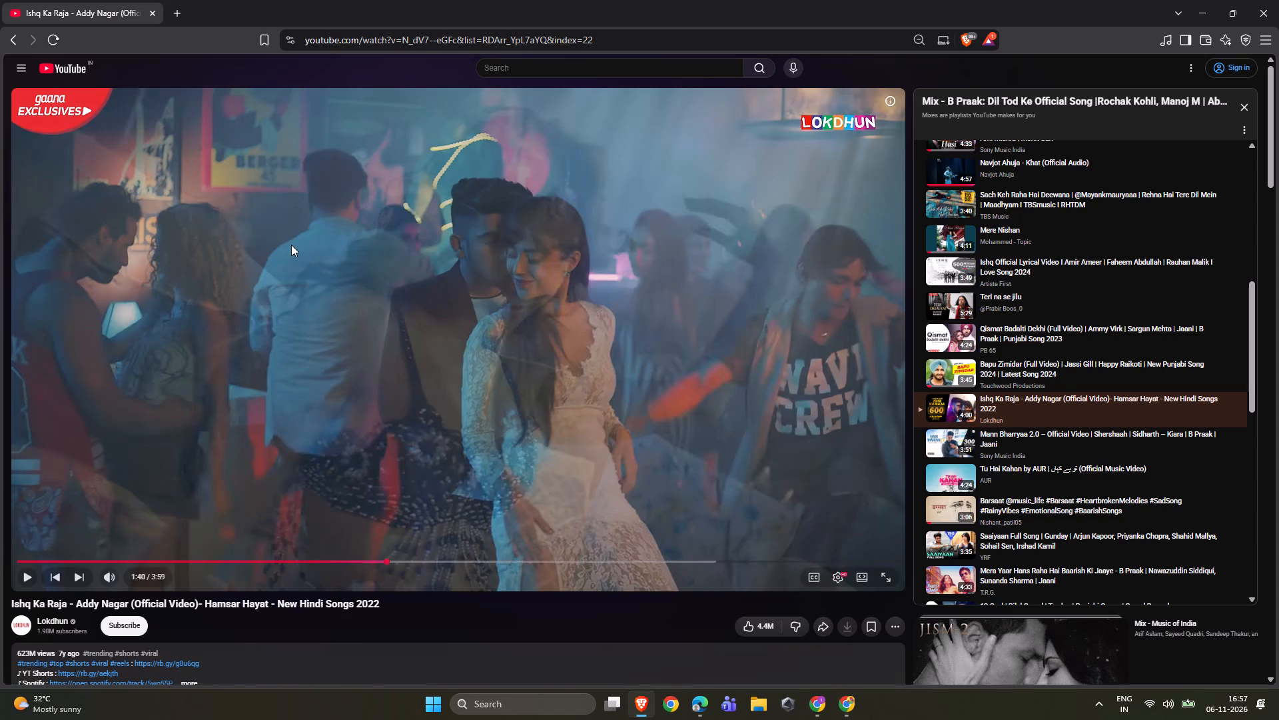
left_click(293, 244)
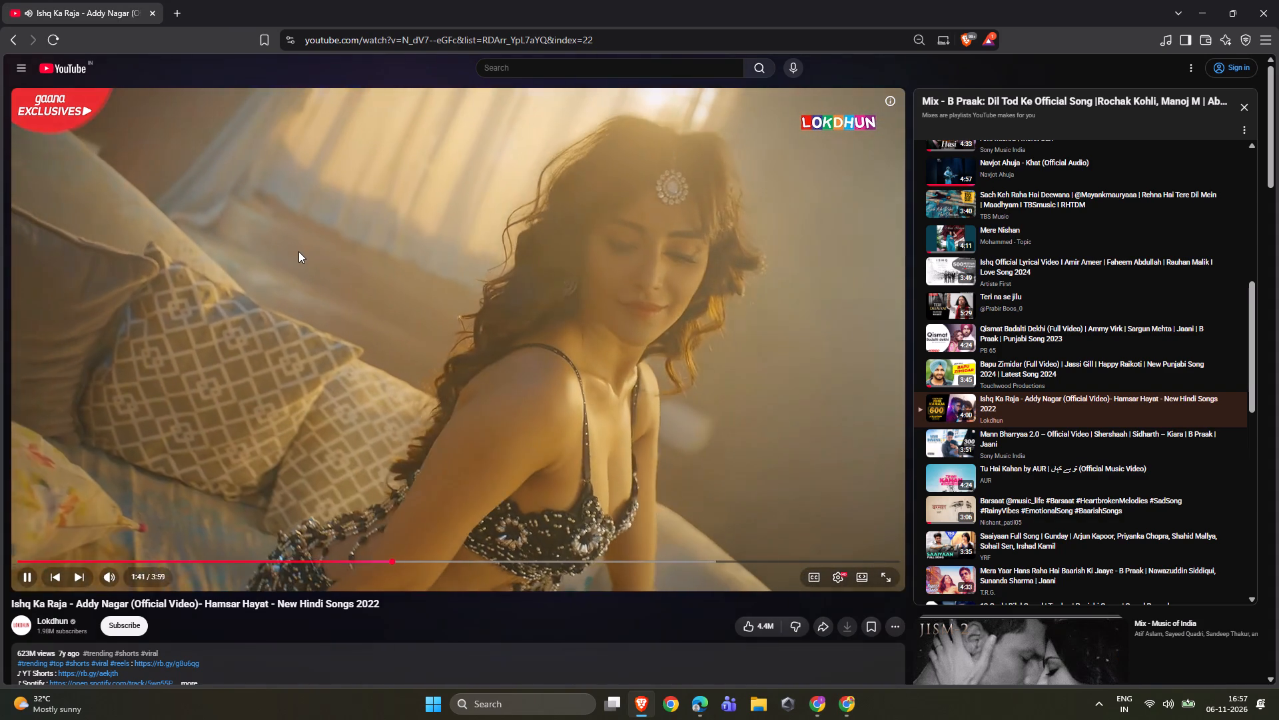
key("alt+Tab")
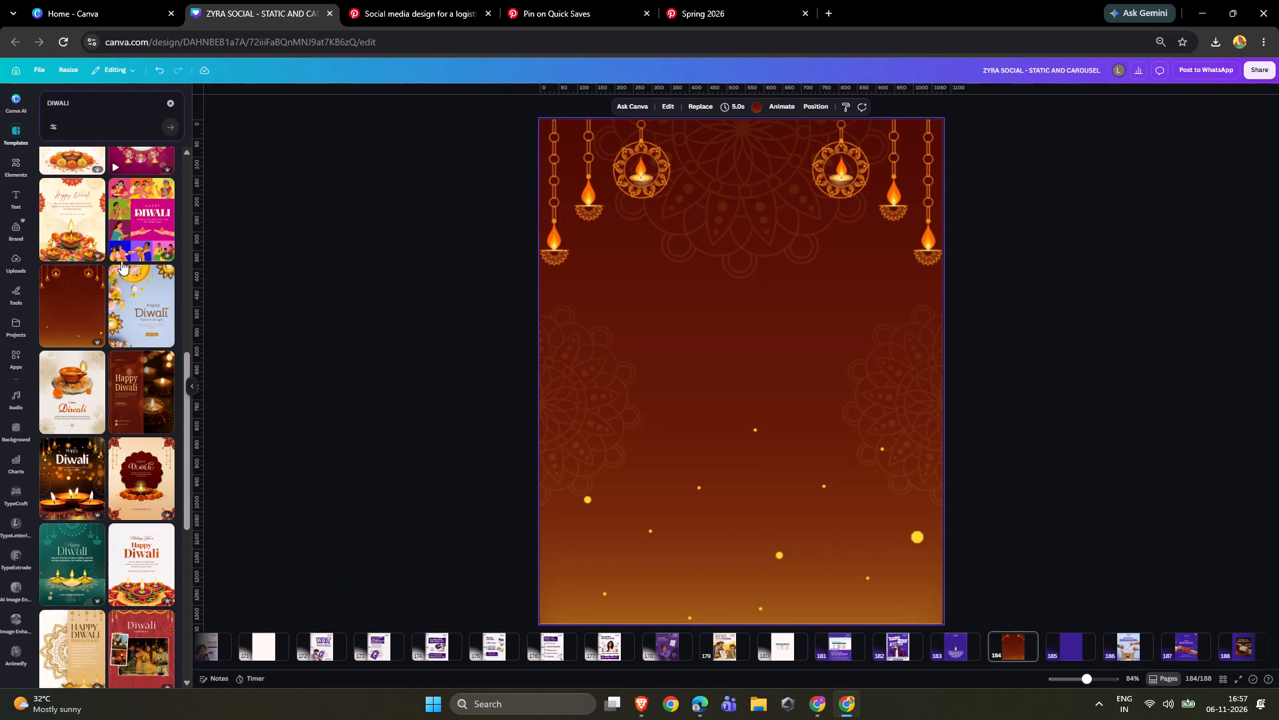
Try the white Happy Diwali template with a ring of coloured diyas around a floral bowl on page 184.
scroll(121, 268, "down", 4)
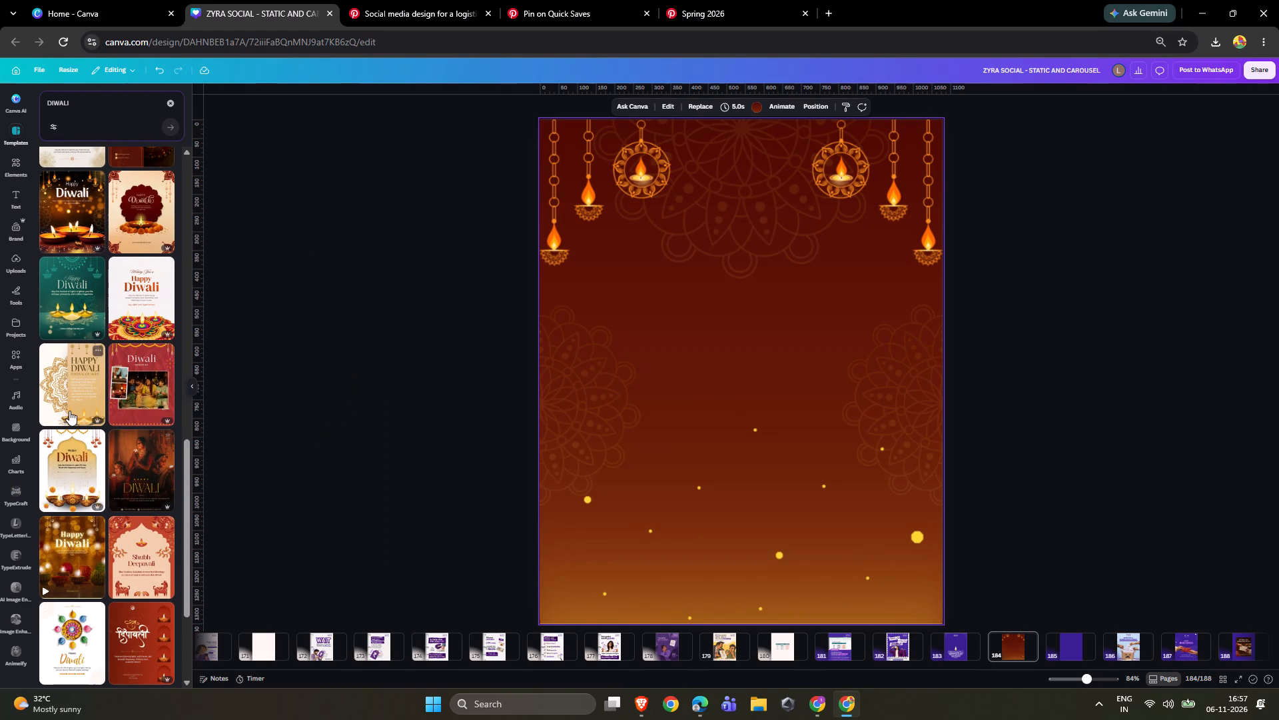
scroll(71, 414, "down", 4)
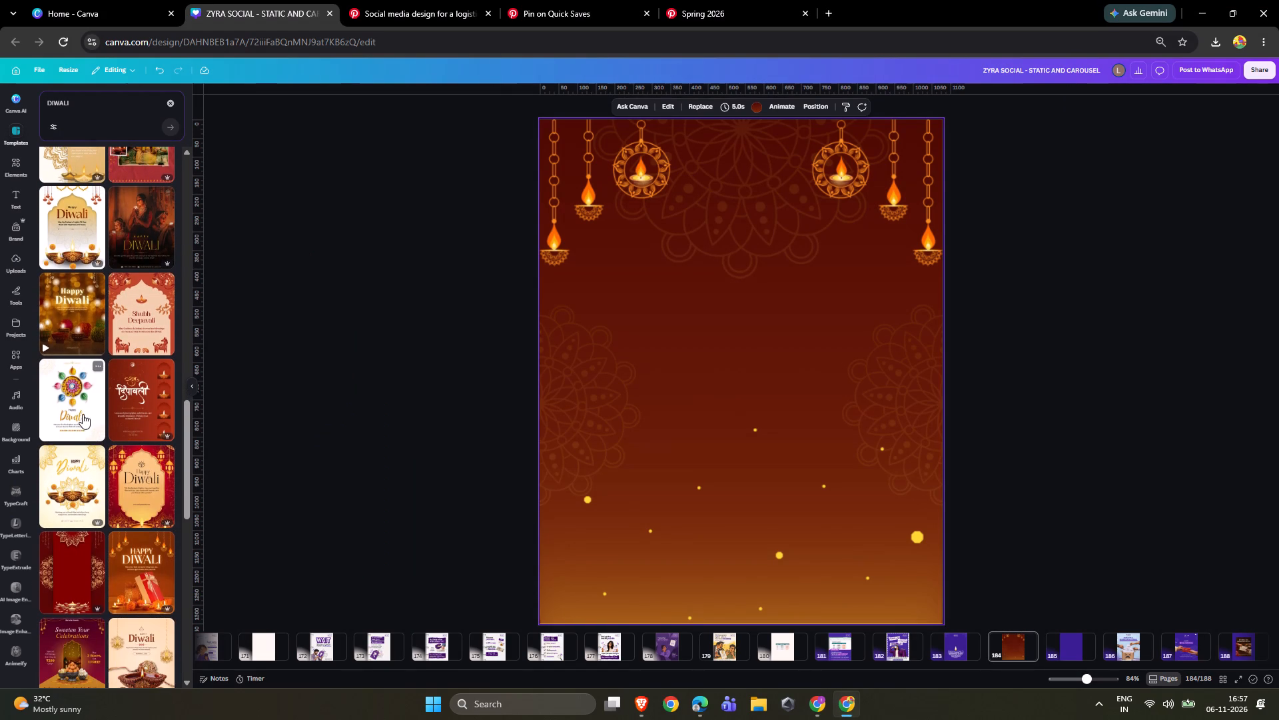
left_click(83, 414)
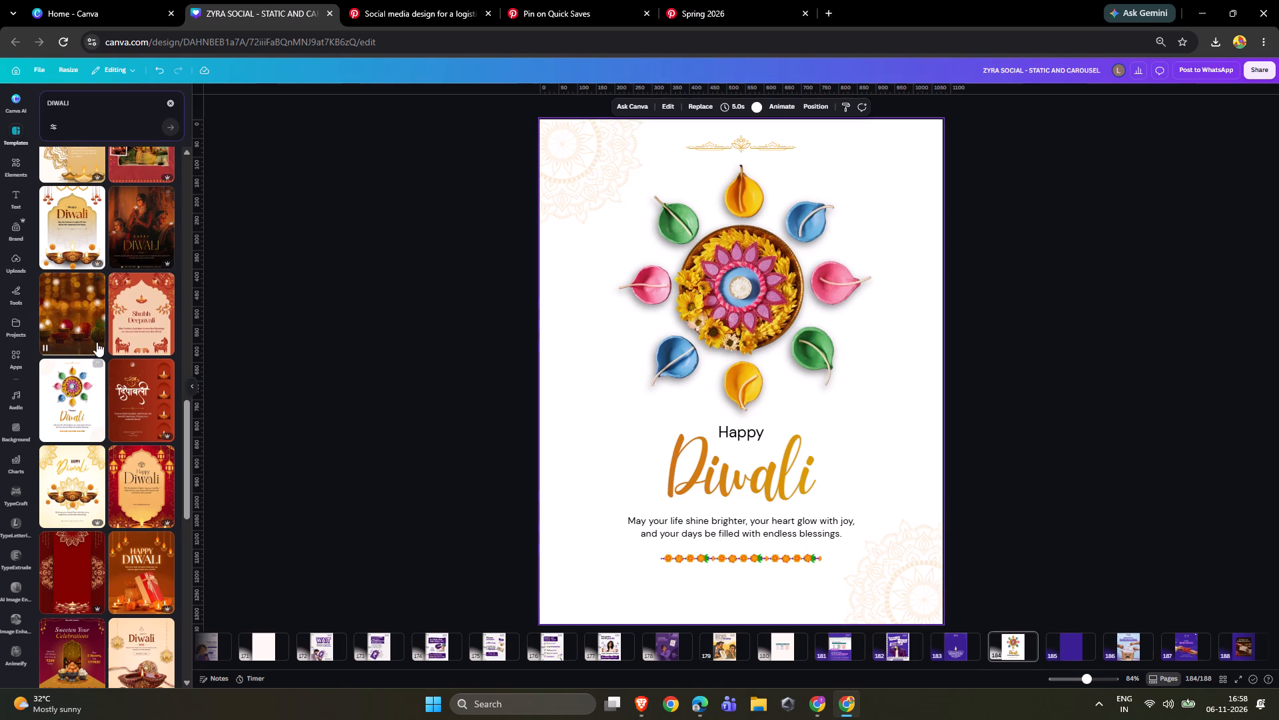
Apply the cream Diwali template with a hand holding a diya and floating lanterns in a violet circle to page 184.
scroll(98, 342, "down", 4)
scroll(81, 435, "down", 7)
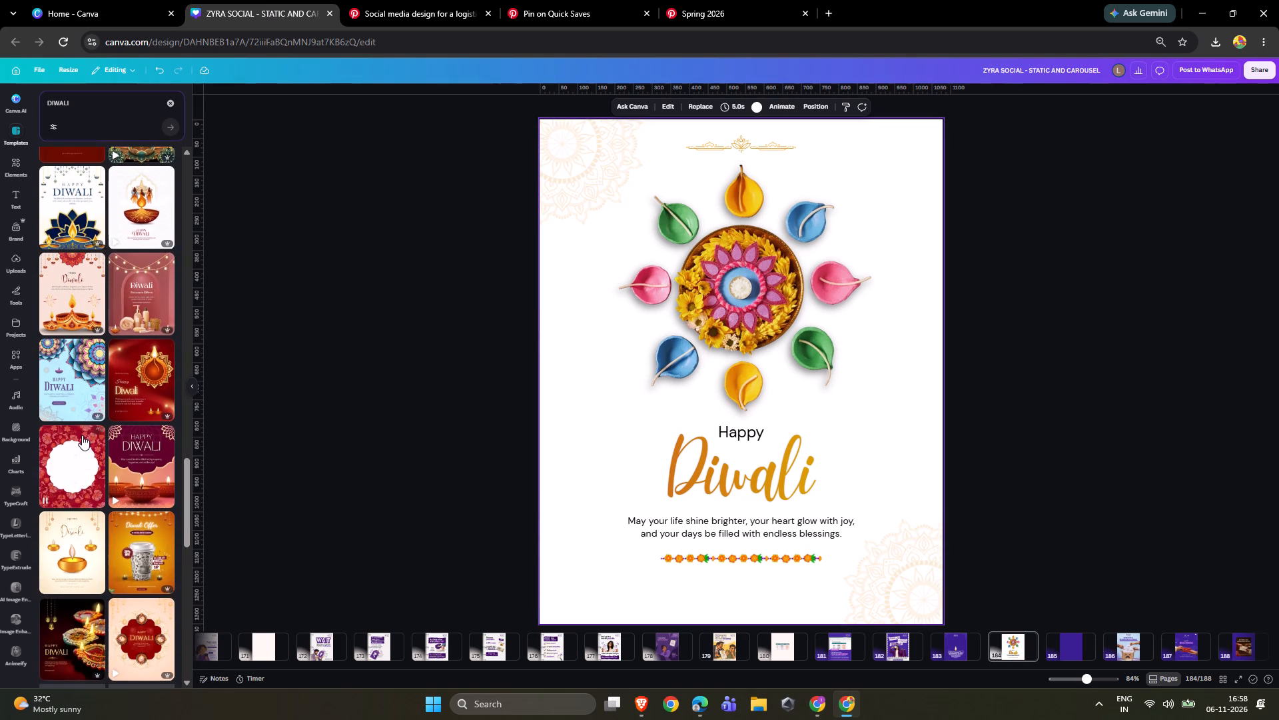
scroll(82, 435, "down", 8)
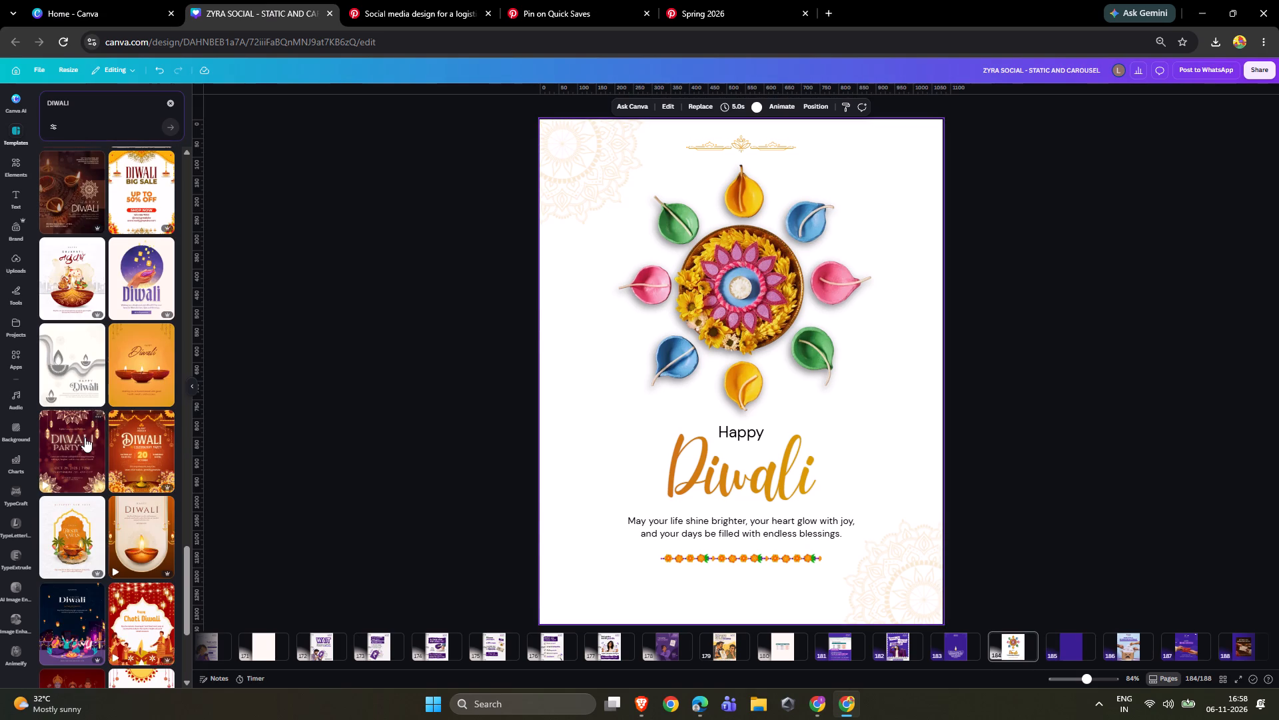
left_click(143, 272)
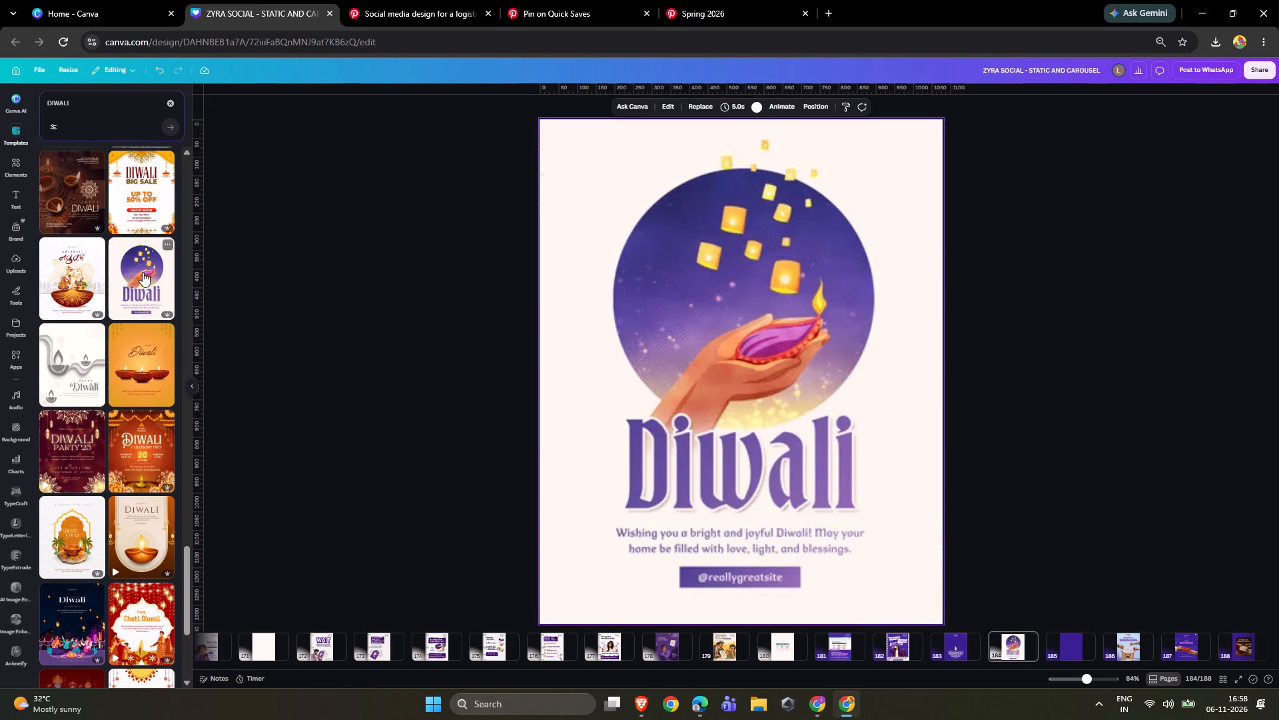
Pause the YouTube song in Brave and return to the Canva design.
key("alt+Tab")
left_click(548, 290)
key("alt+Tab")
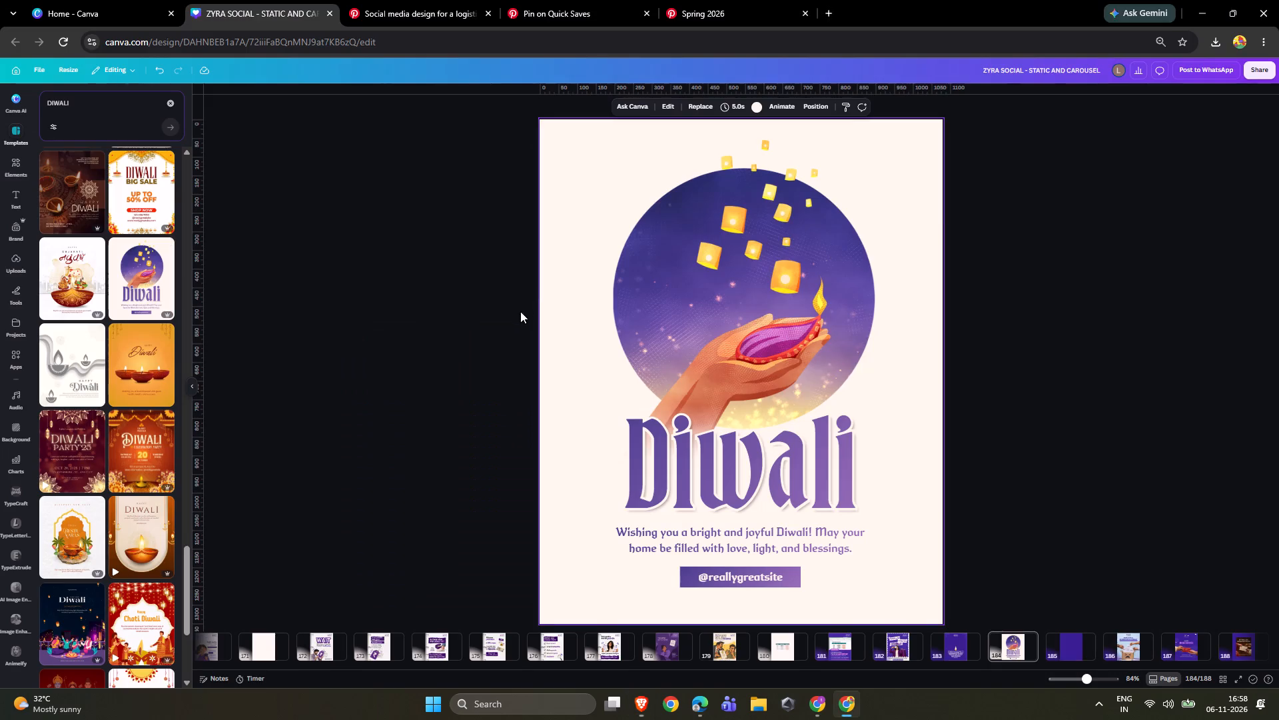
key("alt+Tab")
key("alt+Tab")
Switch to YouTube in Brave, start the Music of India mix, and return to the Canva design.
key("alt+Tab")
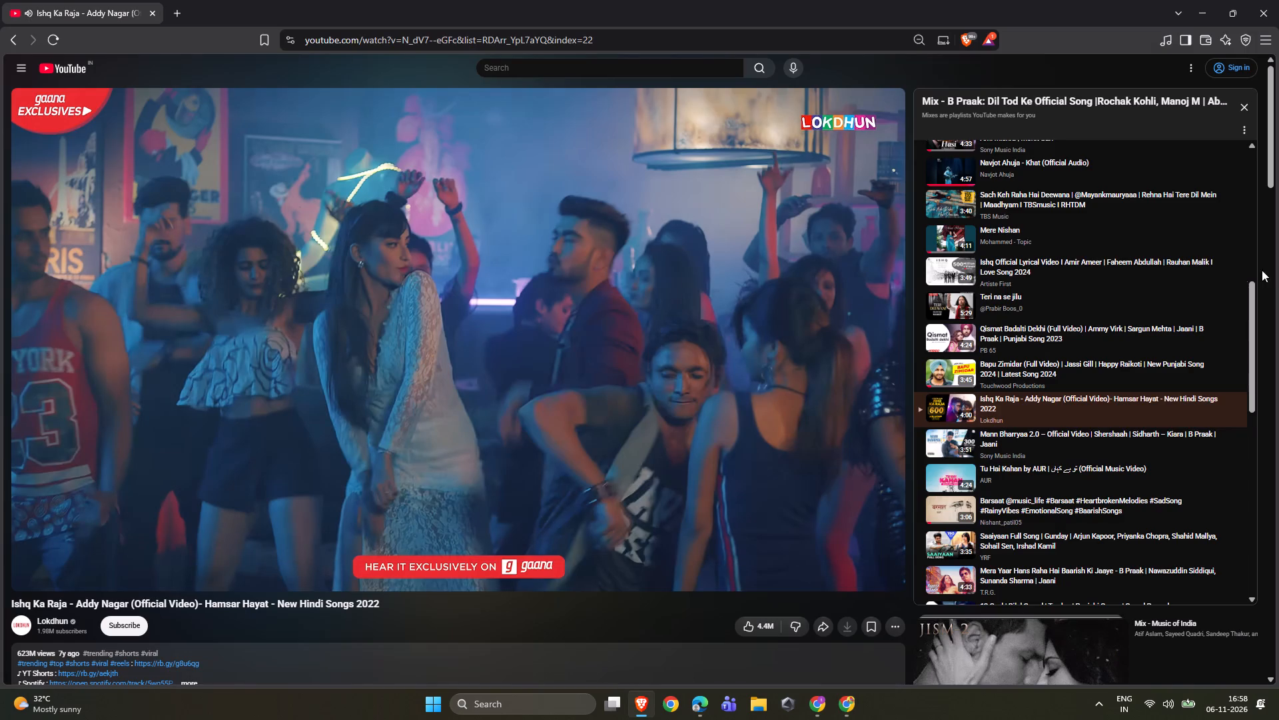
scroll(1039, 505, "down", 3)
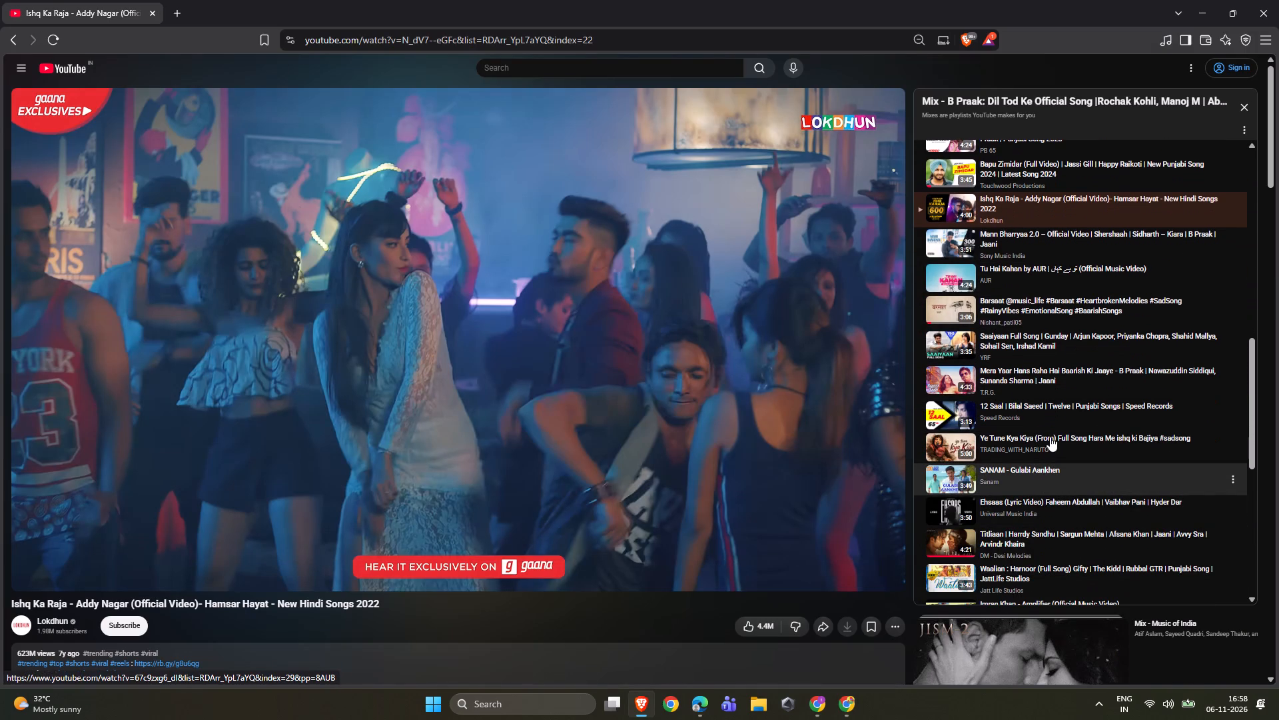
scroll(1049, 438, "down", 2)
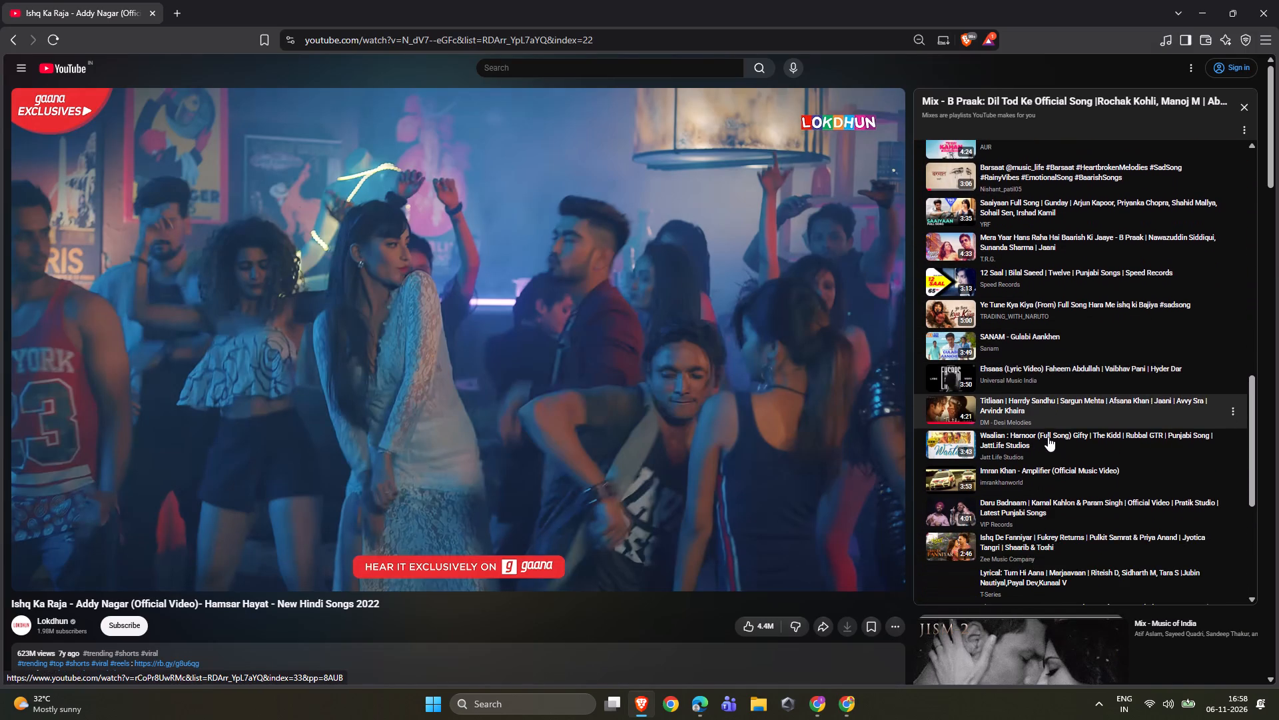
scroll(1048, 437, "down", 2)
scroll(1039, 689, "down", 3)
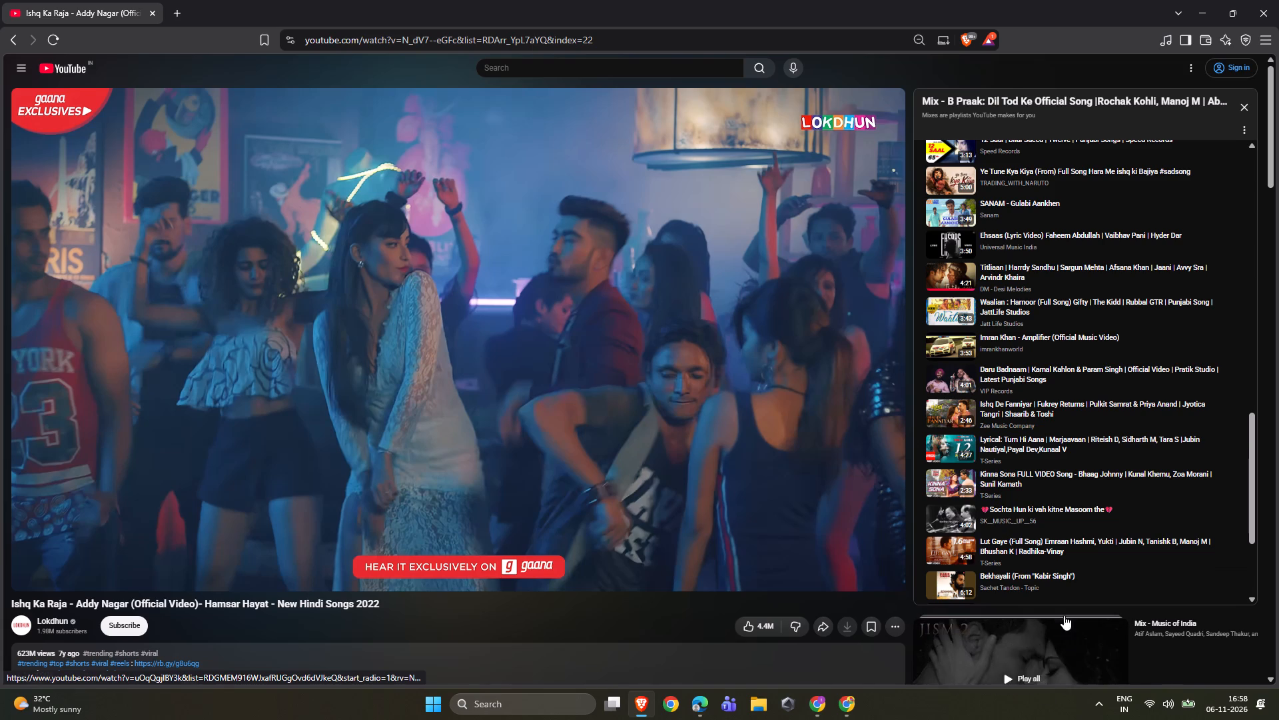
scroll(1064, 615, "down", 1)
left_click(1027, 531)
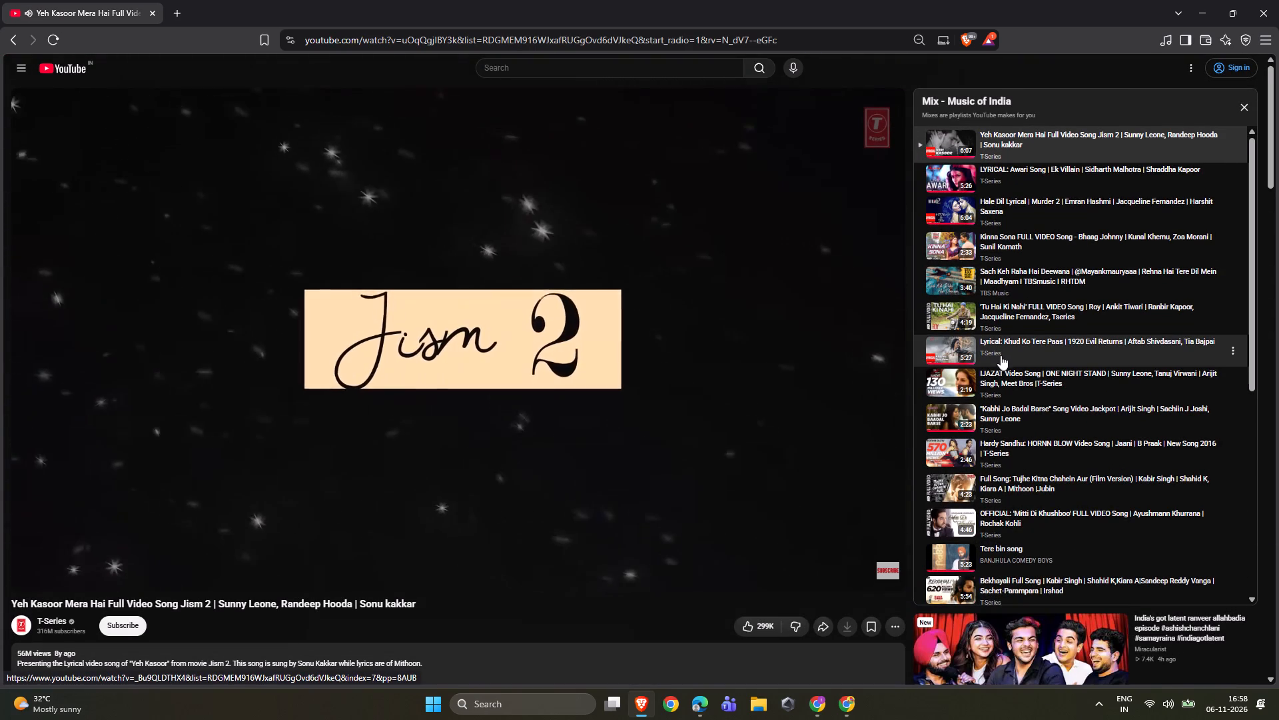
scroll(987, 304, "up", 3)
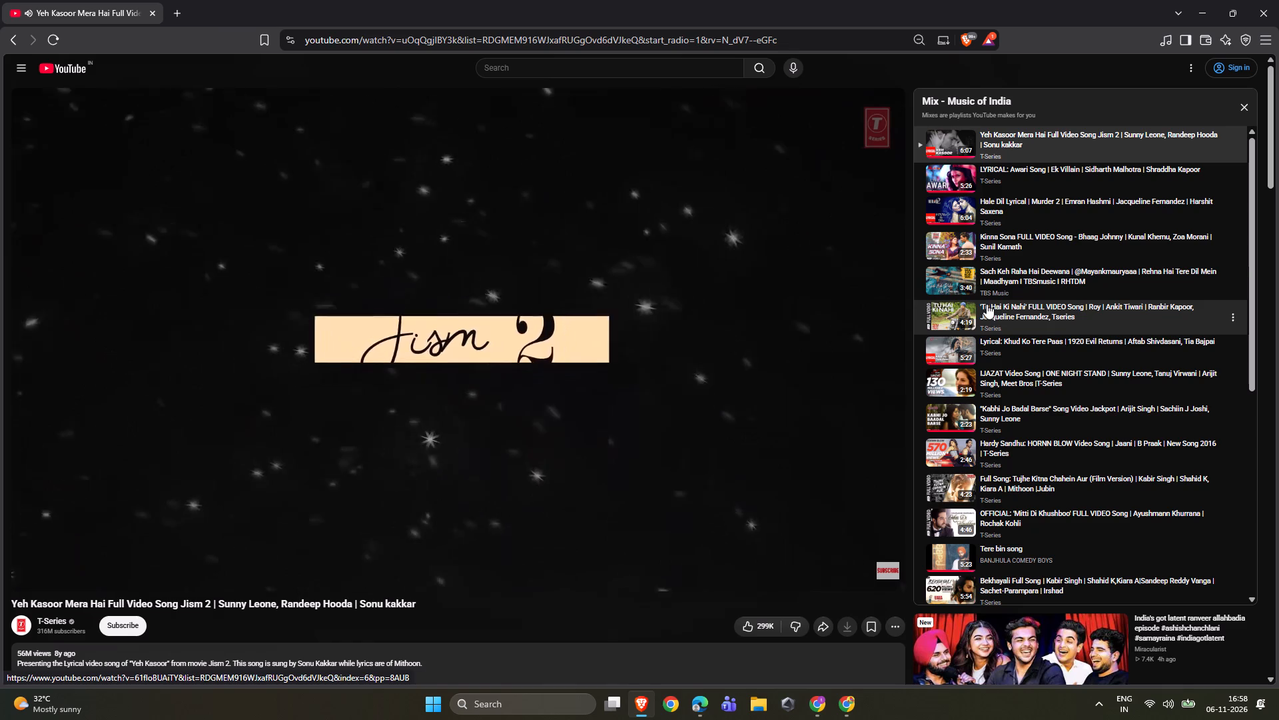
key("alt+Tab")
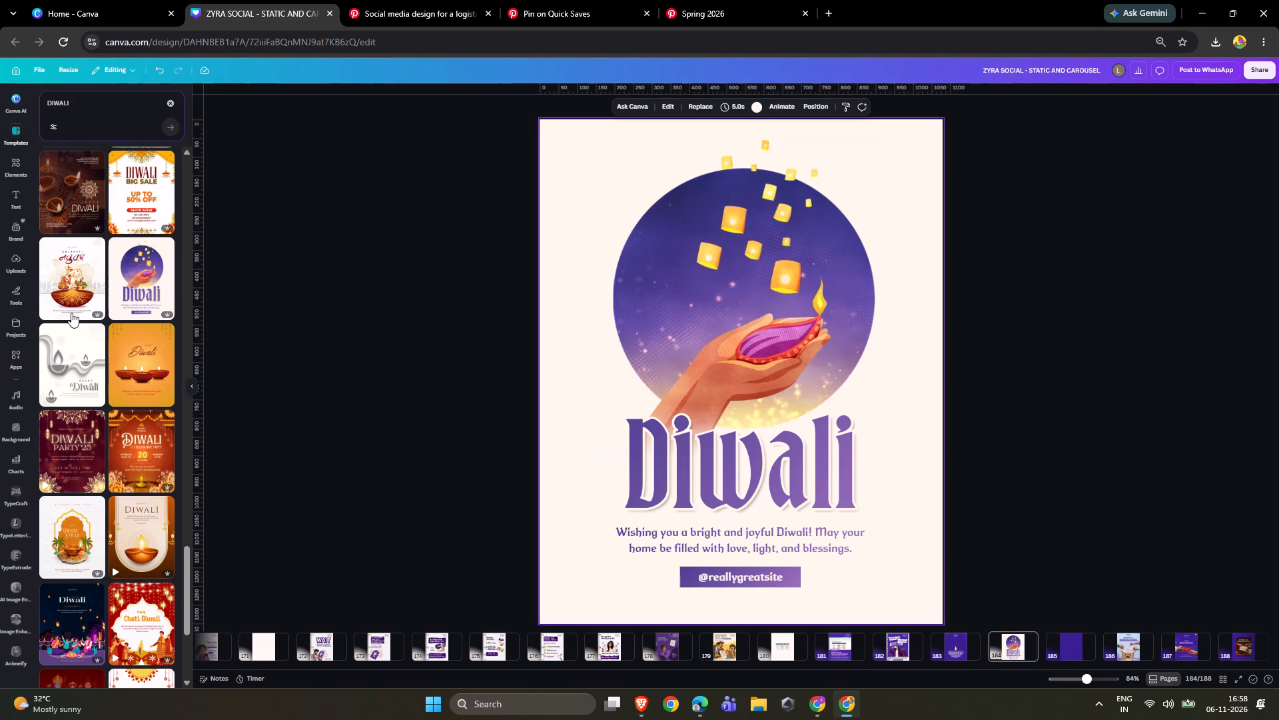
Look through further Diwali template results for a design that suits the Zyra post.
scroll(78, 331, "down", 2)
scroll(127, 395, "down", 2)
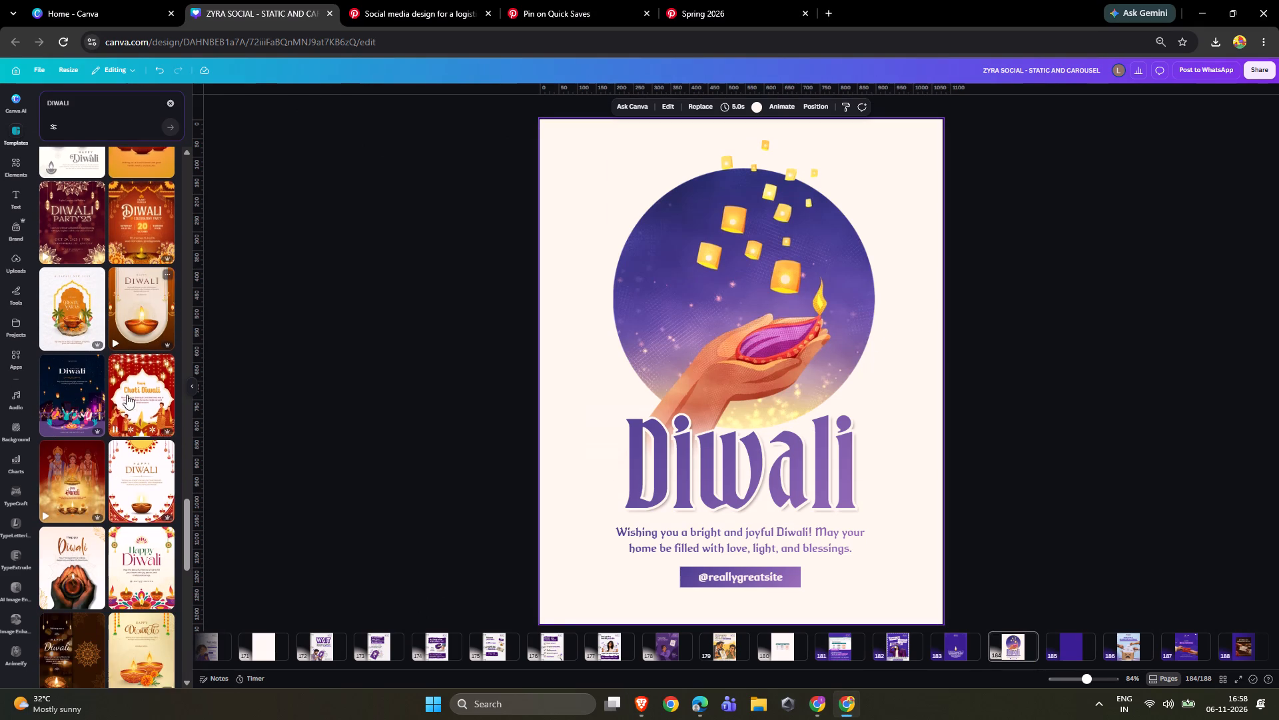
scroll(123, 406, "down", 3)
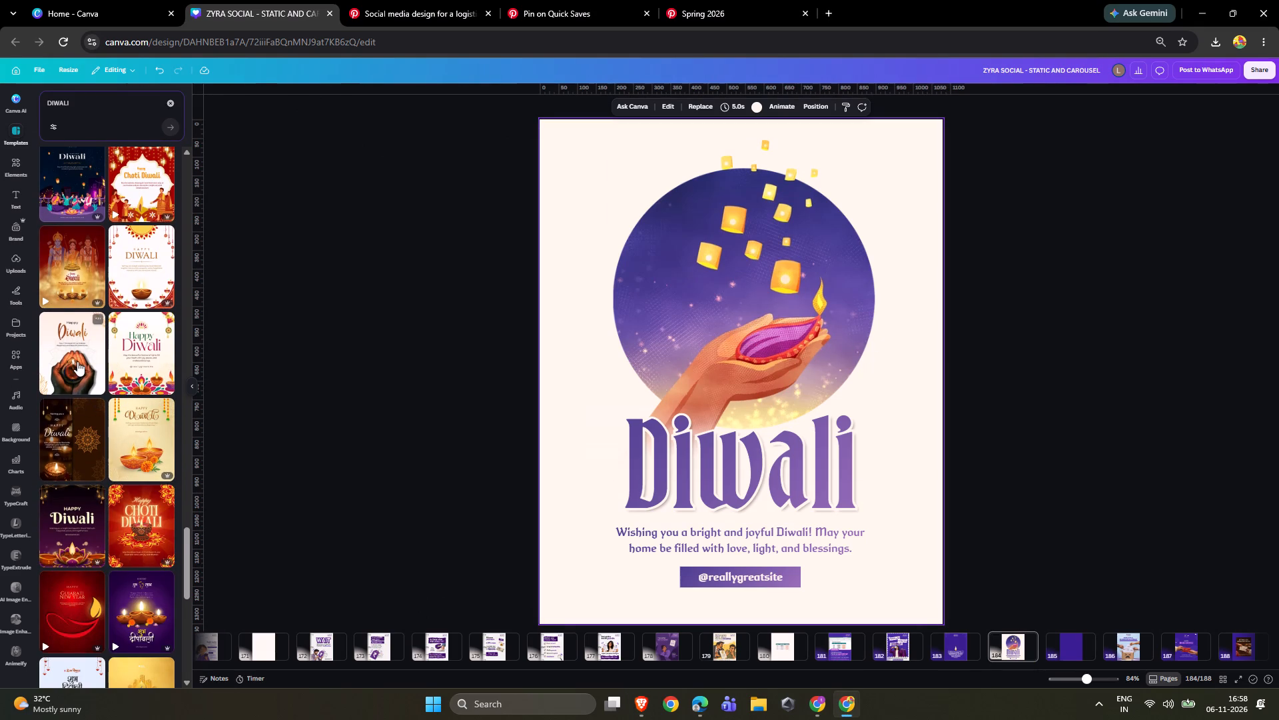
scroll(83, 416, "down", 6)
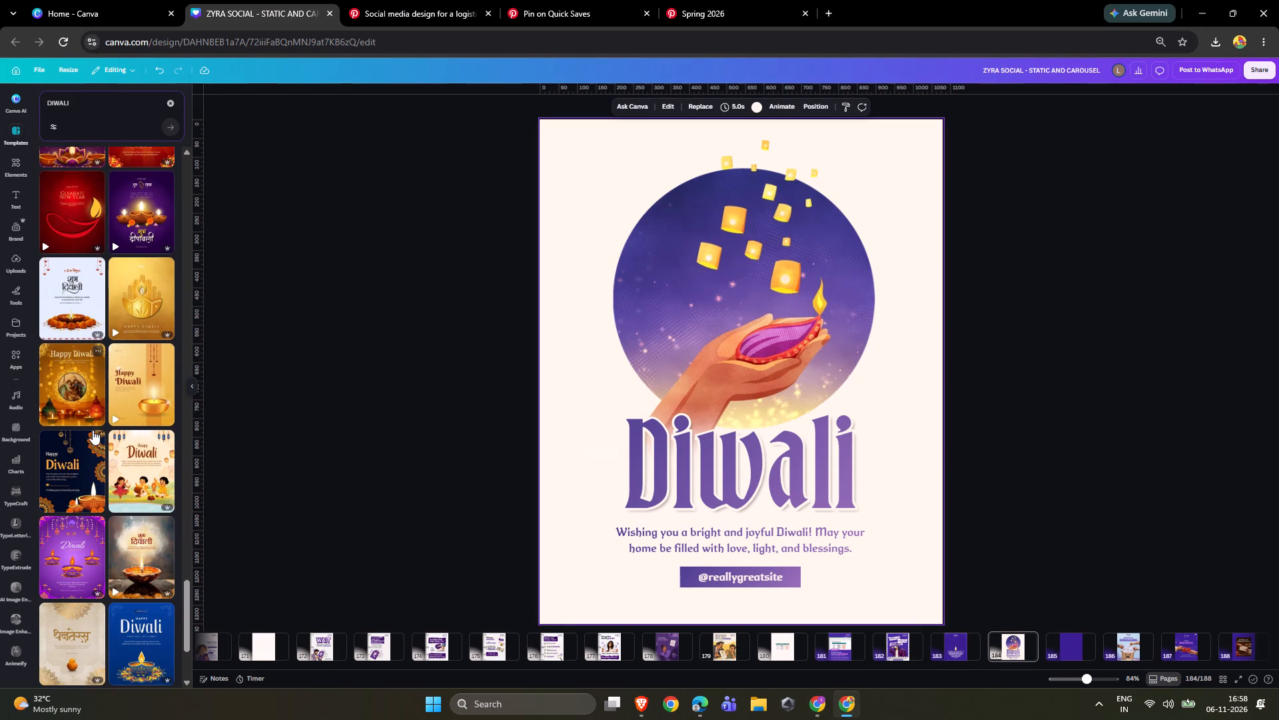
scroll(93, 430, "down", 6)
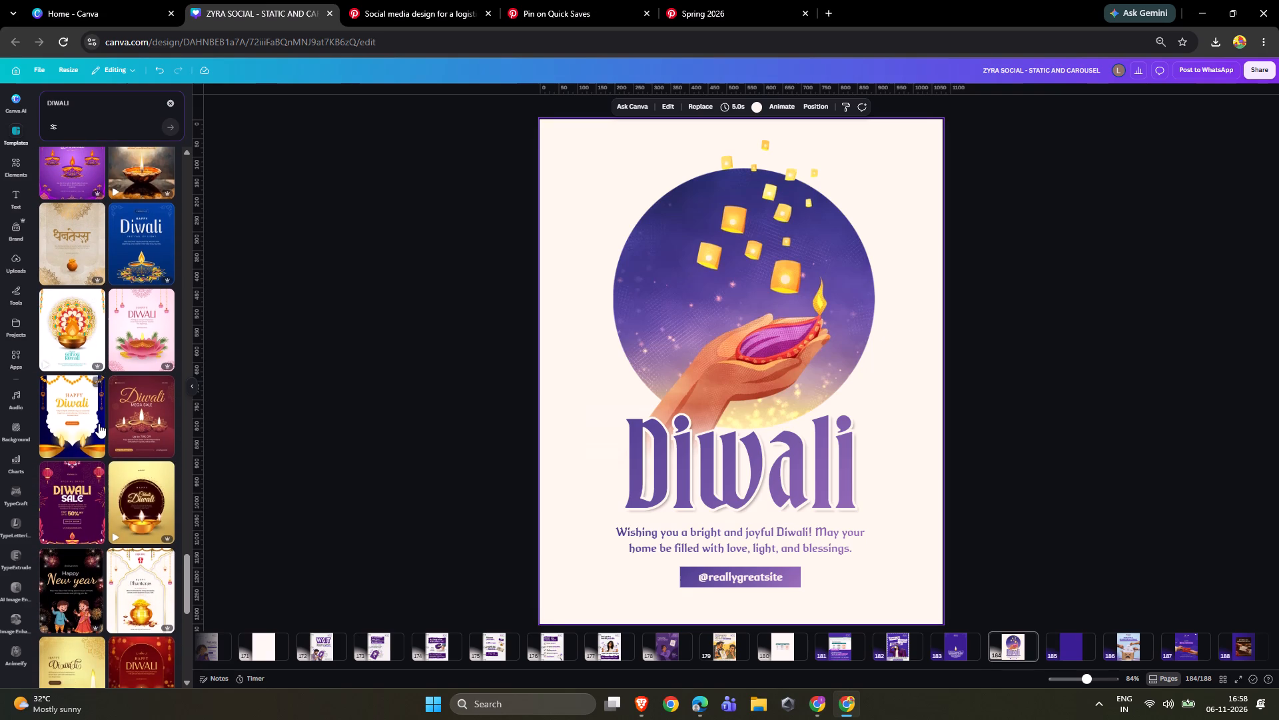
scroll(99, 425, "down", 8)
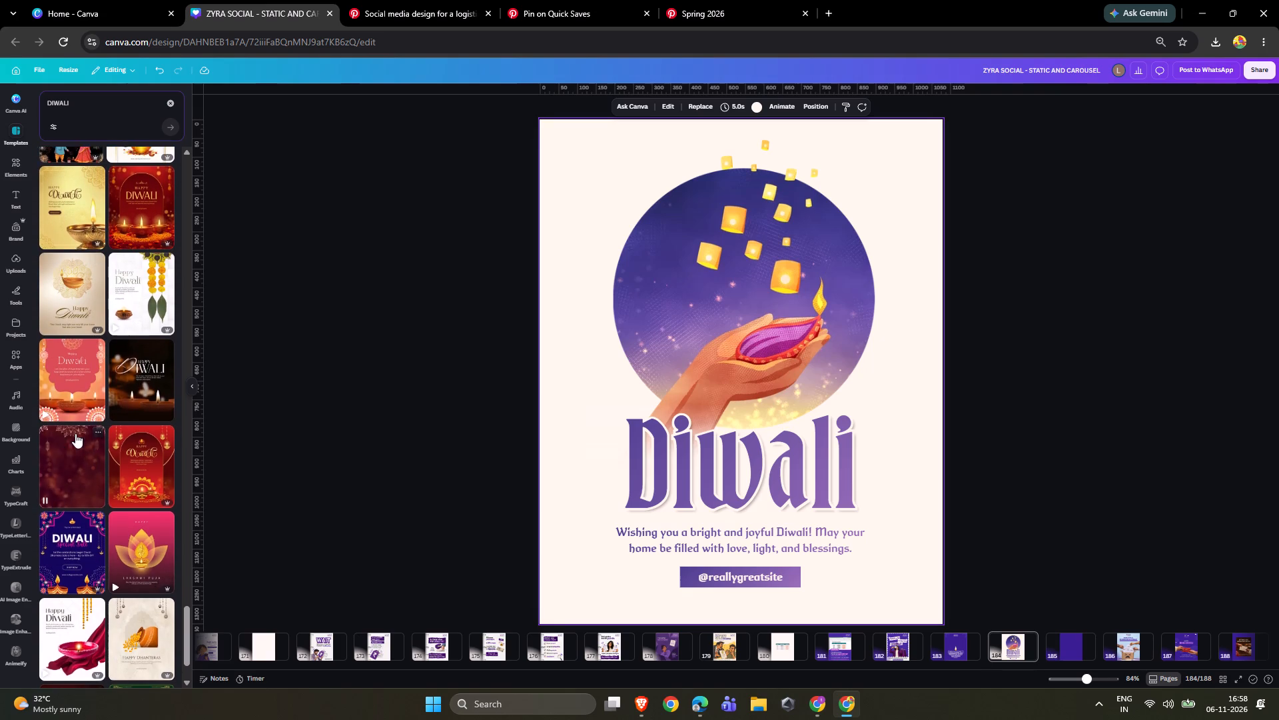
scroll(75, 433, "down", 4)
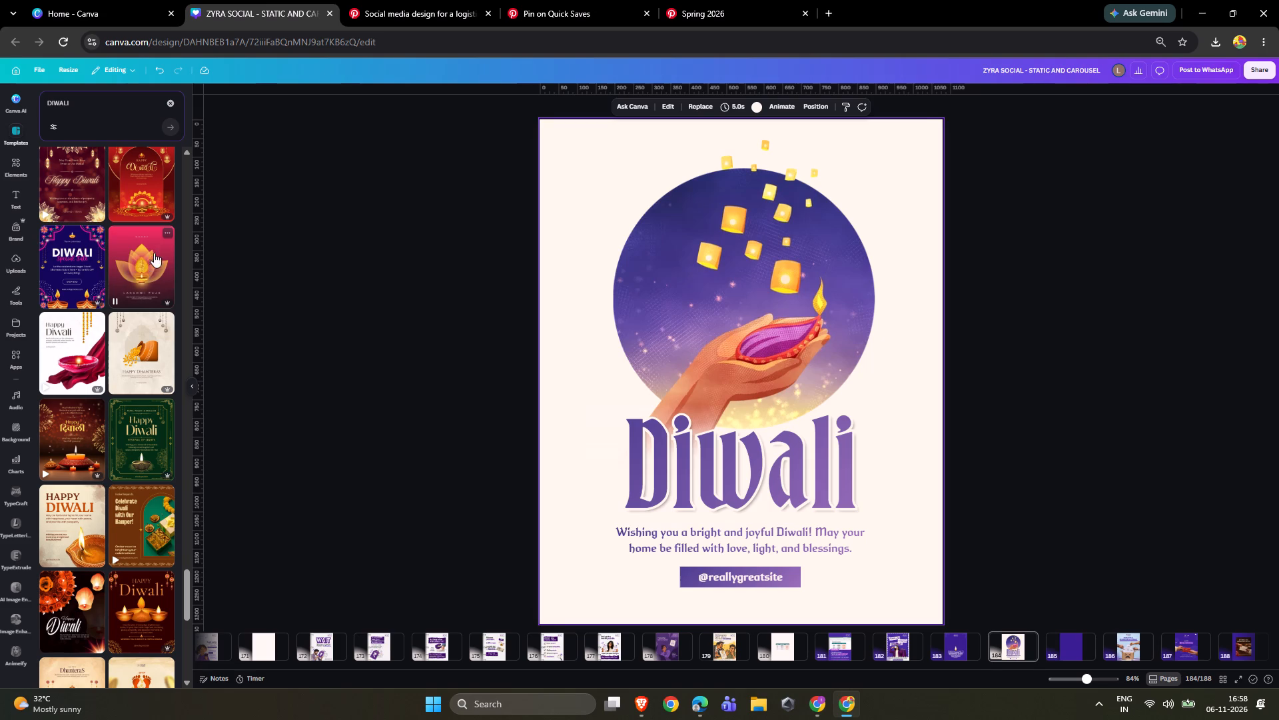
scroll(151, 322, "down", 3)
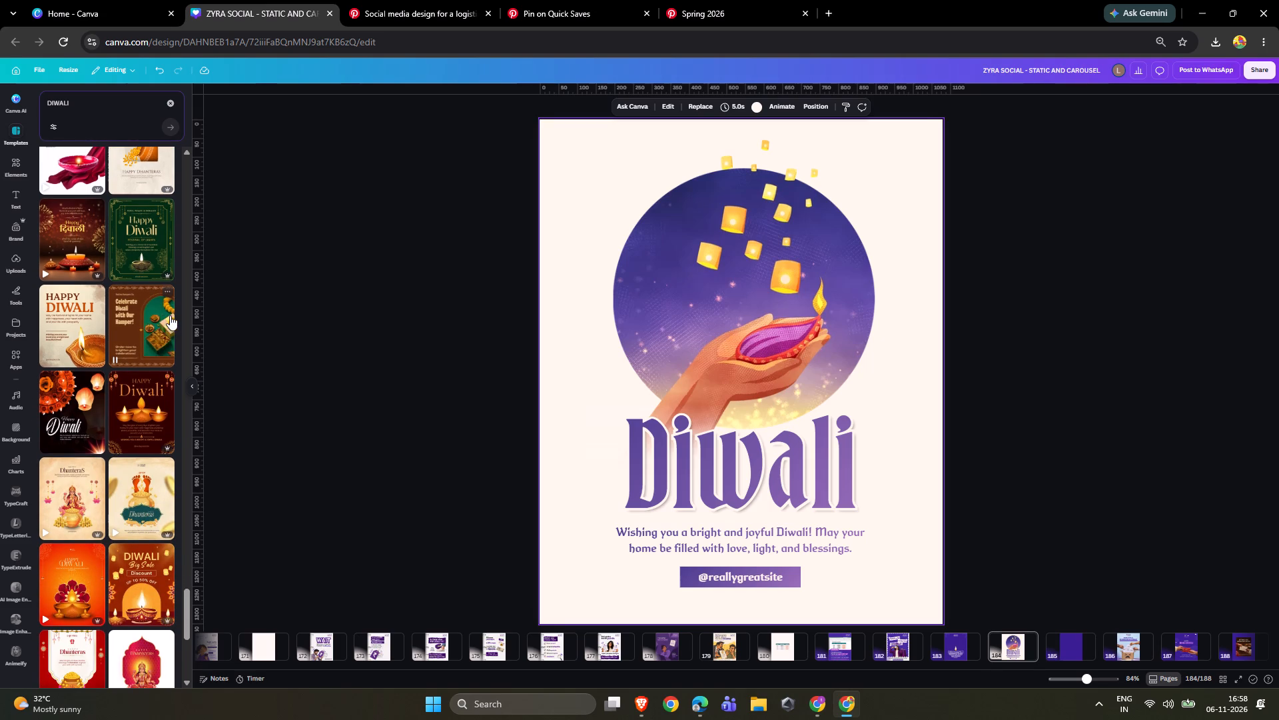
scroll(173, 321, "down", 5)
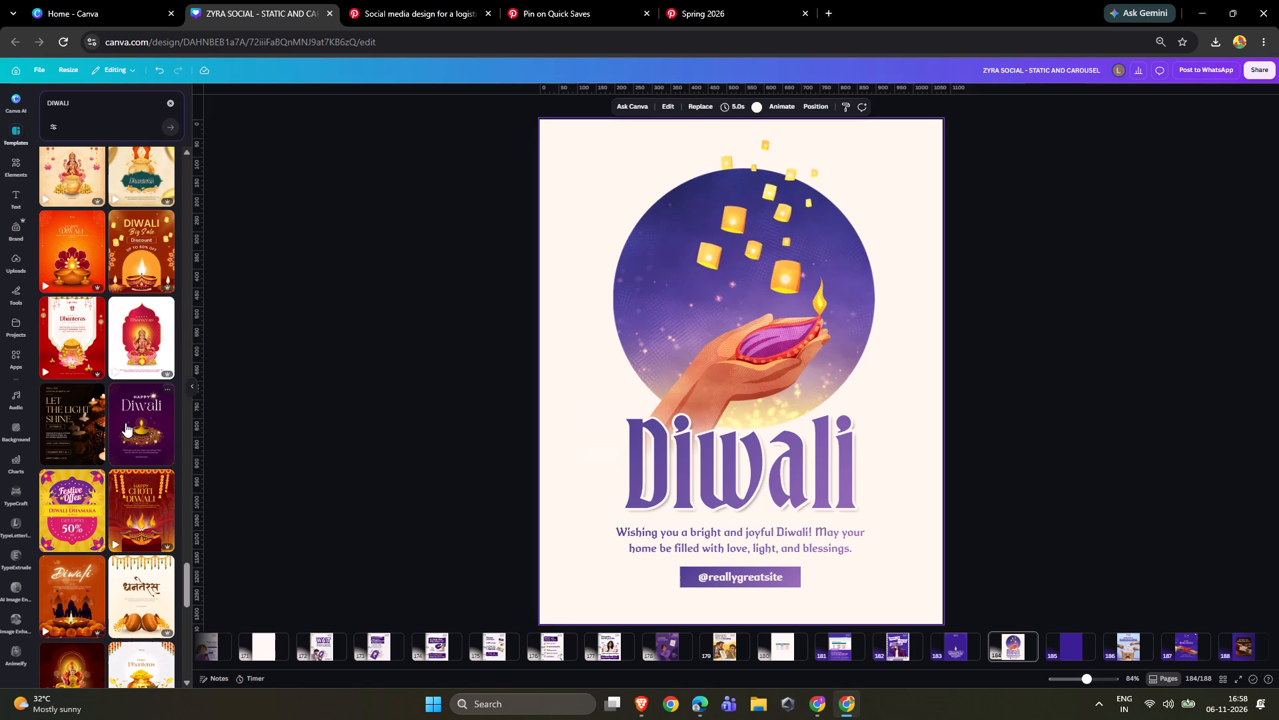
scroll(131, 426, "down", 3)
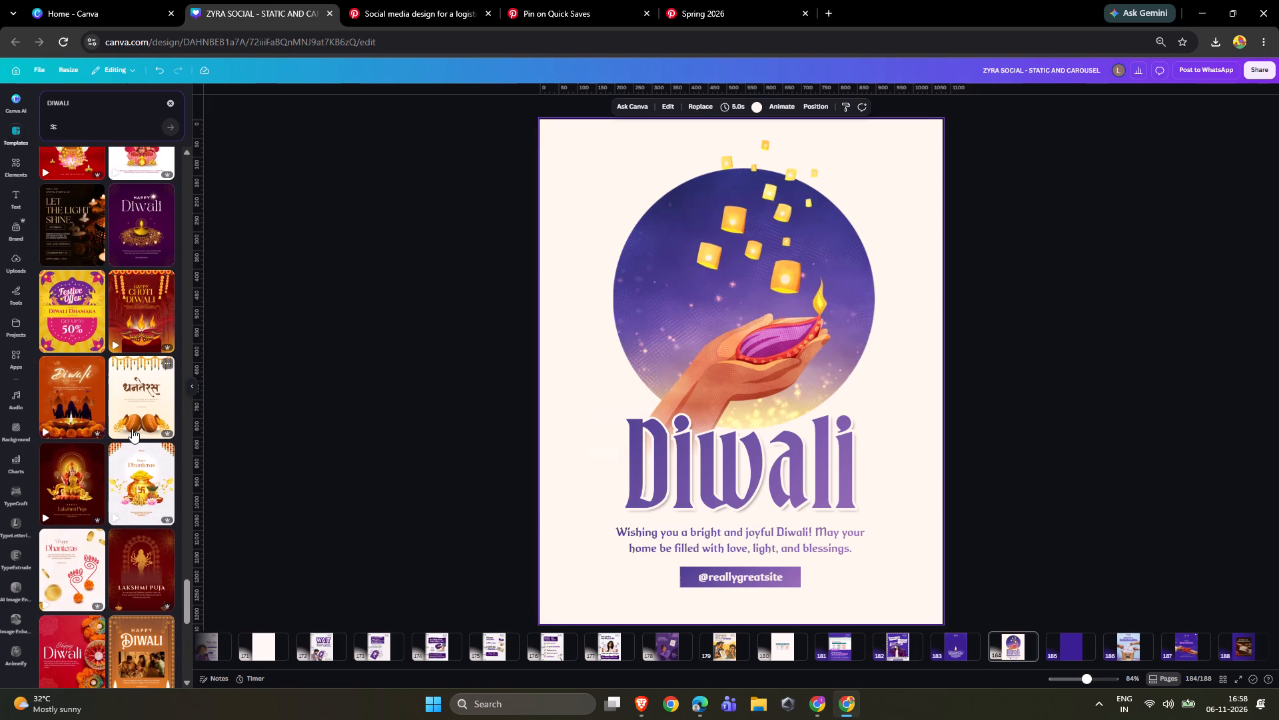
scroll(132, 429, "down", 8)
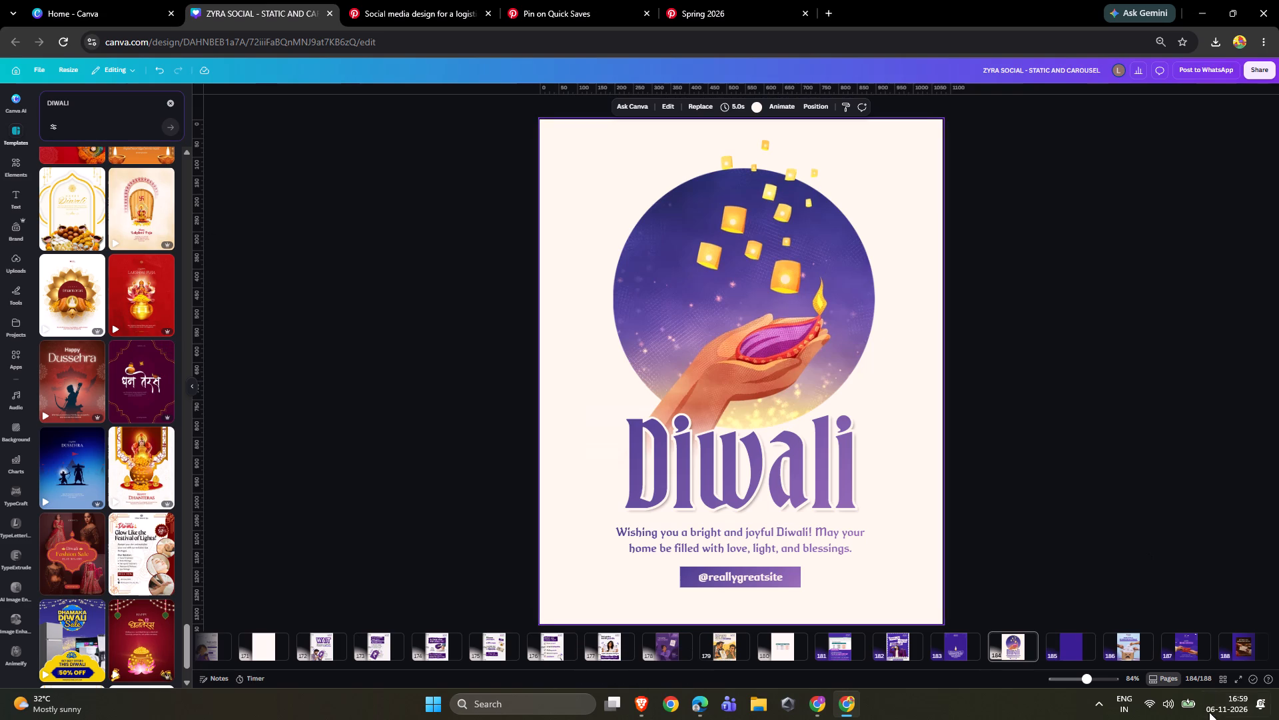
Turn on Bluetooth in the Windows quick settings and return to the Canva design.
left_click(1166, 707)
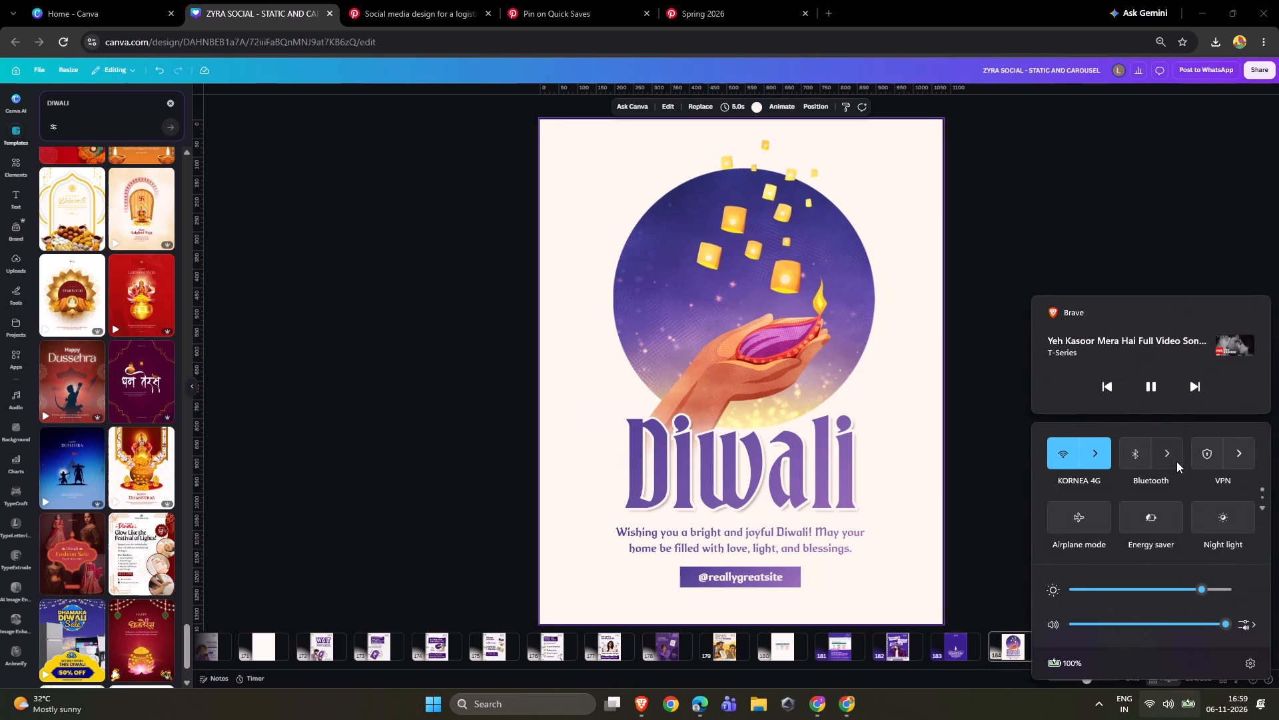
left_click(1176, 461)
left_click(1243, 430)
left_click(980, 318)
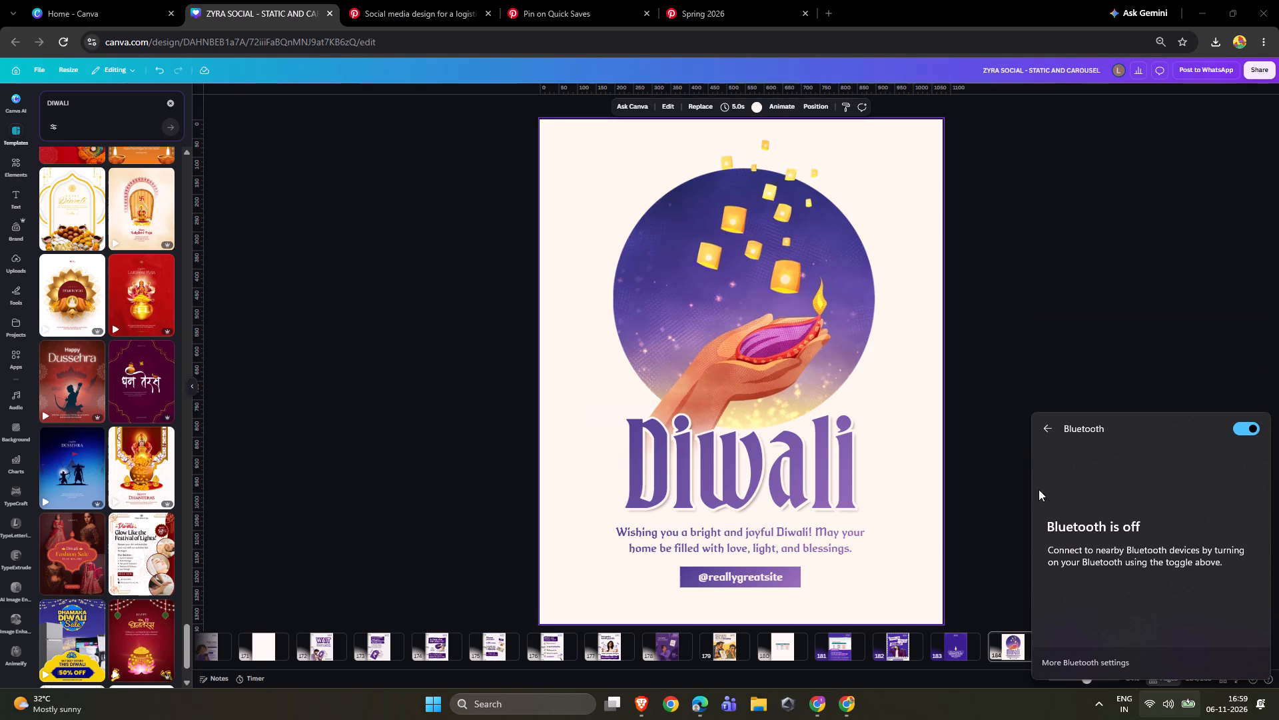
left_click(1080, 345)
Check the Windows sound output devices for the VJGOBOULT Bluetooth headphones.
left_click(1191, 709)
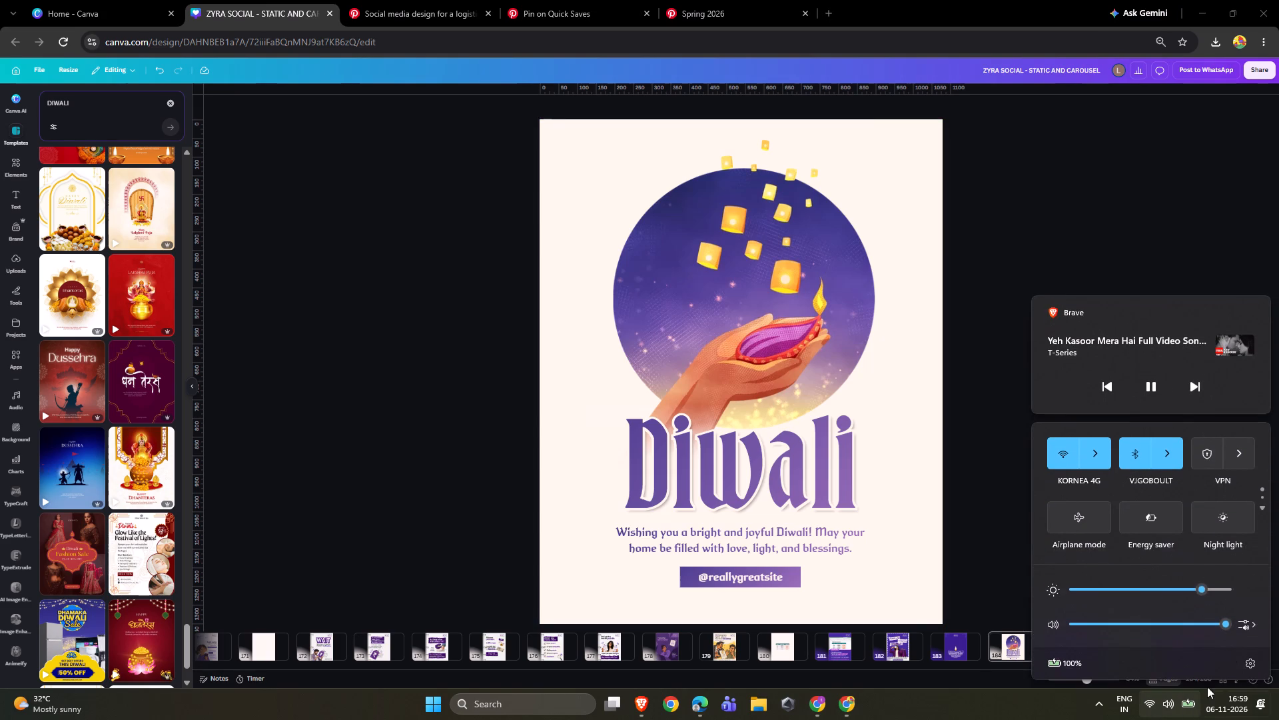
left_click(1246, 616)
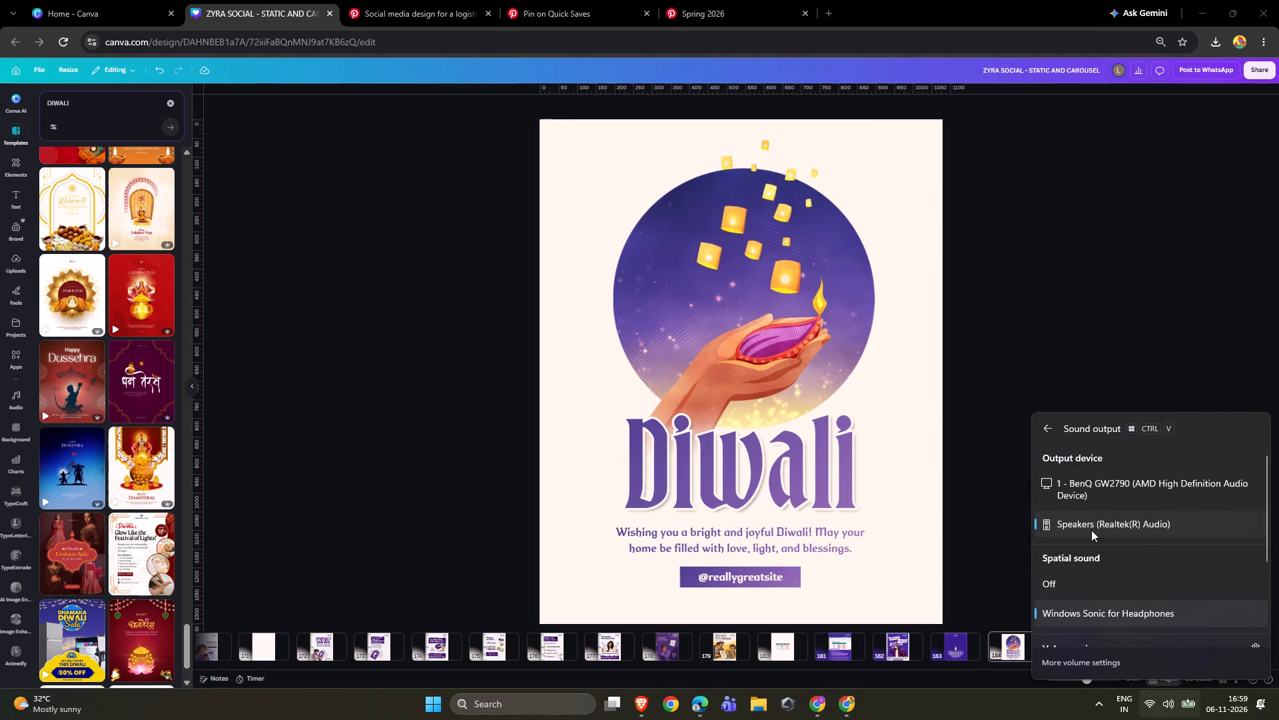
left_click(1020, 347)
left_click(1168, 709)
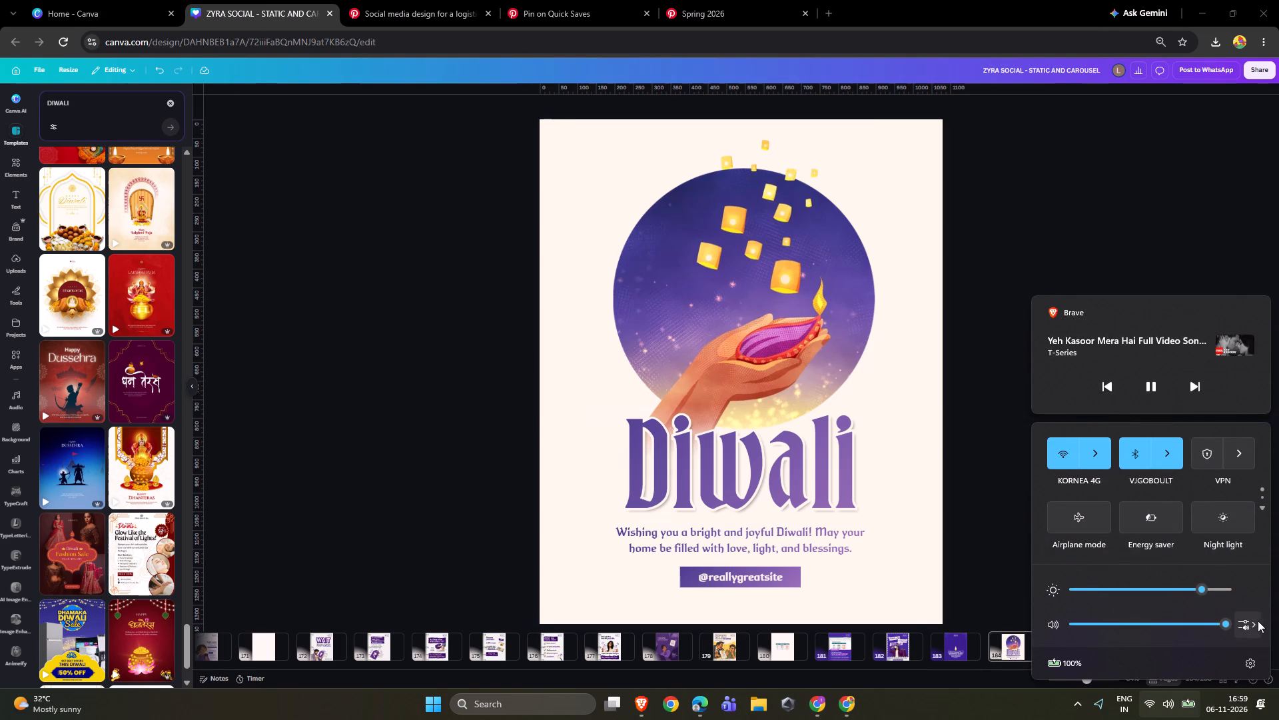
left_click(1255, 622)
left_click(1029, 365)
Pause the YouTube song in Brave and return to the Canva design.
key("alt+Tab")
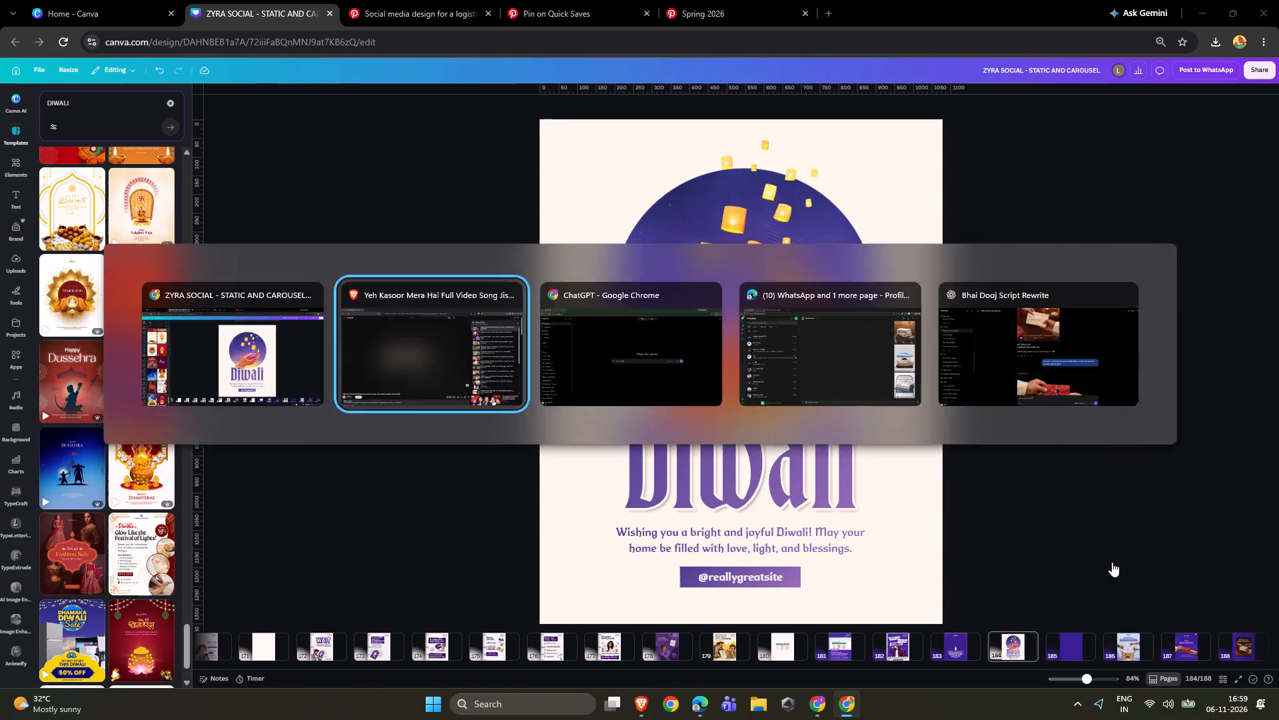
left_click(514, 375)
key("alt+Tab")
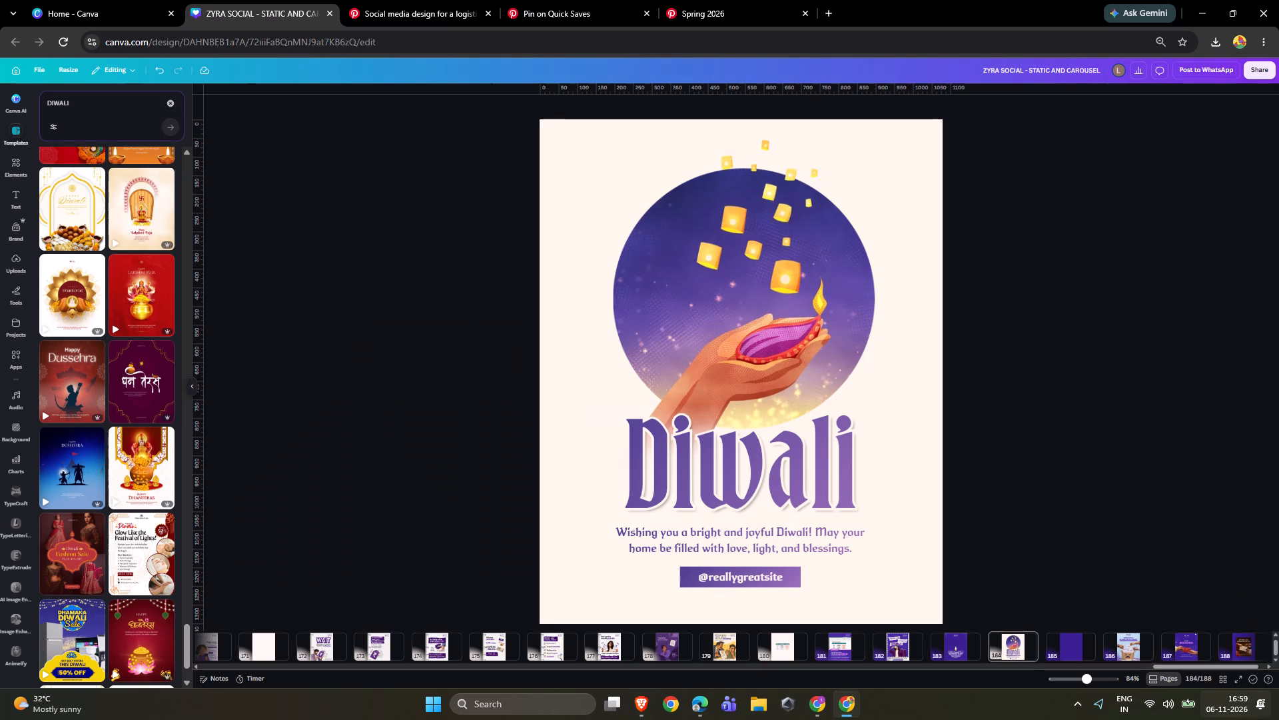
Recheck the Windows sound output list until the VJGOBOULT headphones can be used for audio.
left_click(1193, 709)
left_click(1255, 625)
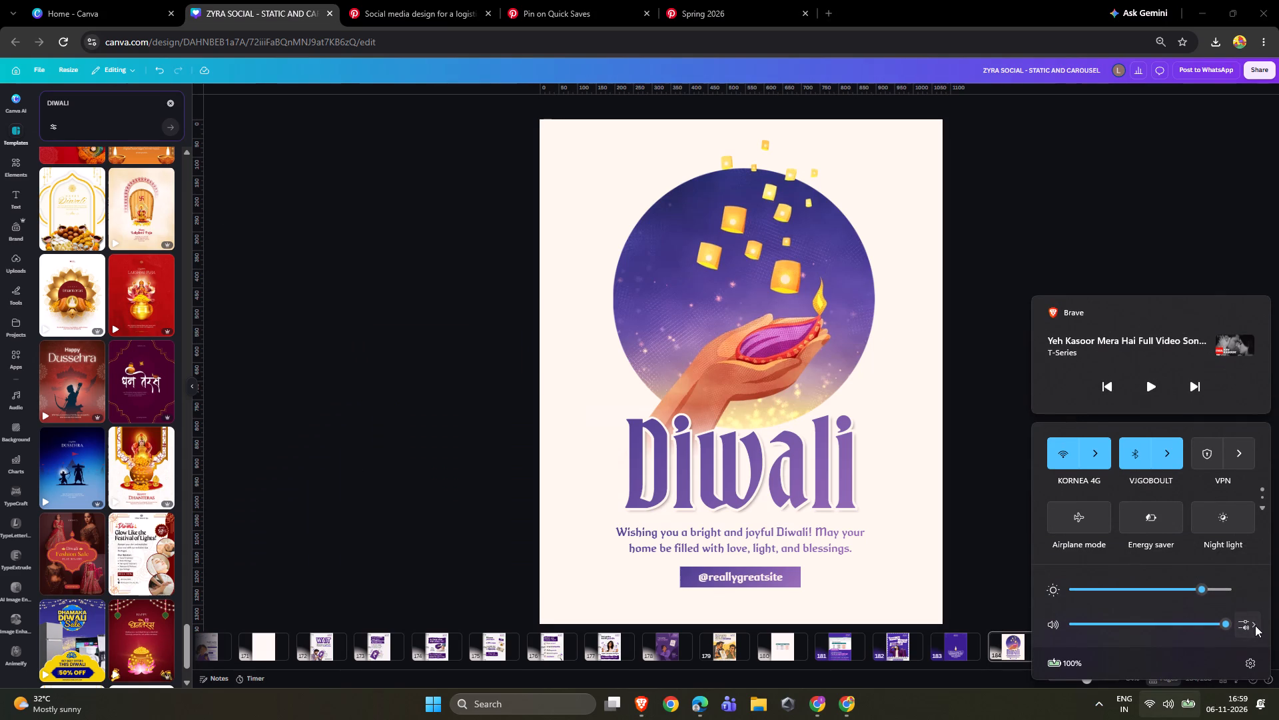
scroll(1178, 489, "down", 4)
scroll(1175, 499, "up", 3)
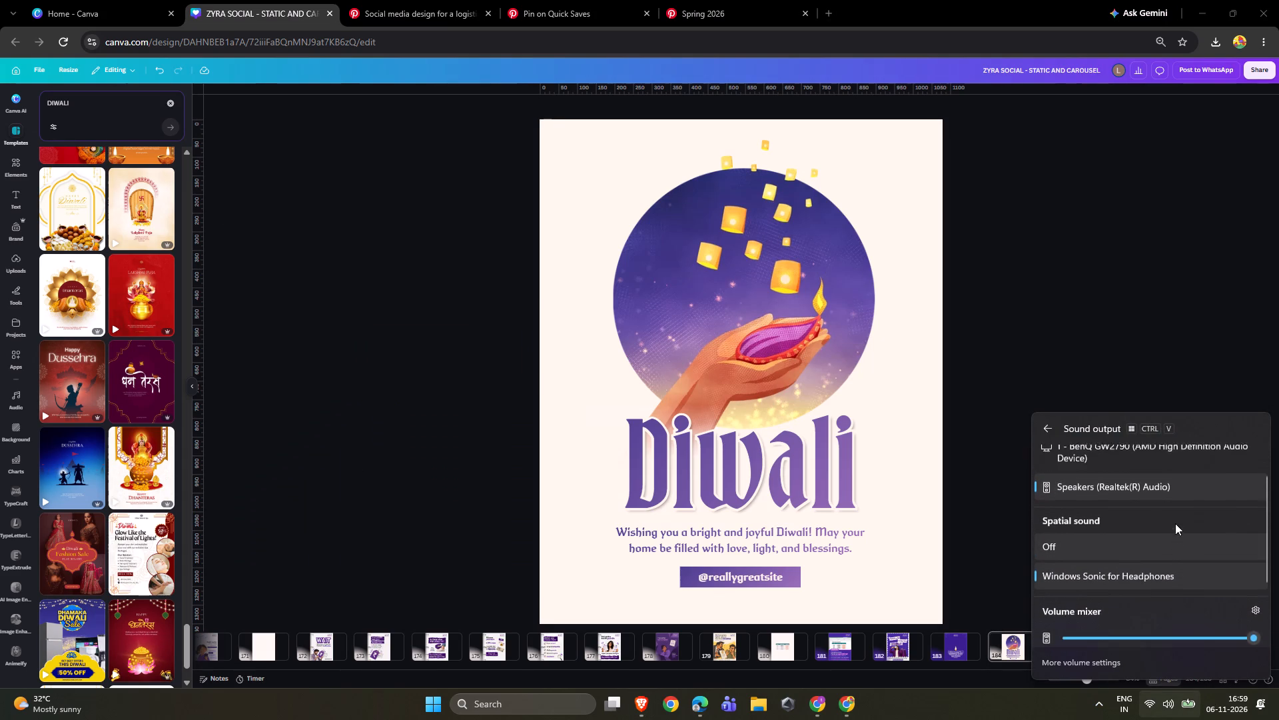
left_click(444, 407)
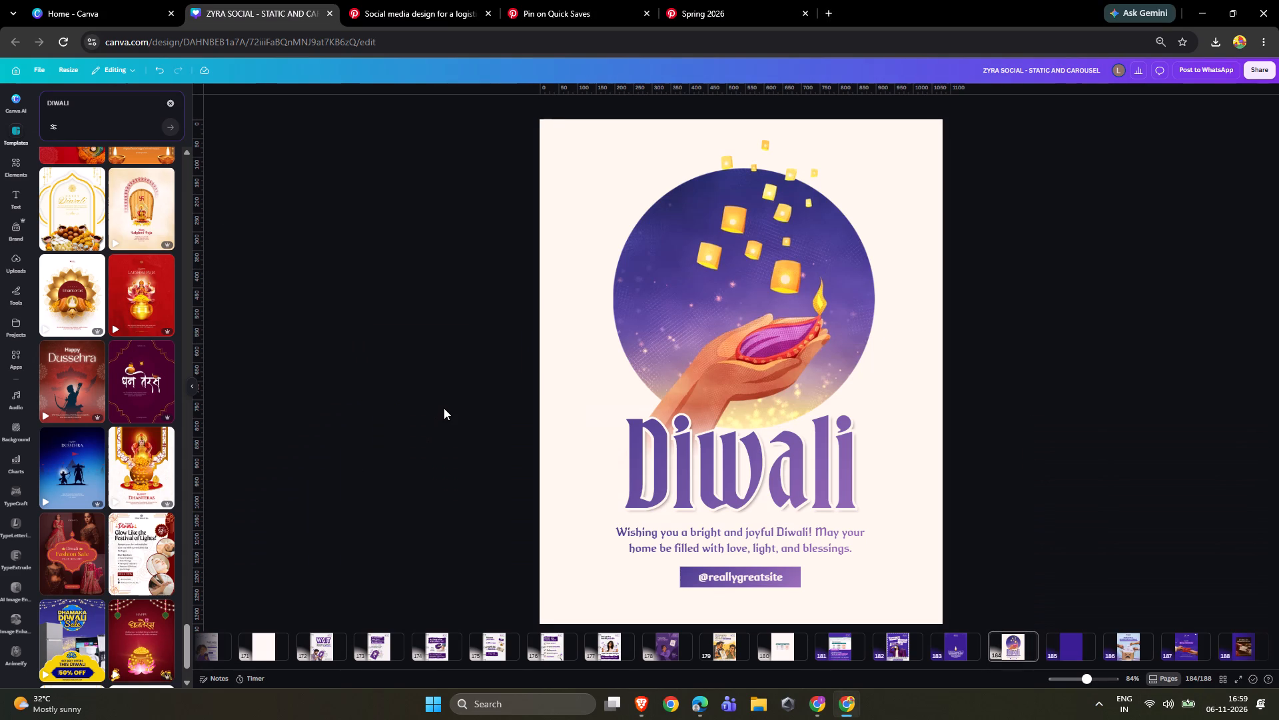
key("alt+Tab")
key("alt+Tab")
left_click(1161, 705)
left_click(1248, 632)
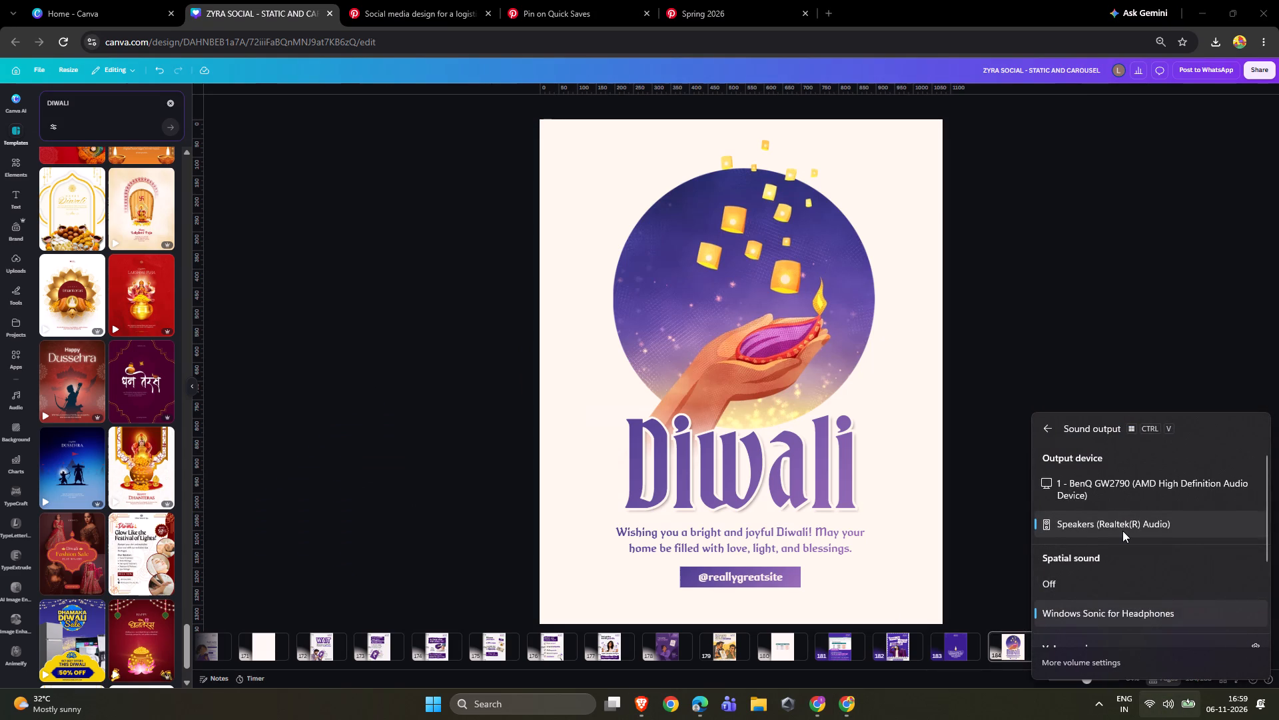
scroll(1122, 531, "down", 1)
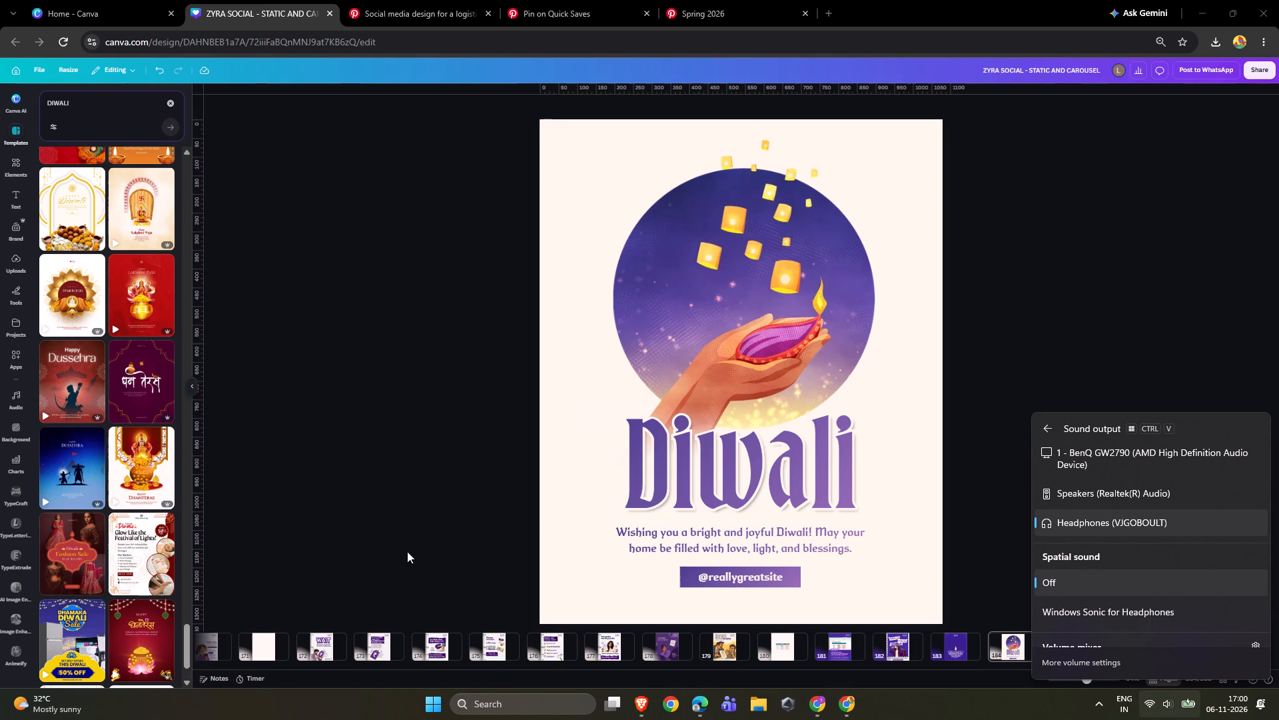
Switch to the ChatGPT window with a new chat.
key("alt+Tab")
key("alt+Tab")
key("alt+Tab")
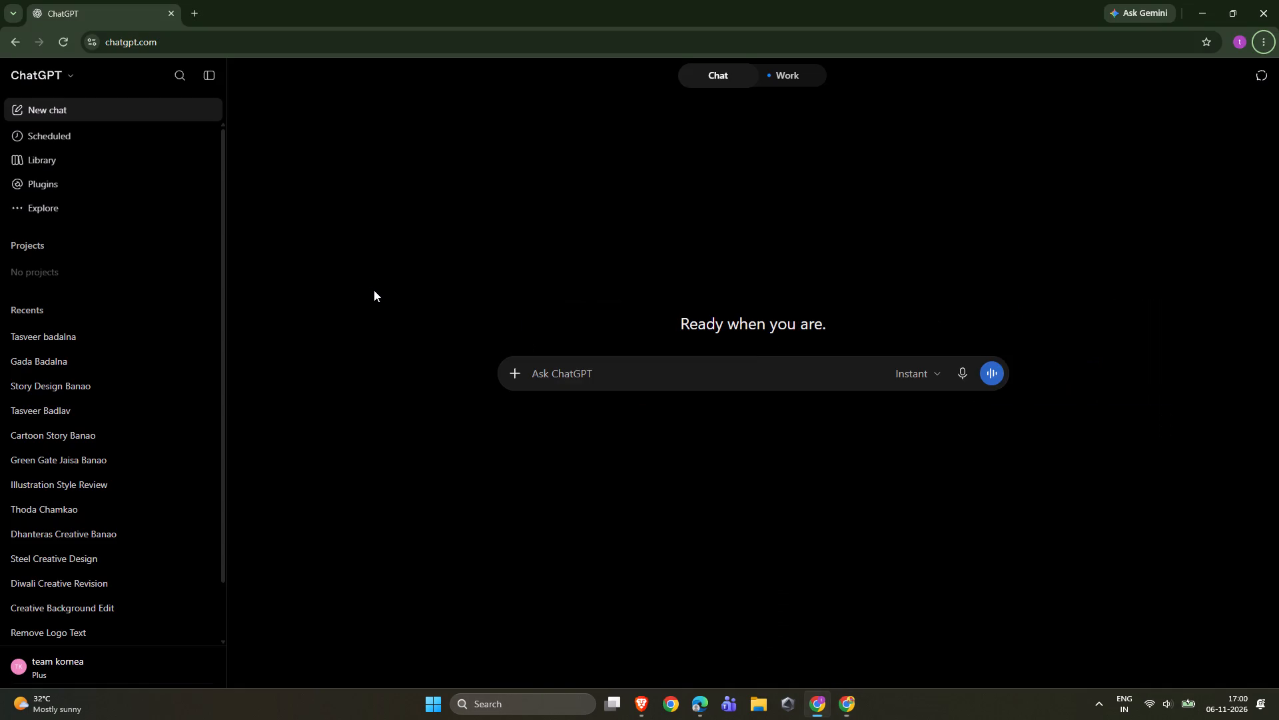
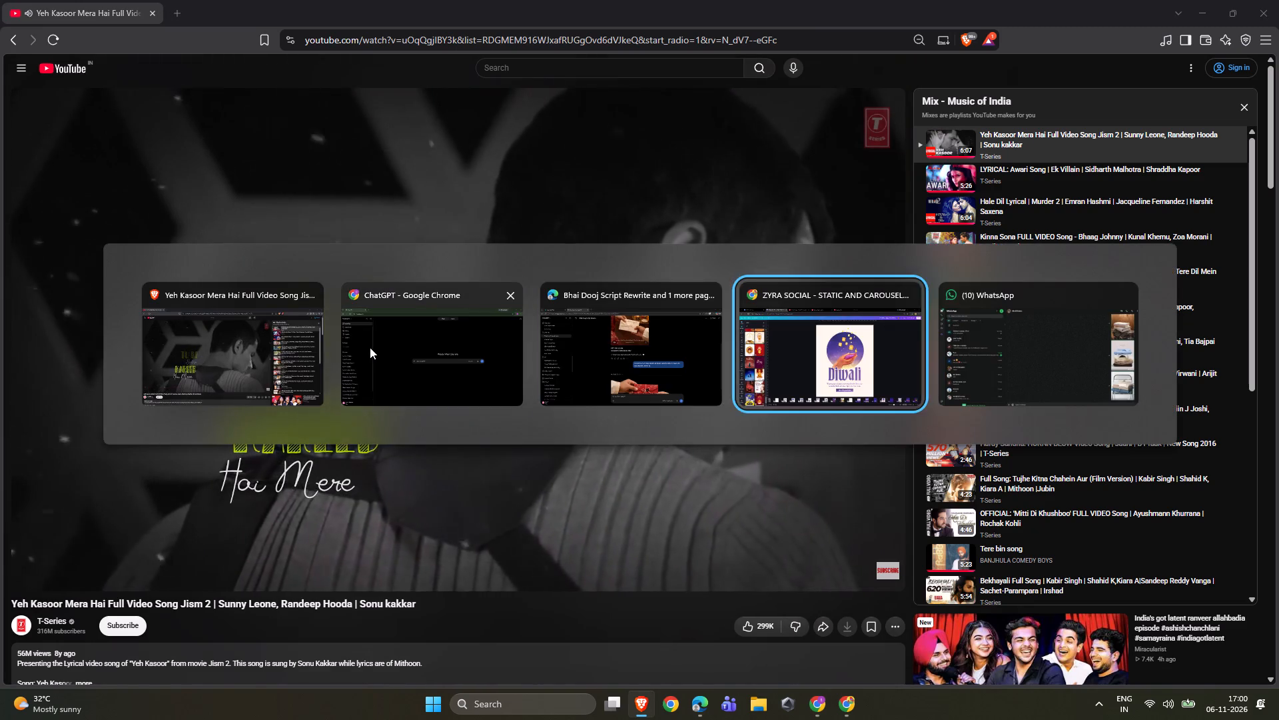
left_click(692, 362)
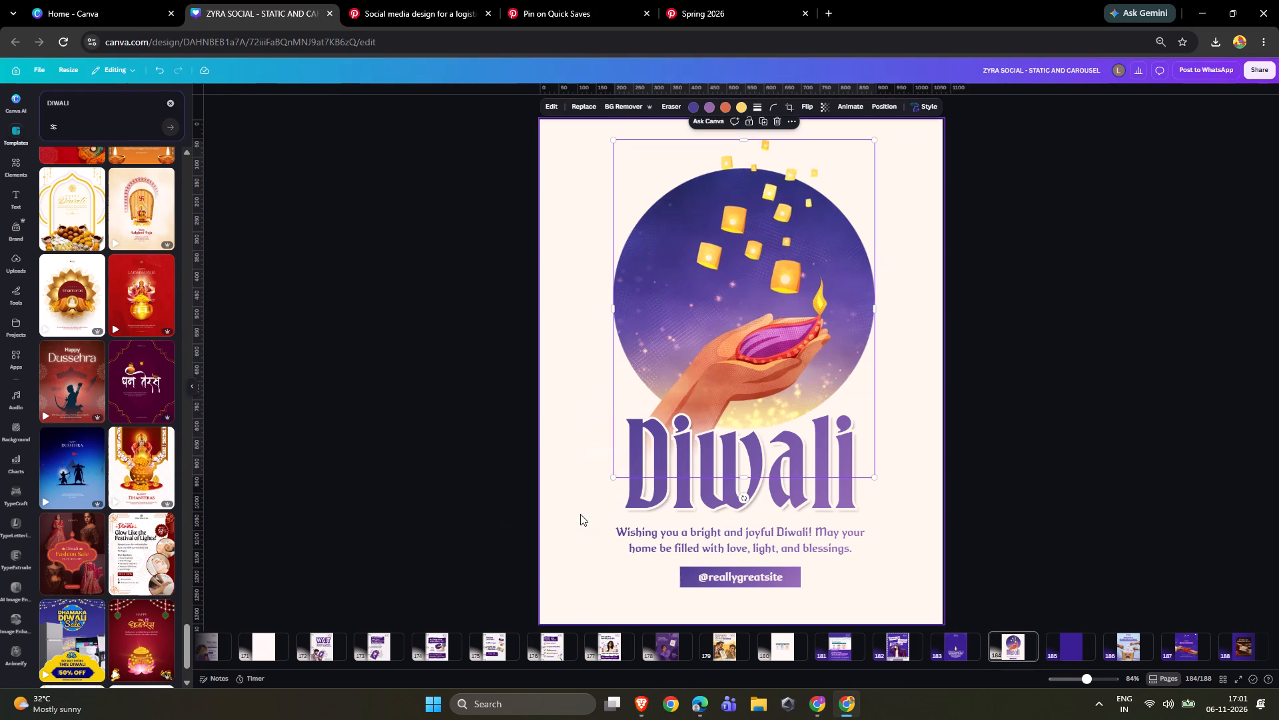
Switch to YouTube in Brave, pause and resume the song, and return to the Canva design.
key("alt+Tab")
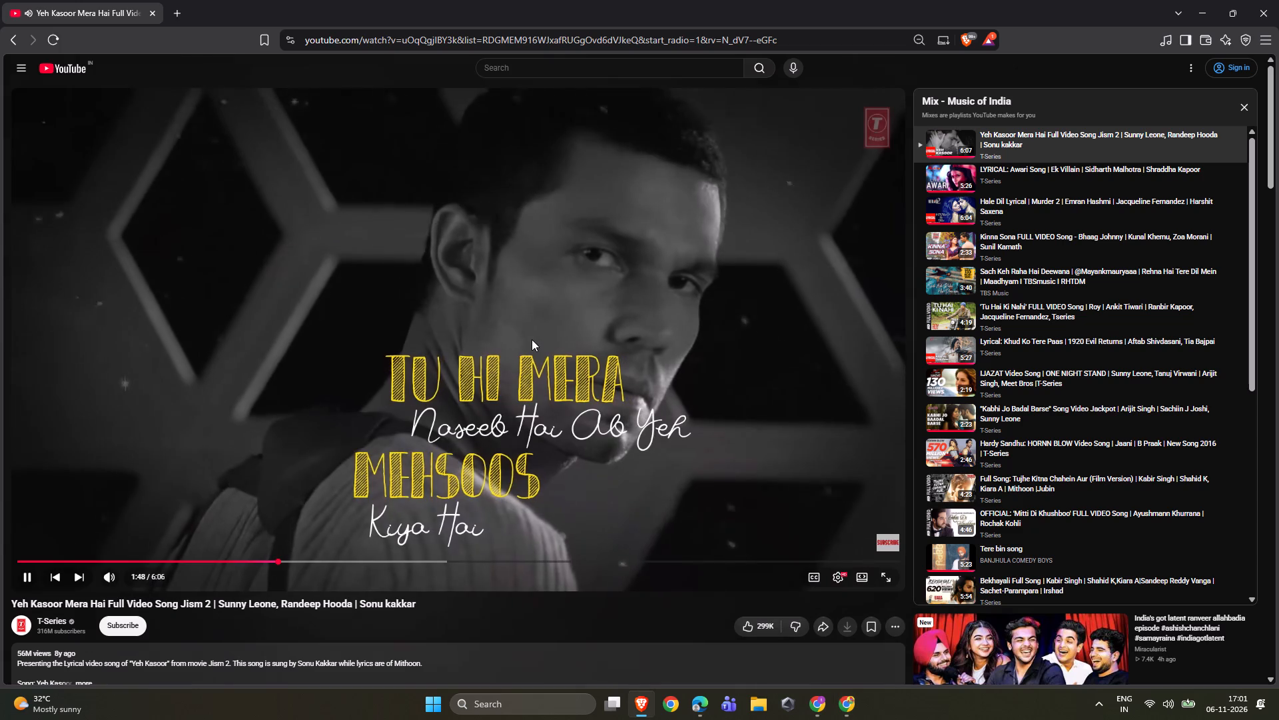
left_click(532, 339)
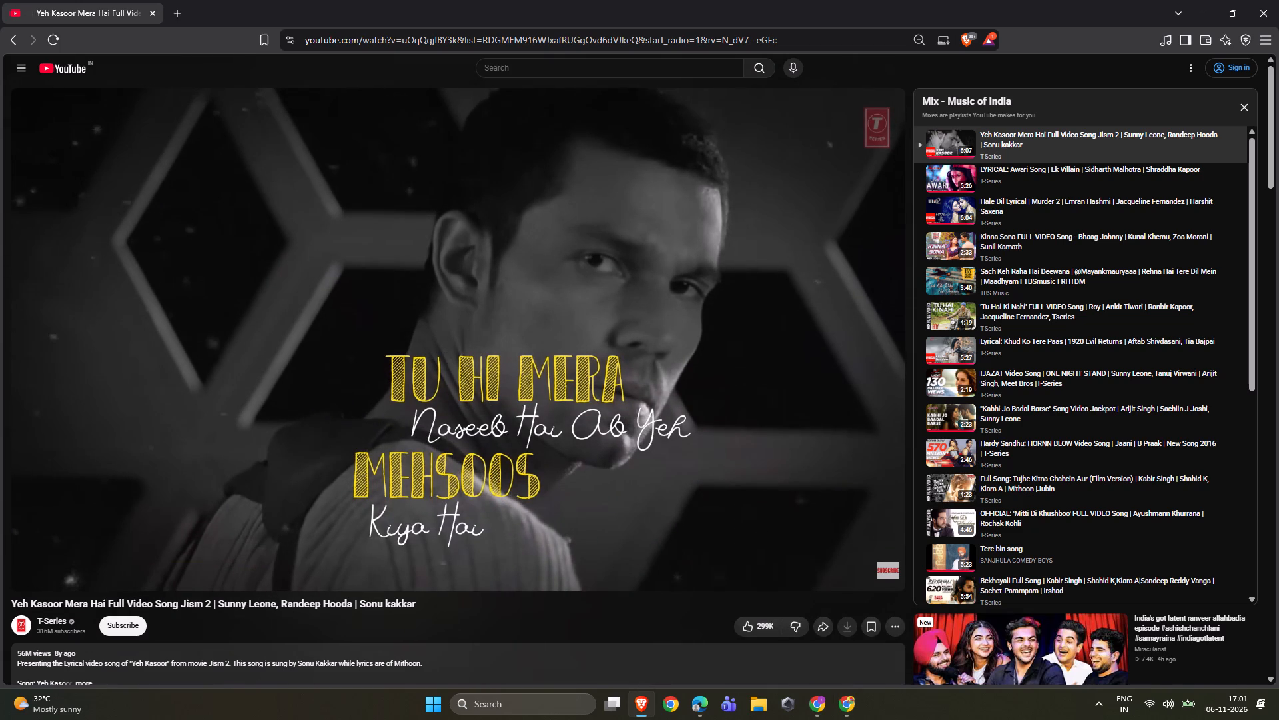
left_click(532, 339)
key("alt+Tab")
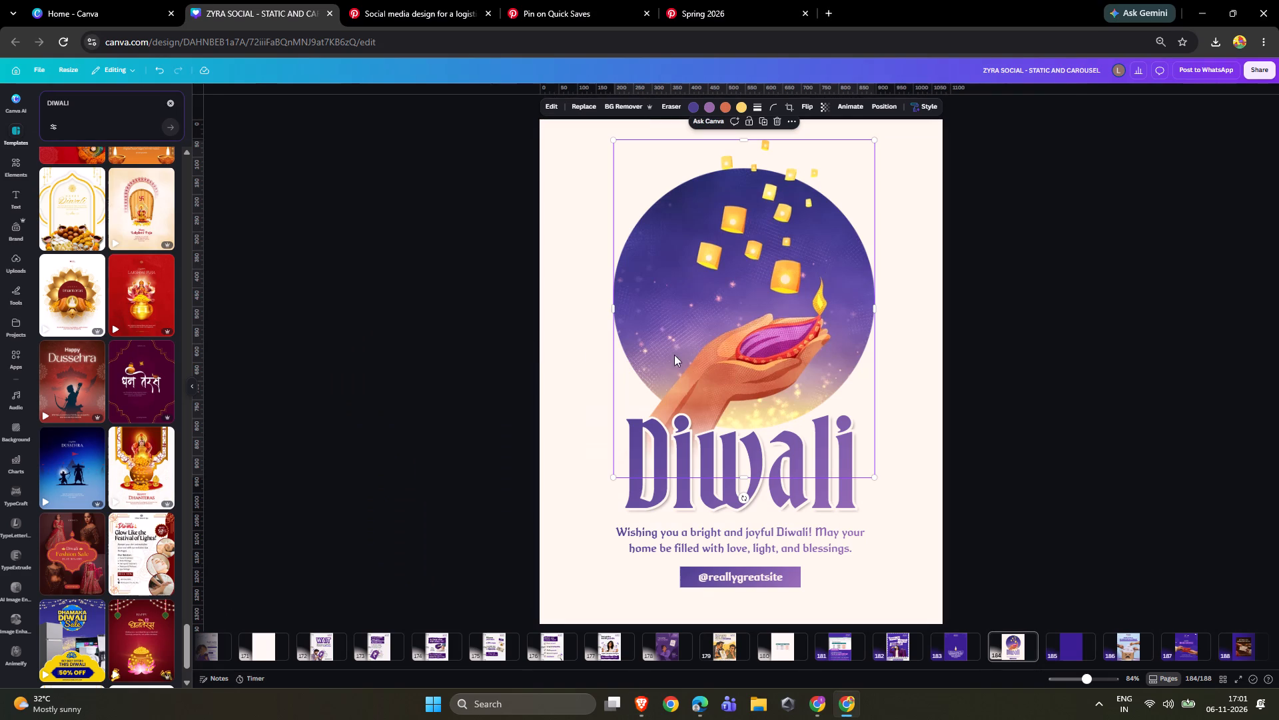
Deselect the page illustration and look through further Diwali template results for a design that suits the Zyra post.
left_click(465, 410)
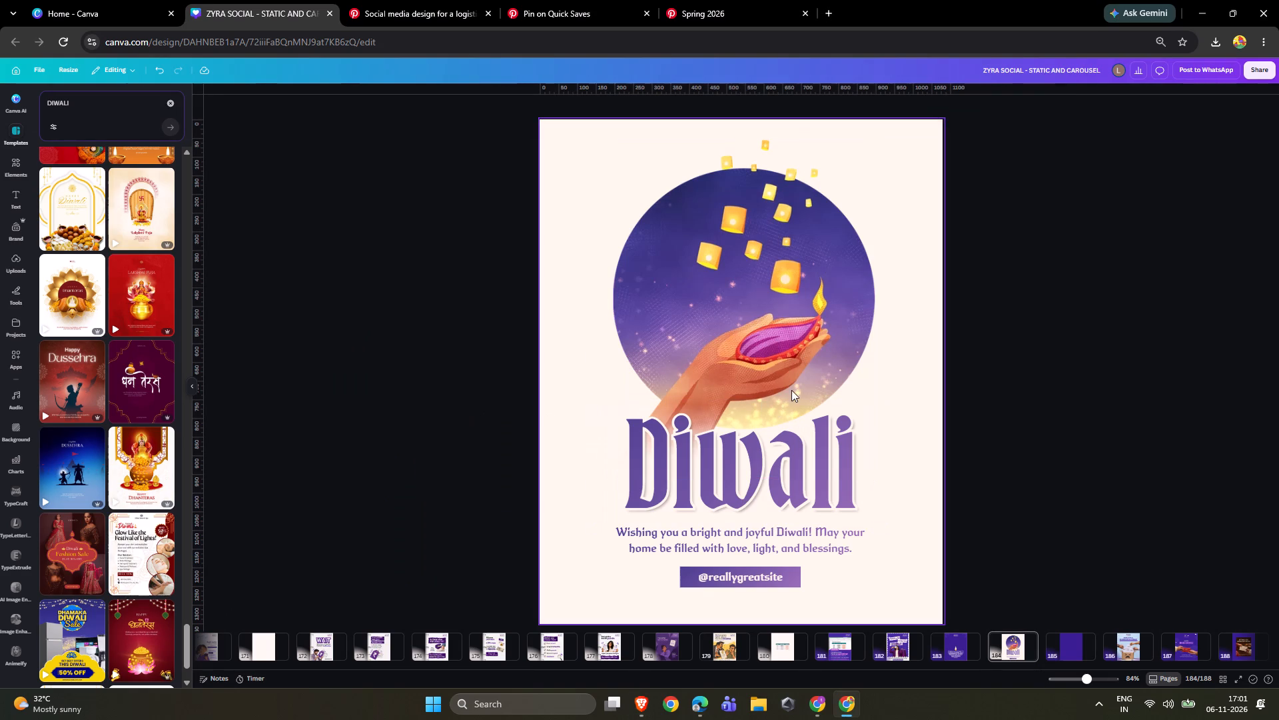
double_click(777, 408)
left_click(460, 387)
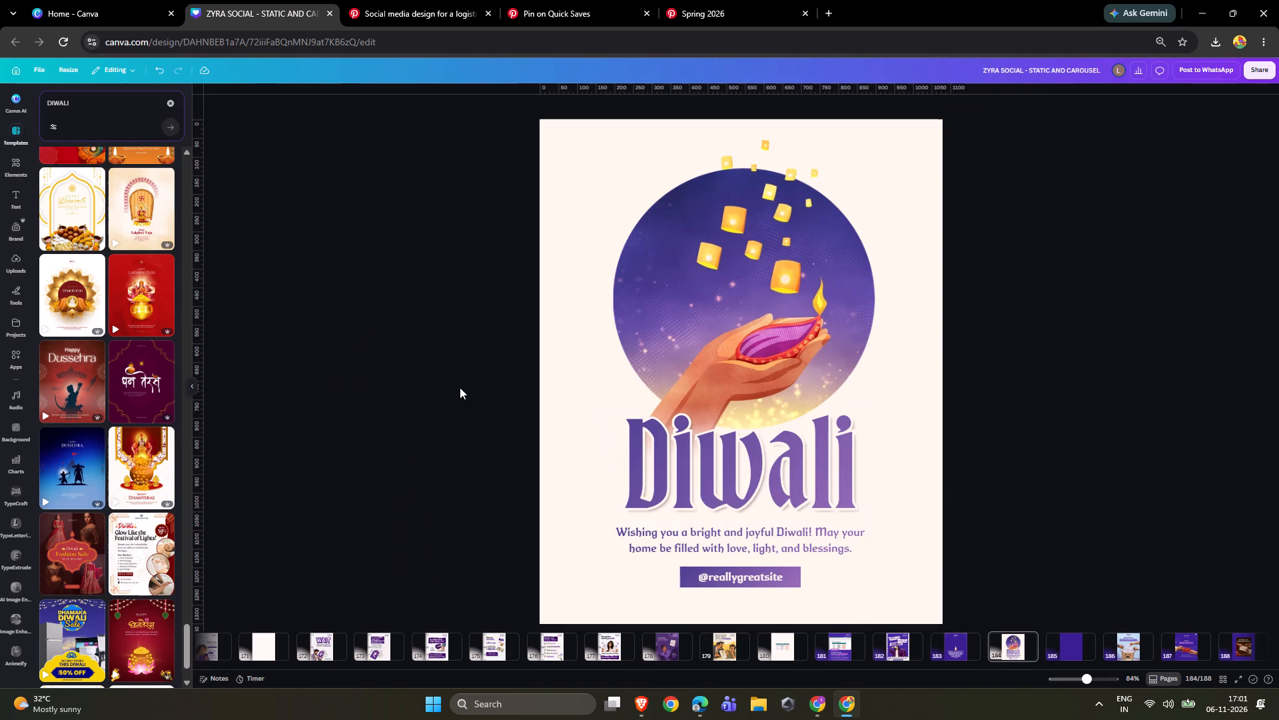
scroll(2, 385, "down", 4)
scroll(67, 536, "down", 1)
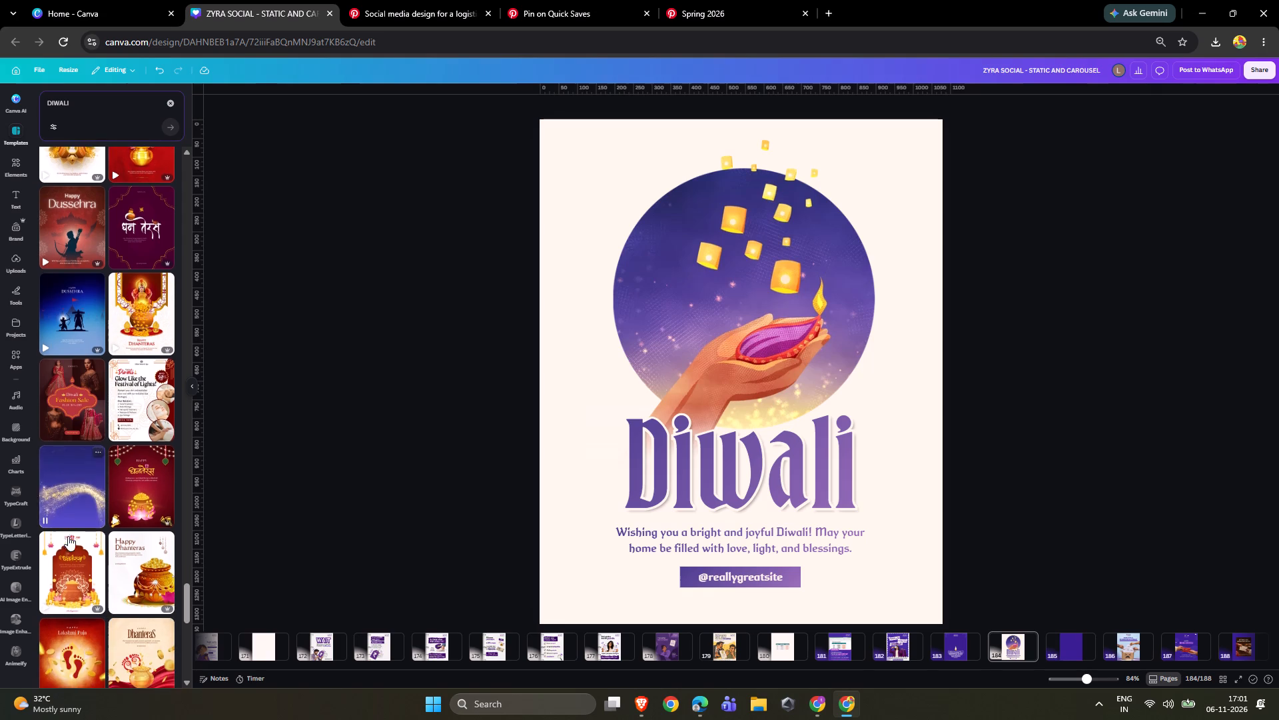
scroll(69, 532, "down", 5)
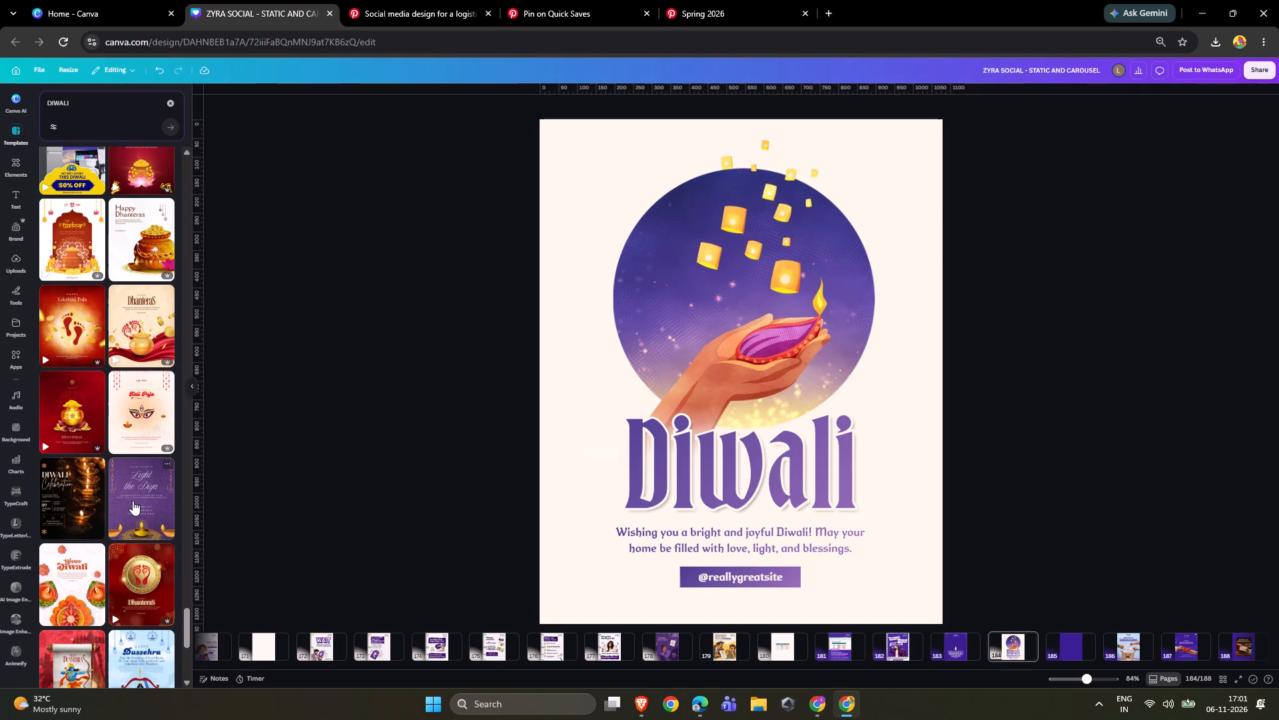
scroll(133, 501, "down", 3)
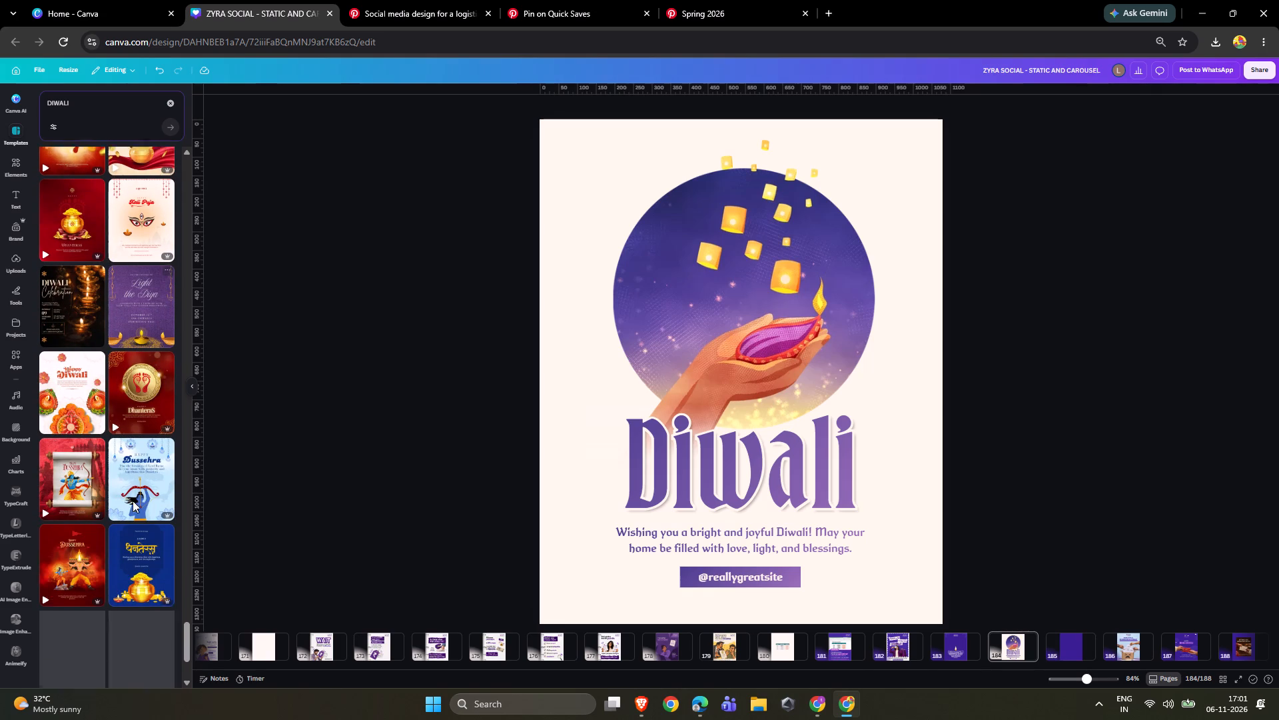
scroll(133, 501, "down", 1)
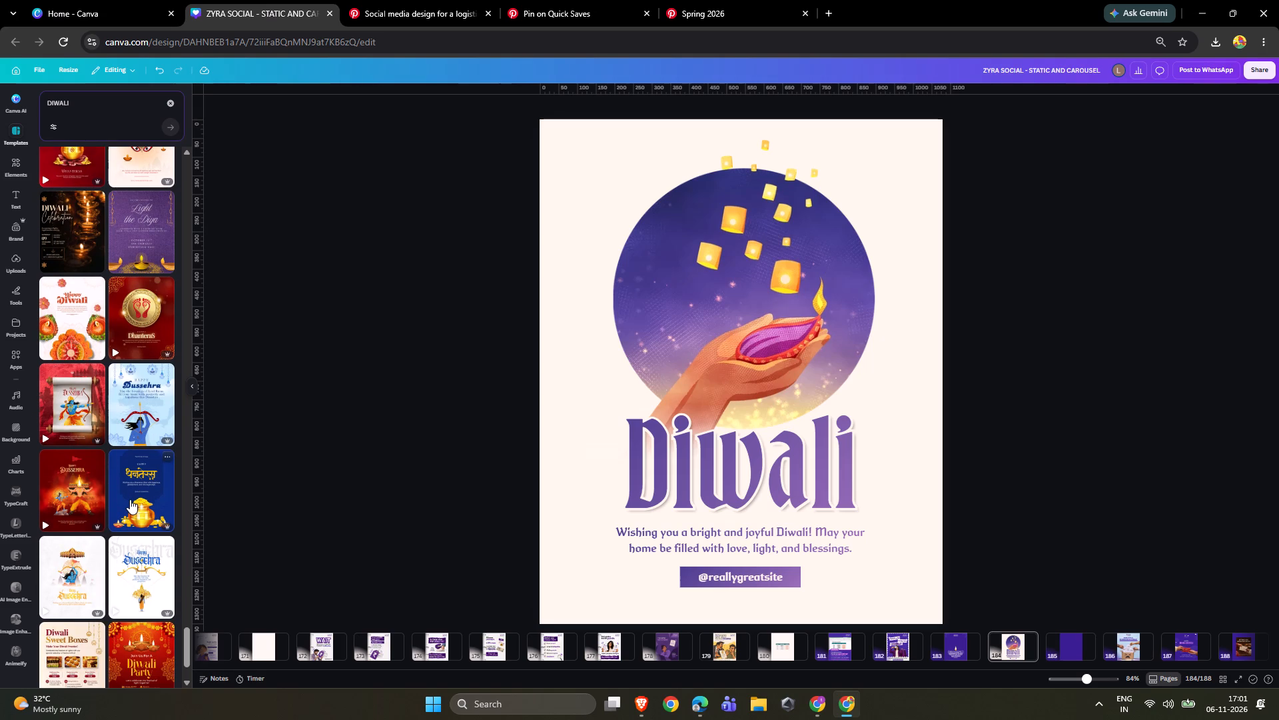
scroll(130, 499, "down", 2)
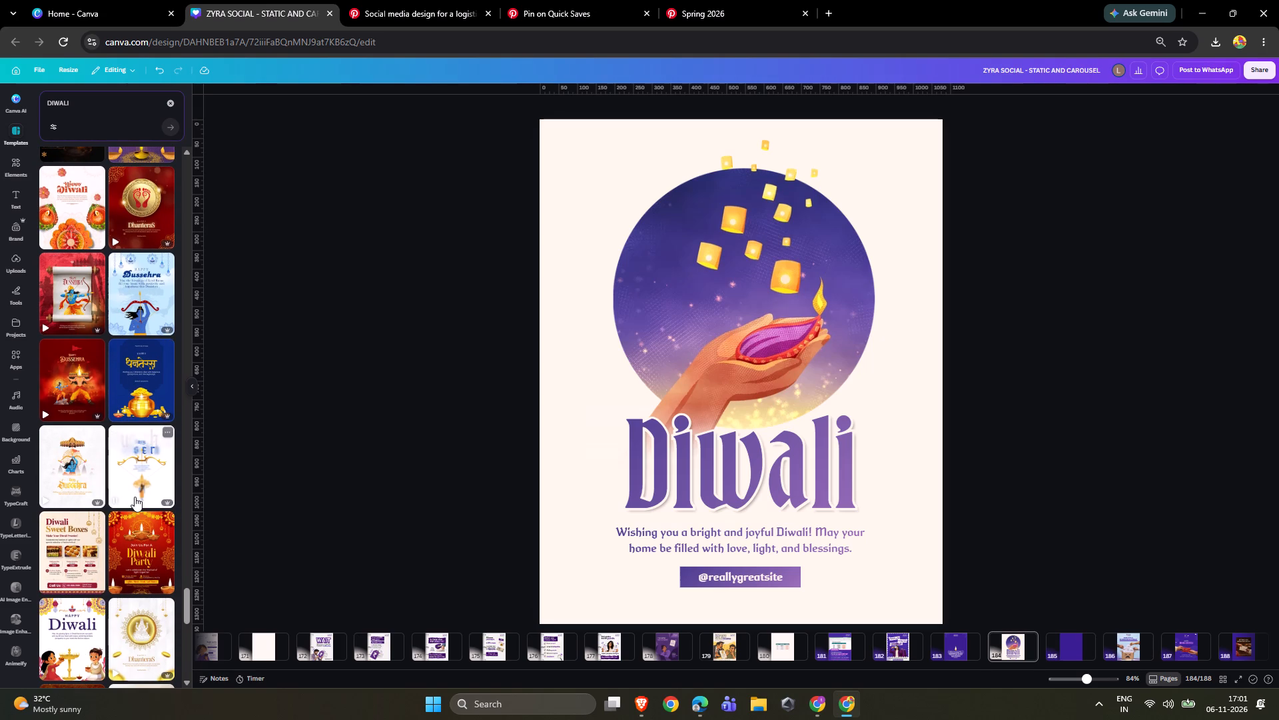
Pause the song on YouTube in Brave and return to the Canva design.
key("alt+Tab")
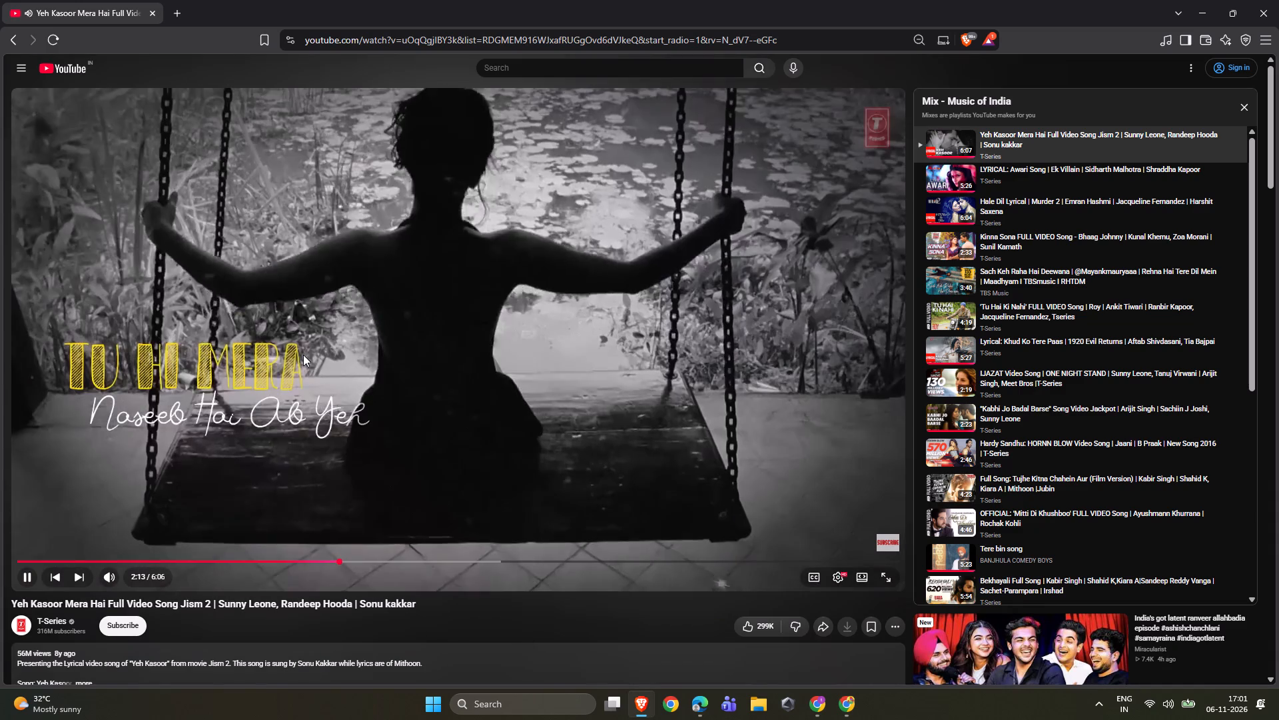
left_click(303, 355)
key("alt+Tab")
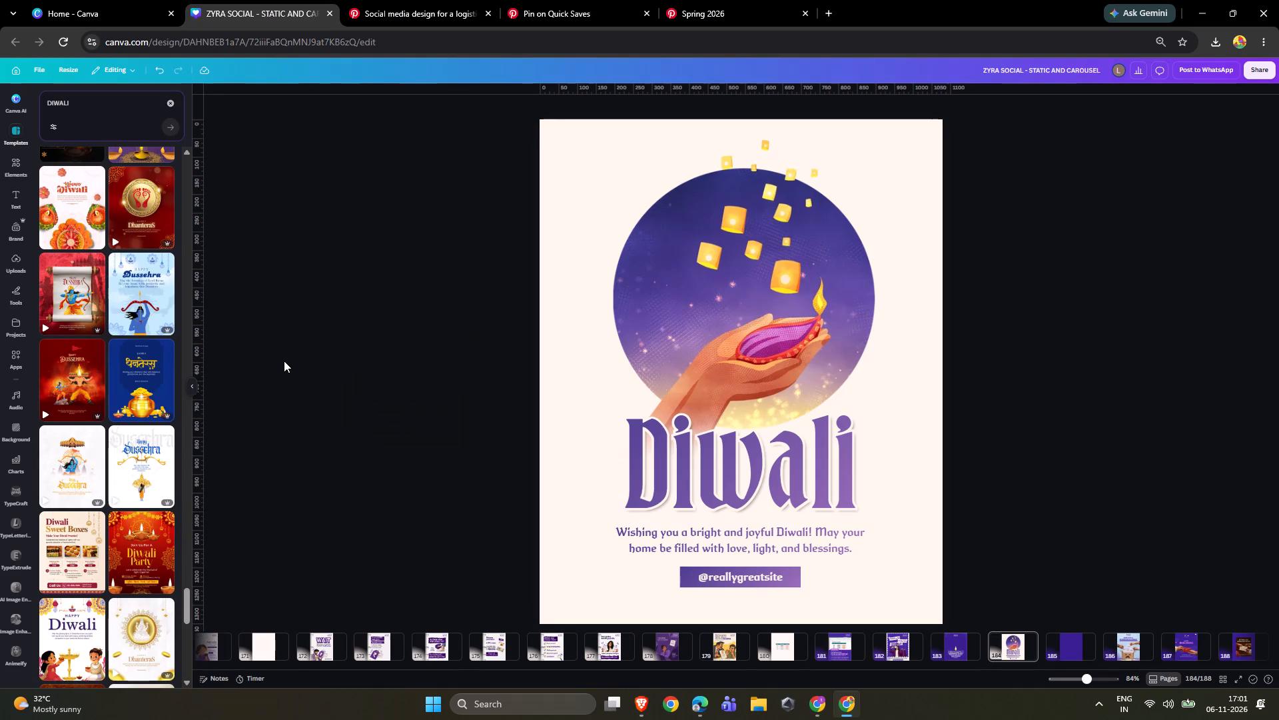
Look through further Diwali template results for a design that suits the Zyra post.
scroll(55, 405, "down", 4)
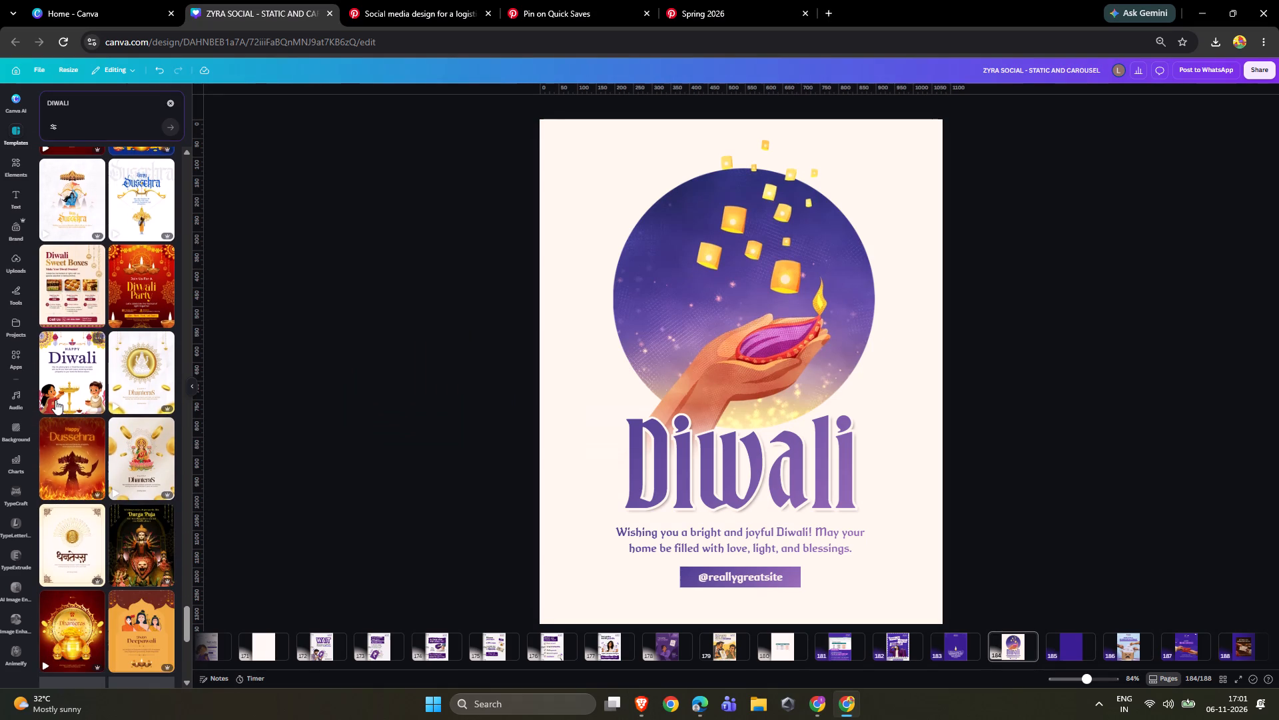
scroll(55, 402, "down", 3)
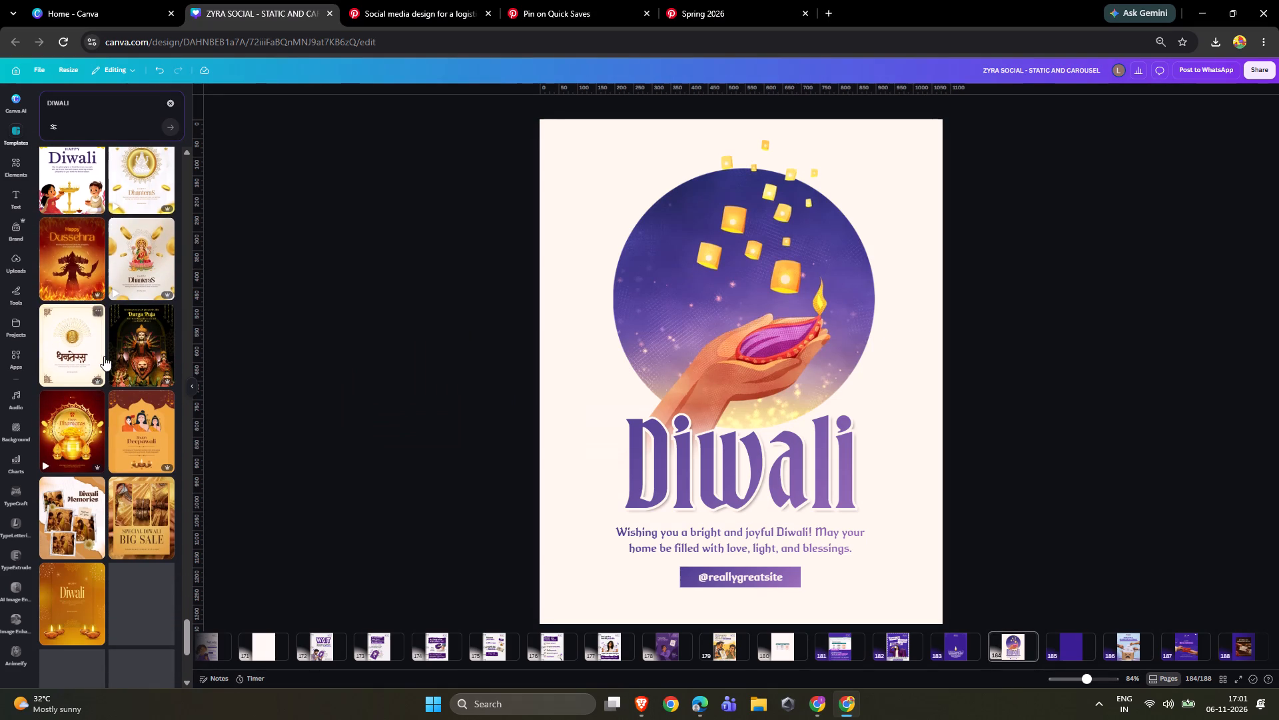
scroll(104, 357, "down", 7)
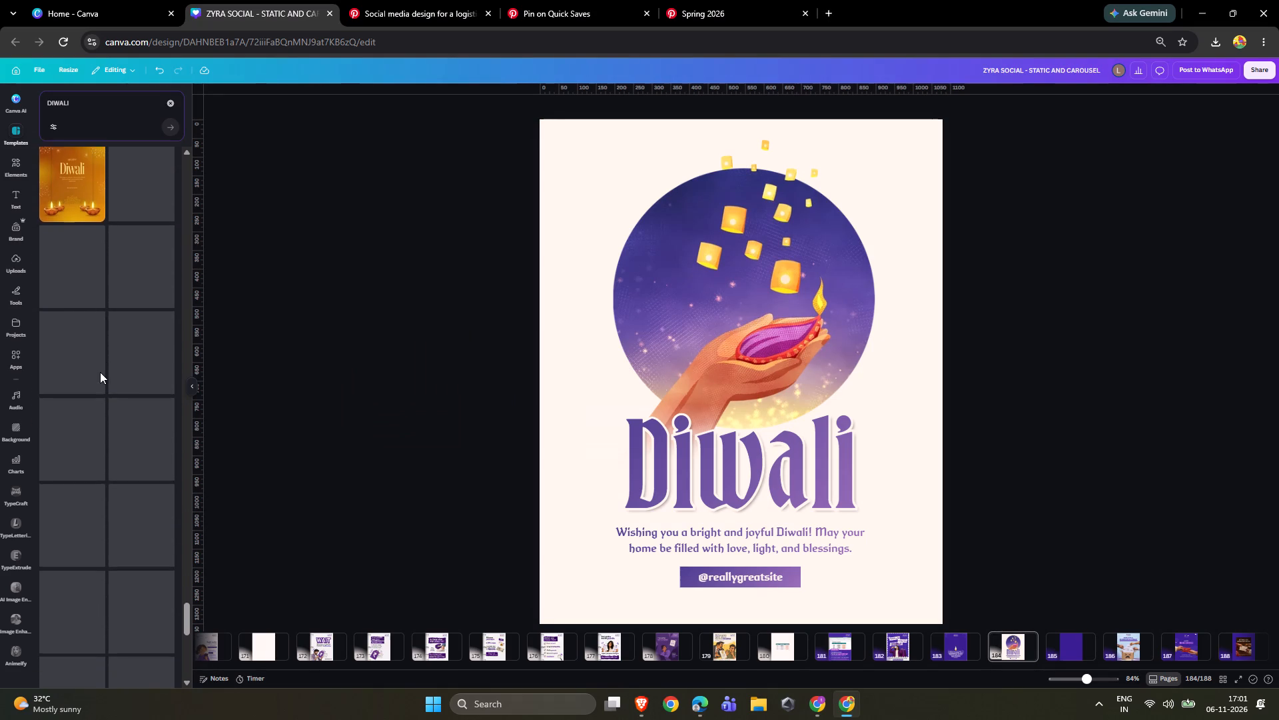
scroll(100, 372, "down", 4)
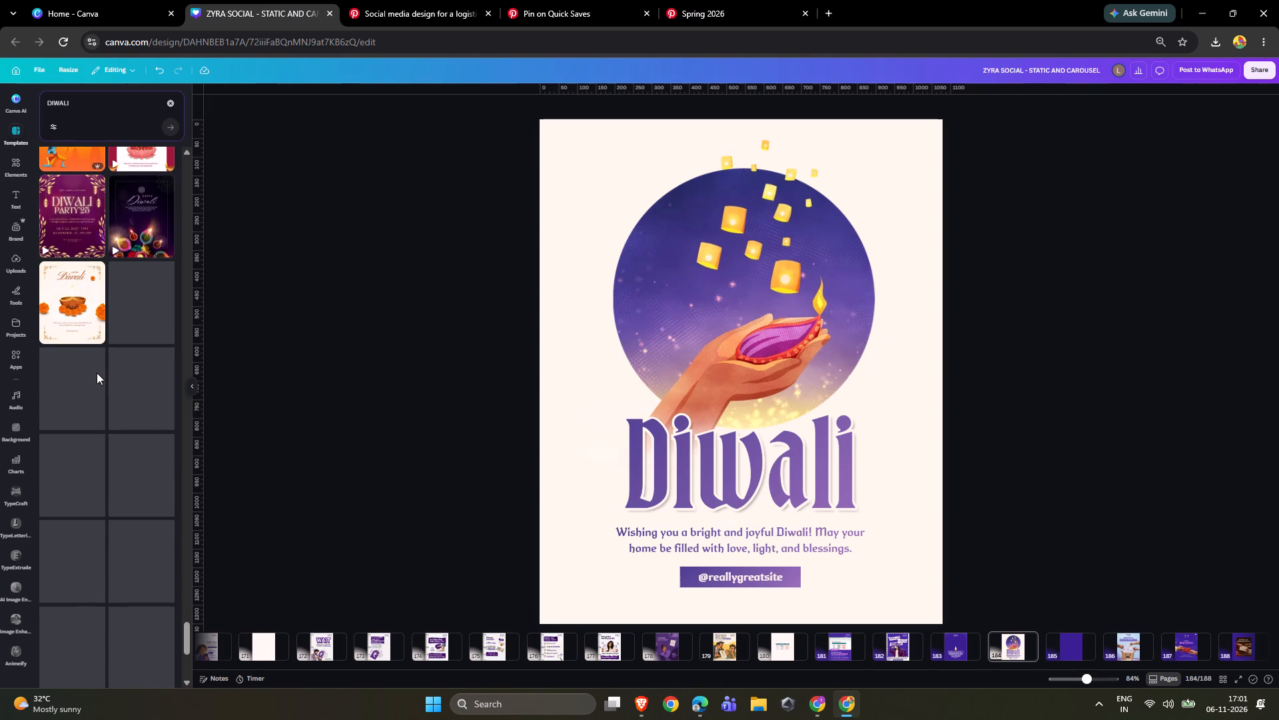
scroll(97, 371, "down", 2)
scroll(143, 333, "down", 1)
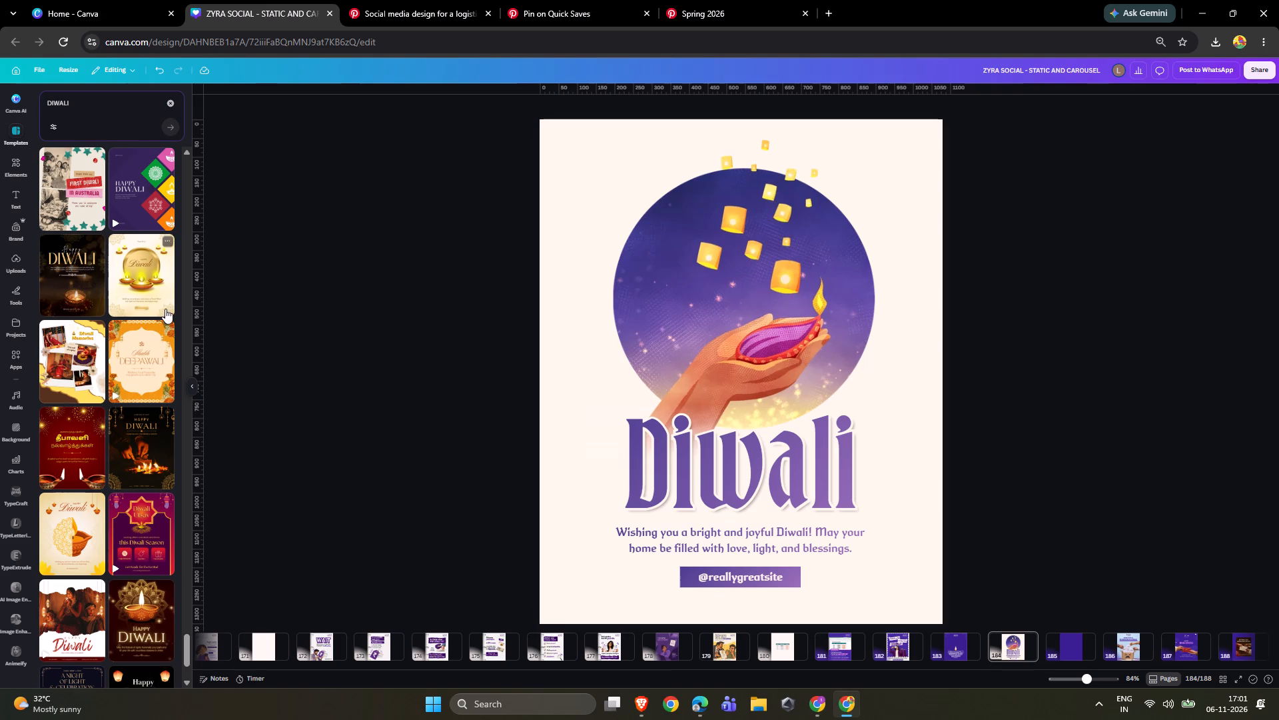
scroll(158, 325, "down", 2)
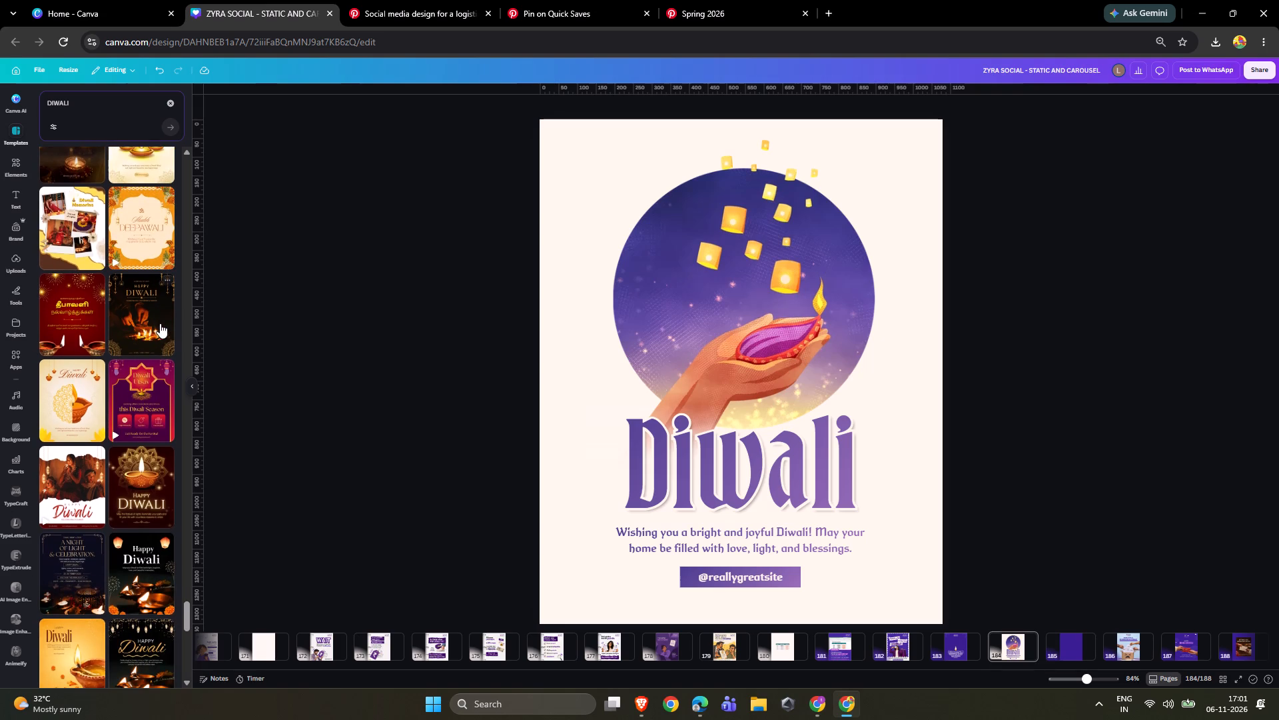
scroll(157, 330, "down", 3)
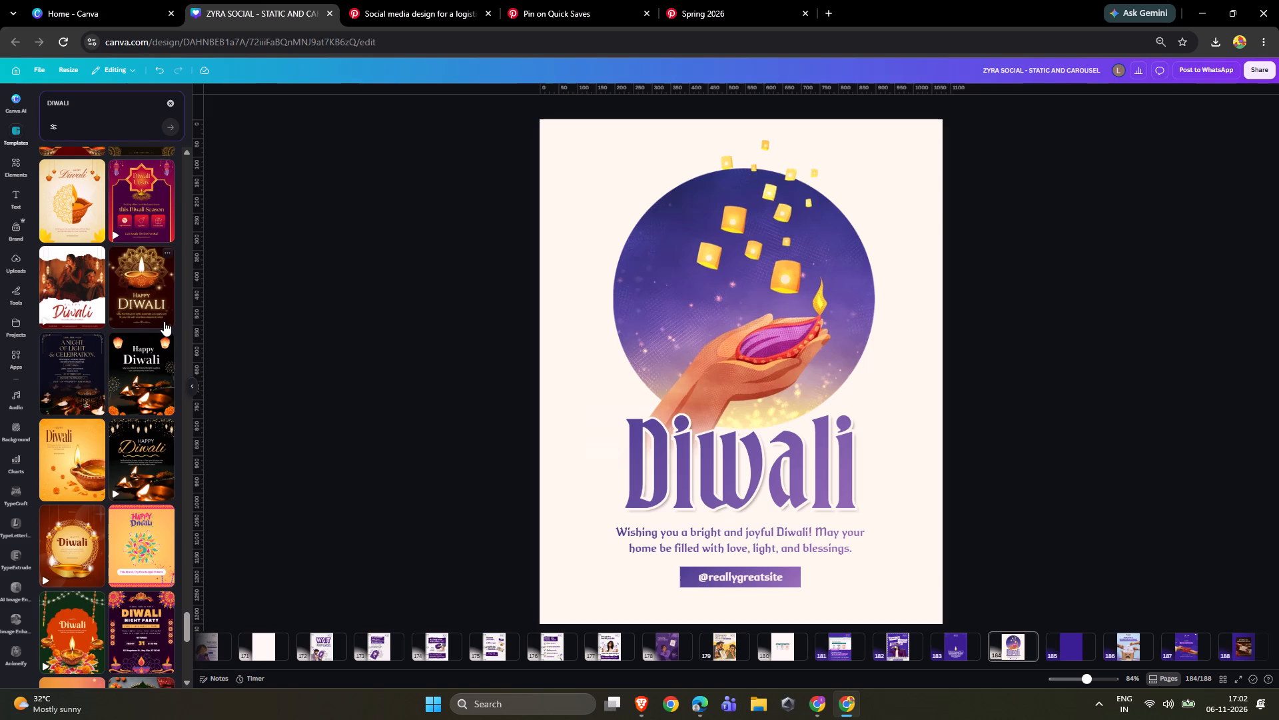
scroll(152, 235, "down", 6)
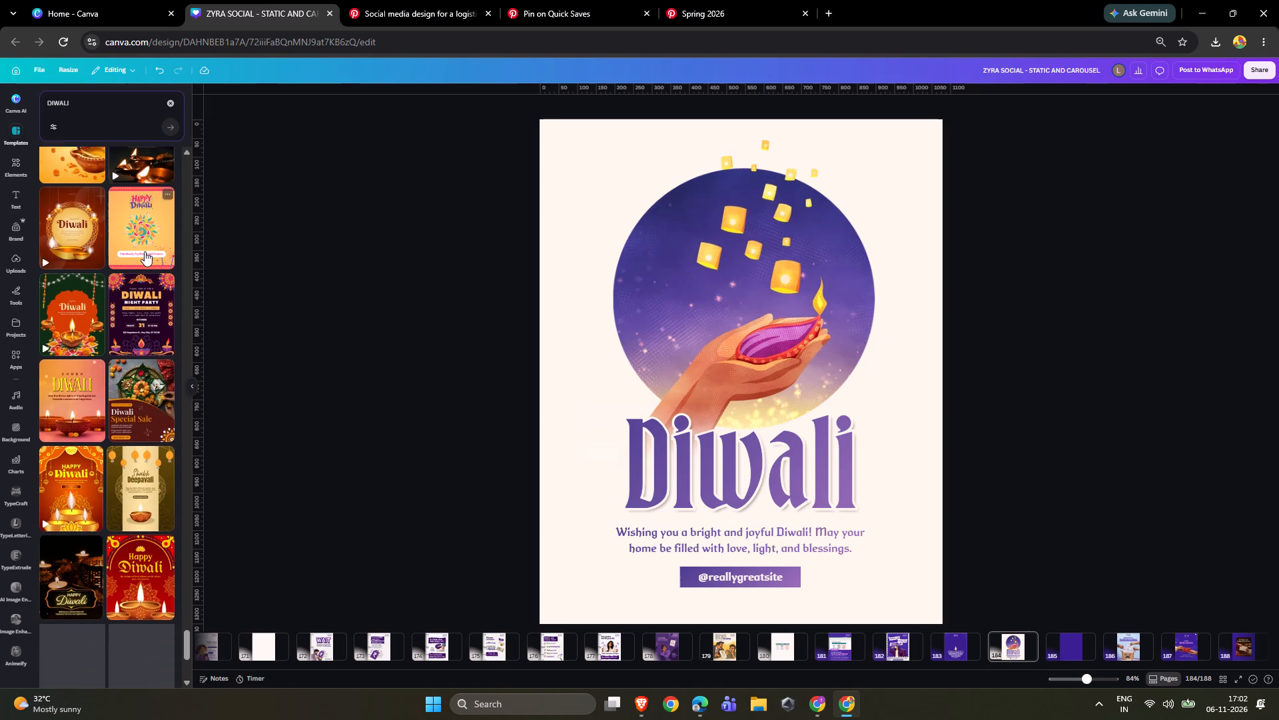
scroll(141, 257, "down", 5)
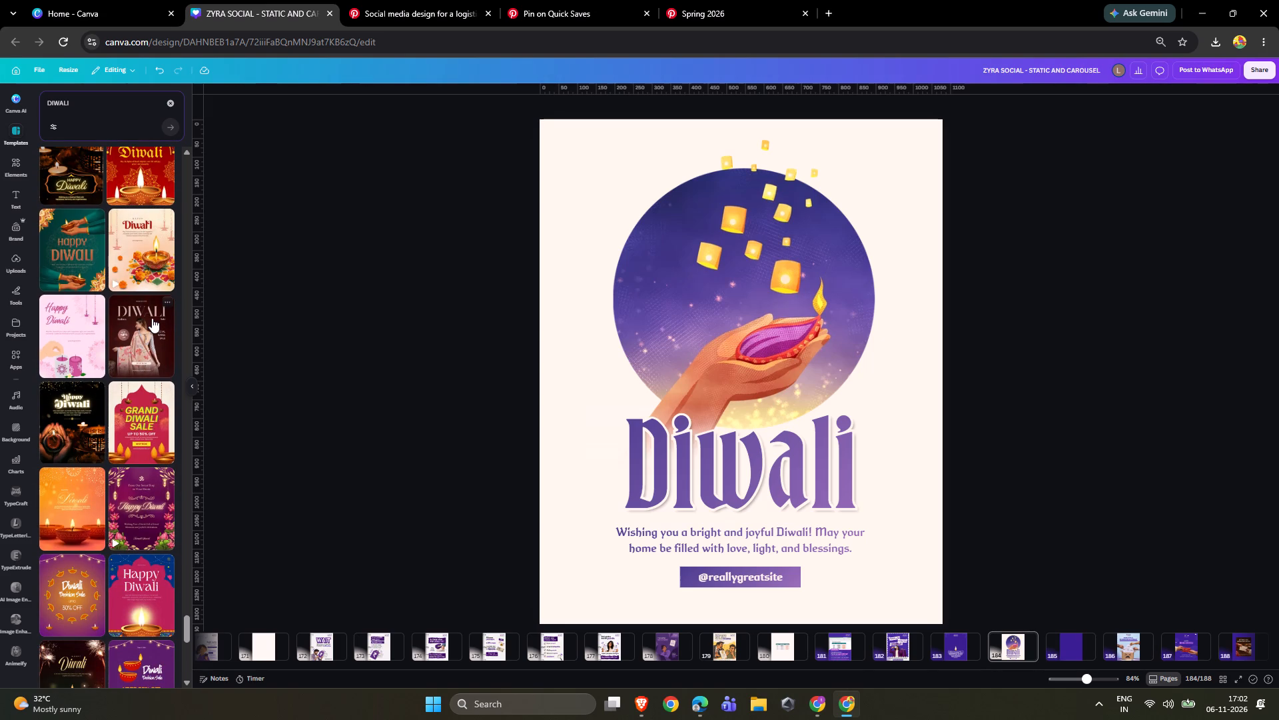
scroll(159, 308, "down", 5)
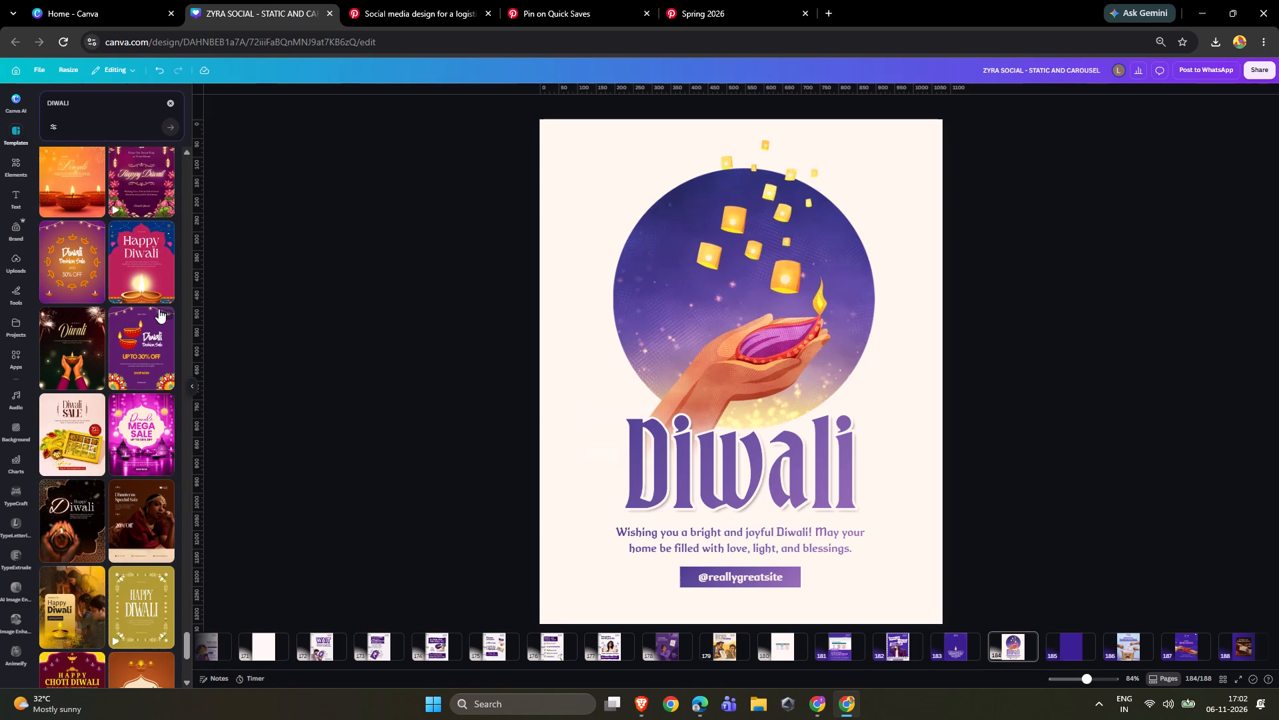
scroll(159, 313, "down", 1)
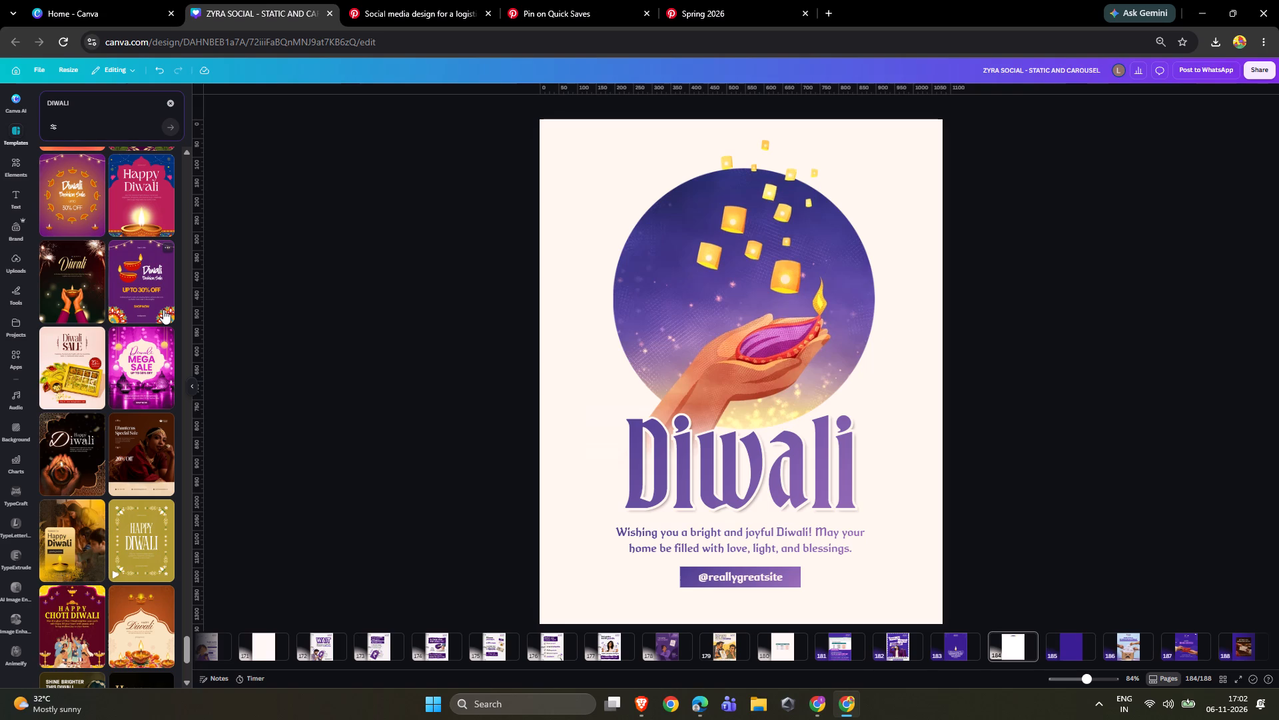
scroll(99, 301, "down", 3)
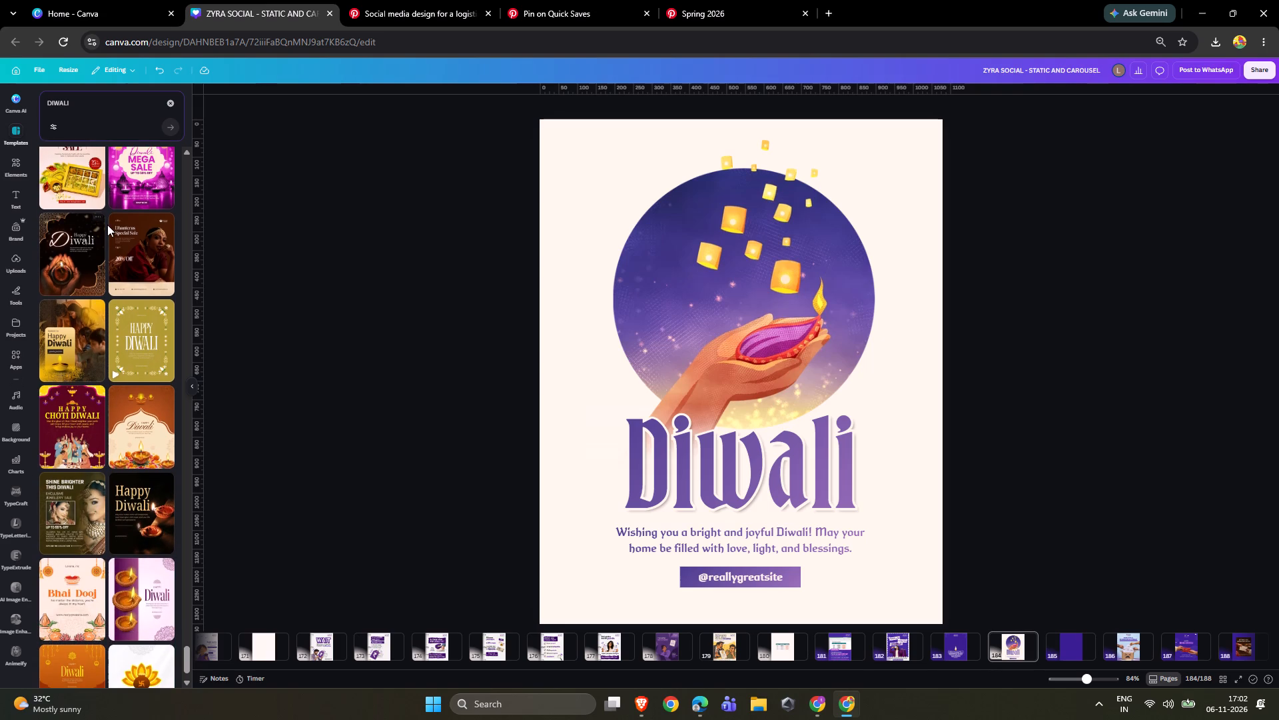
scroll(139, 283, "down", 2)
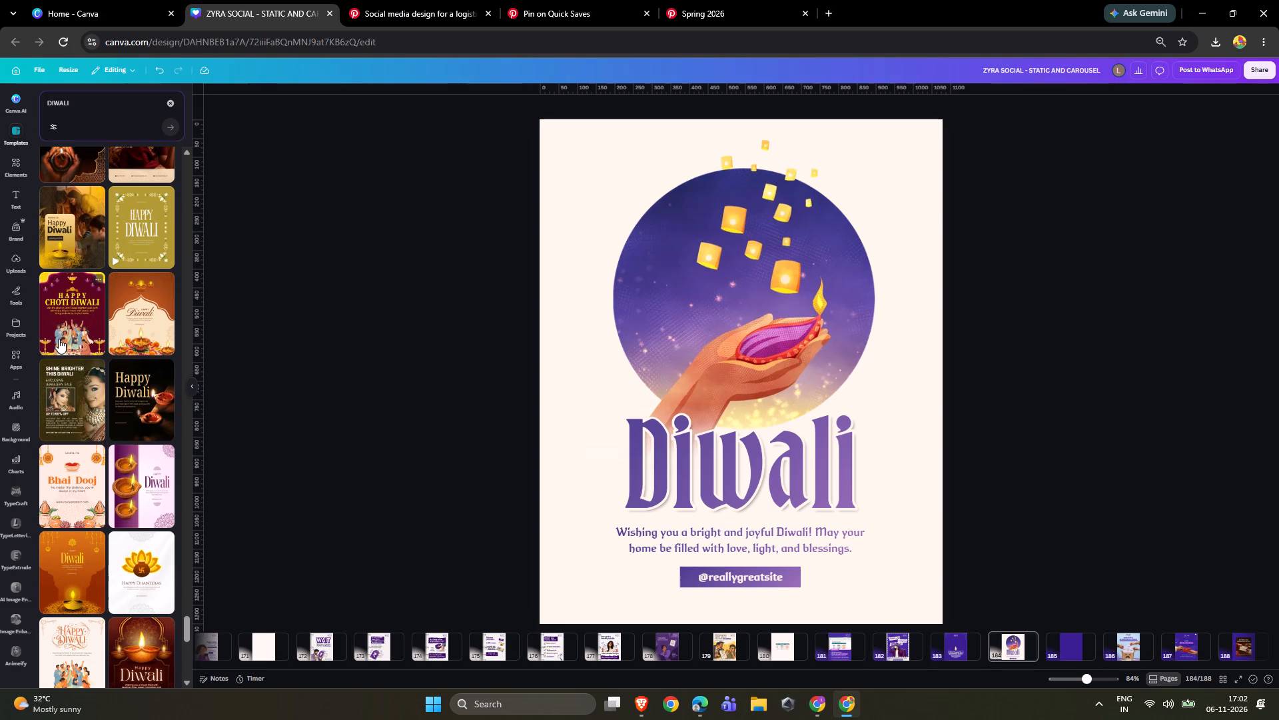
scroll(80, 353, "down", 7)
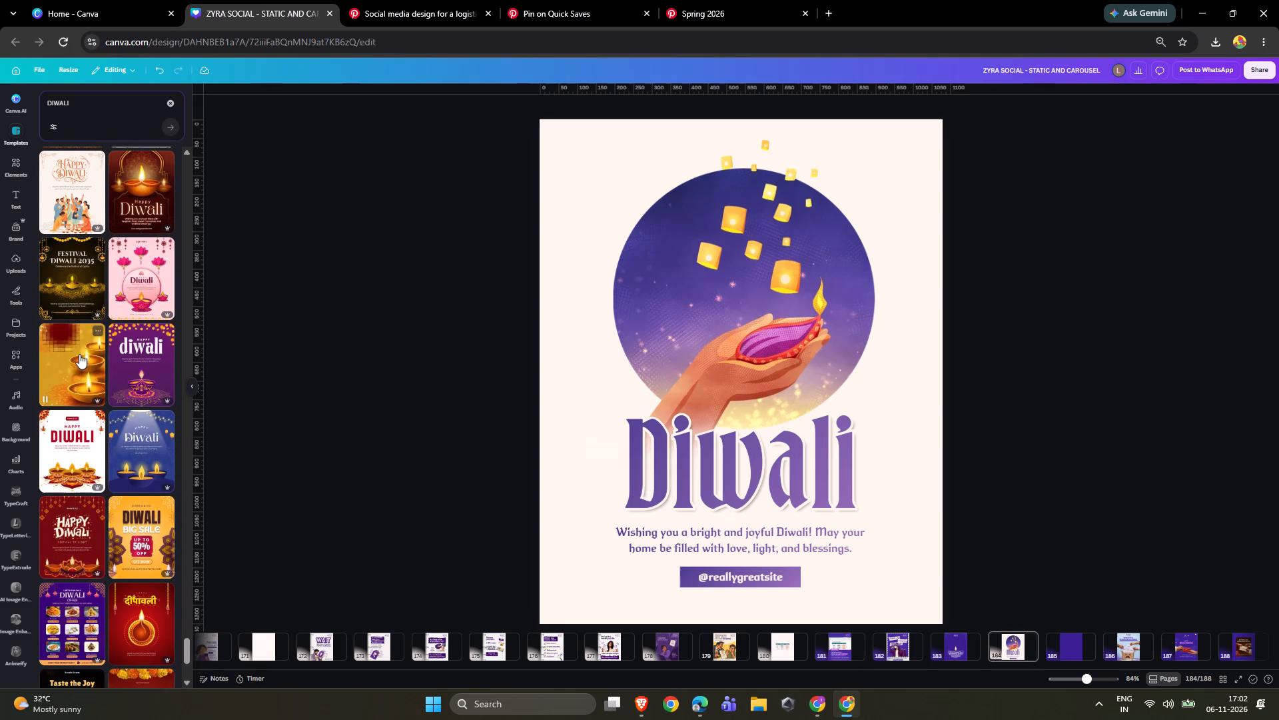
scroll(115, 357, "down", 3)
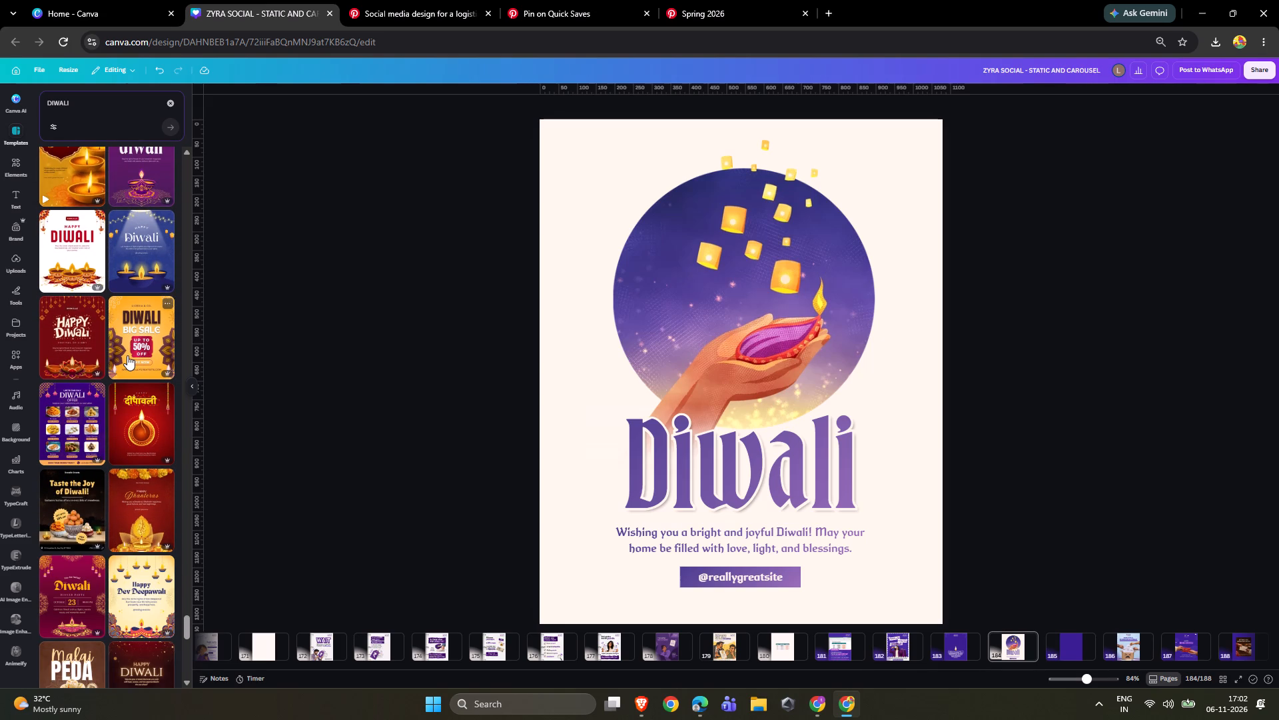
scroll(93, 367, "down", 7)
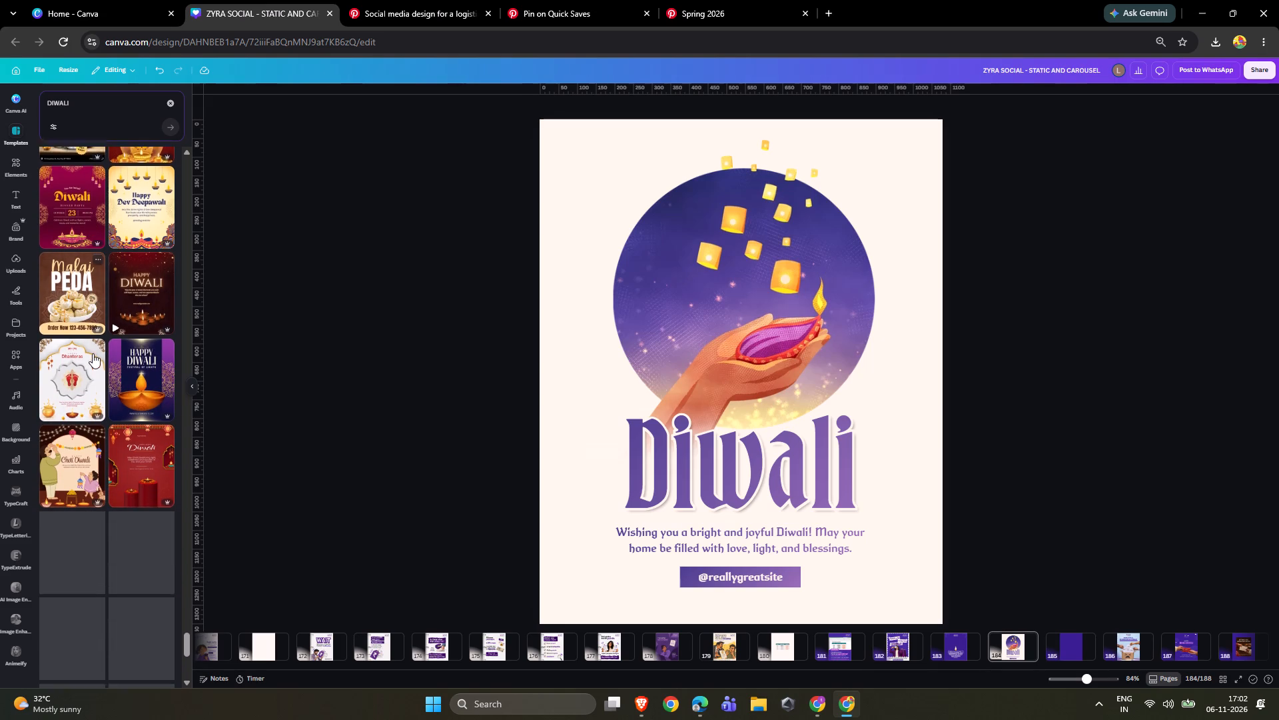
scroll(93, 353, "down", 5)
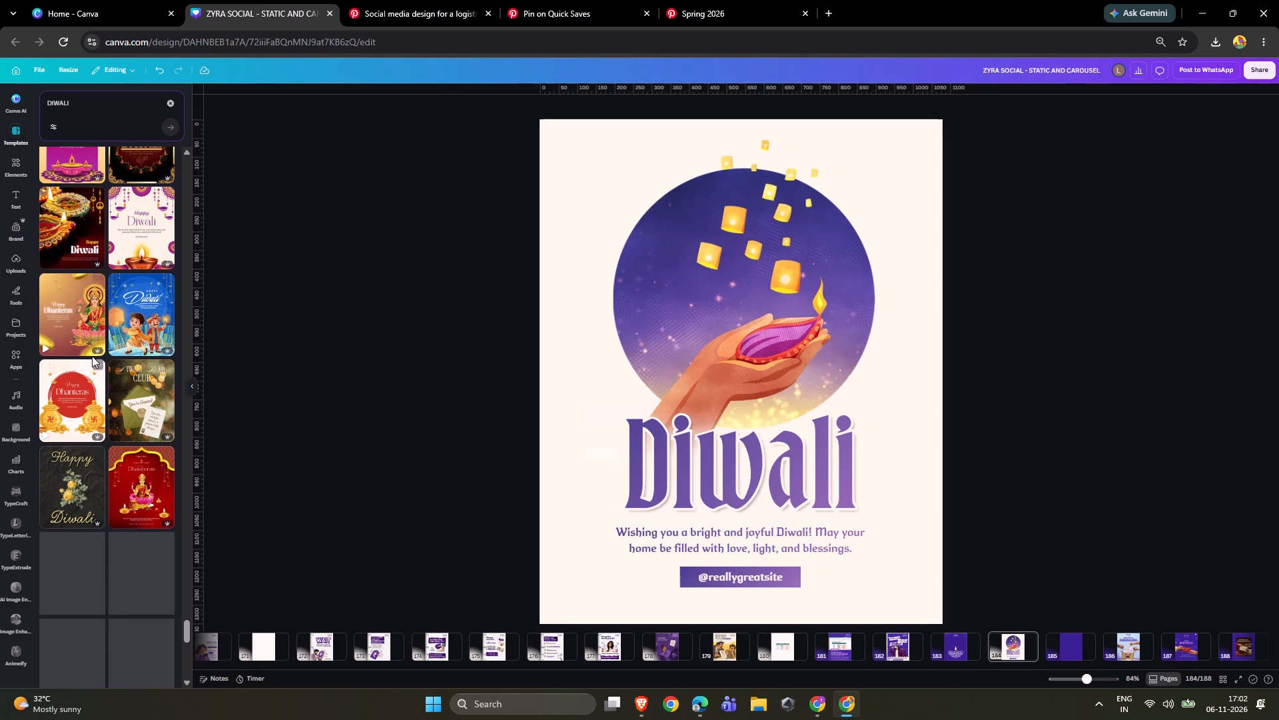
scroll(92, 356, "down", 4)
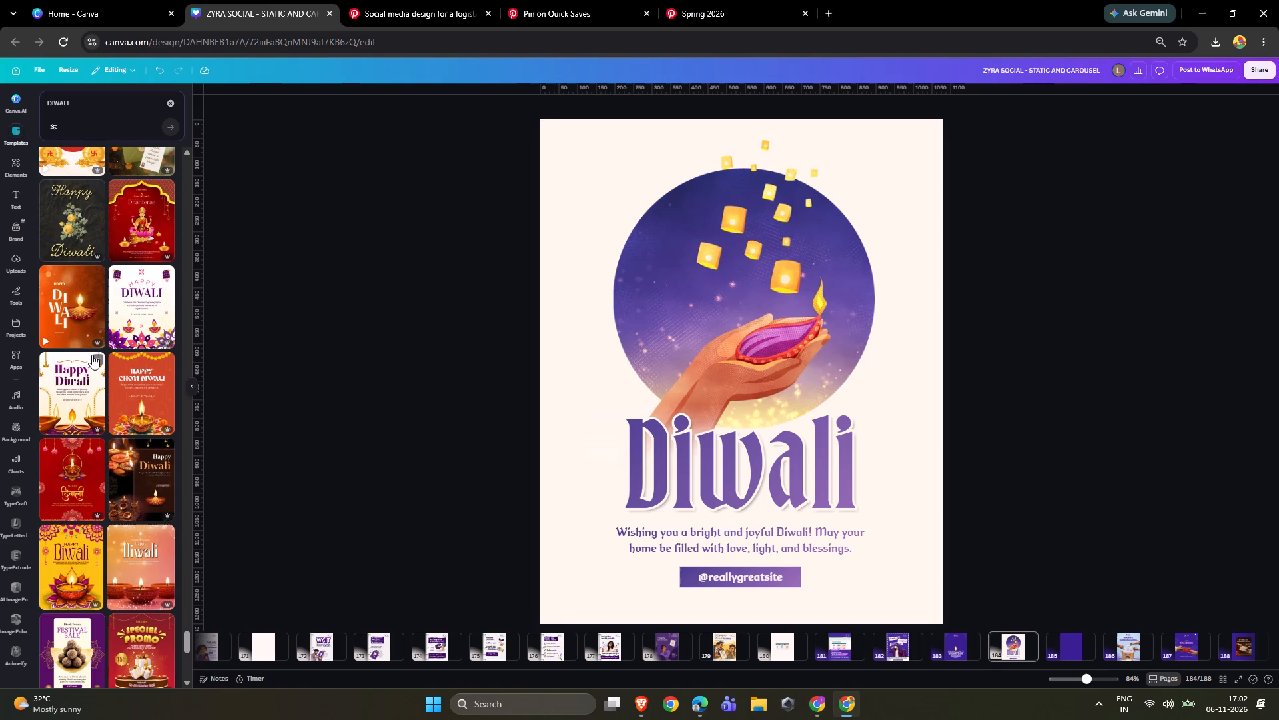
scroll(92, 355, "down", 5)
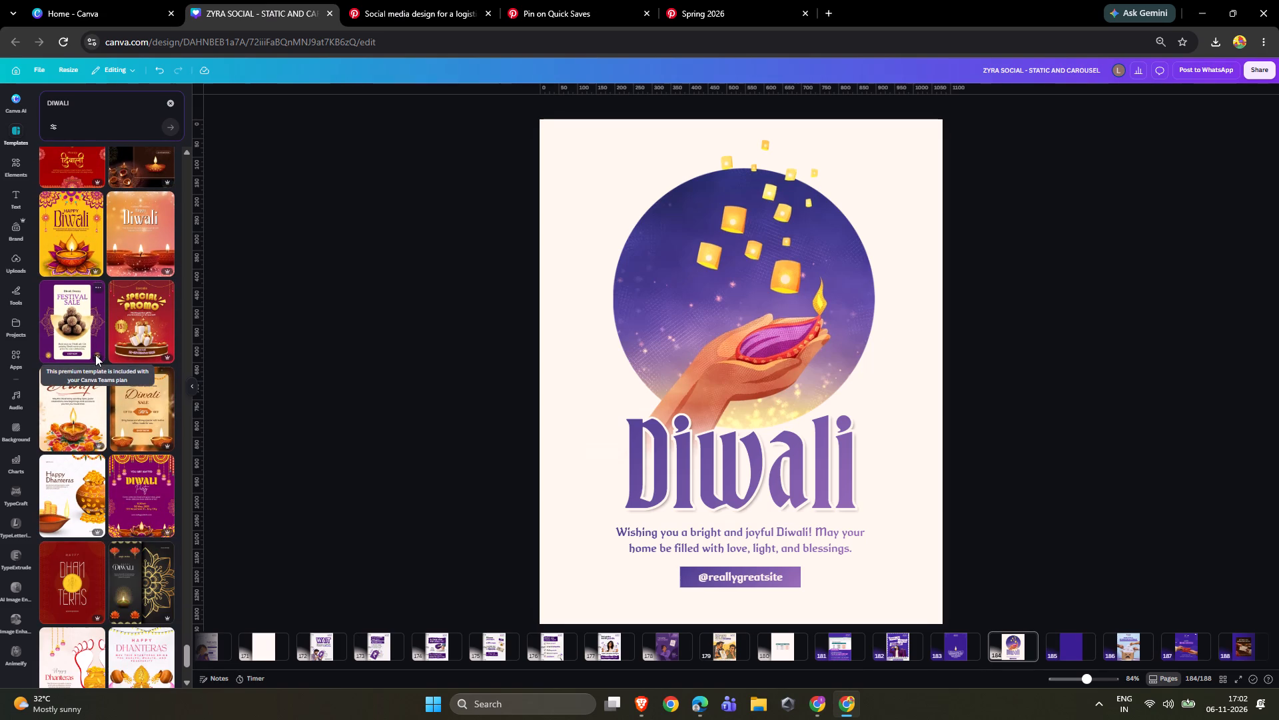
scroll(74, 493, "down", 1)
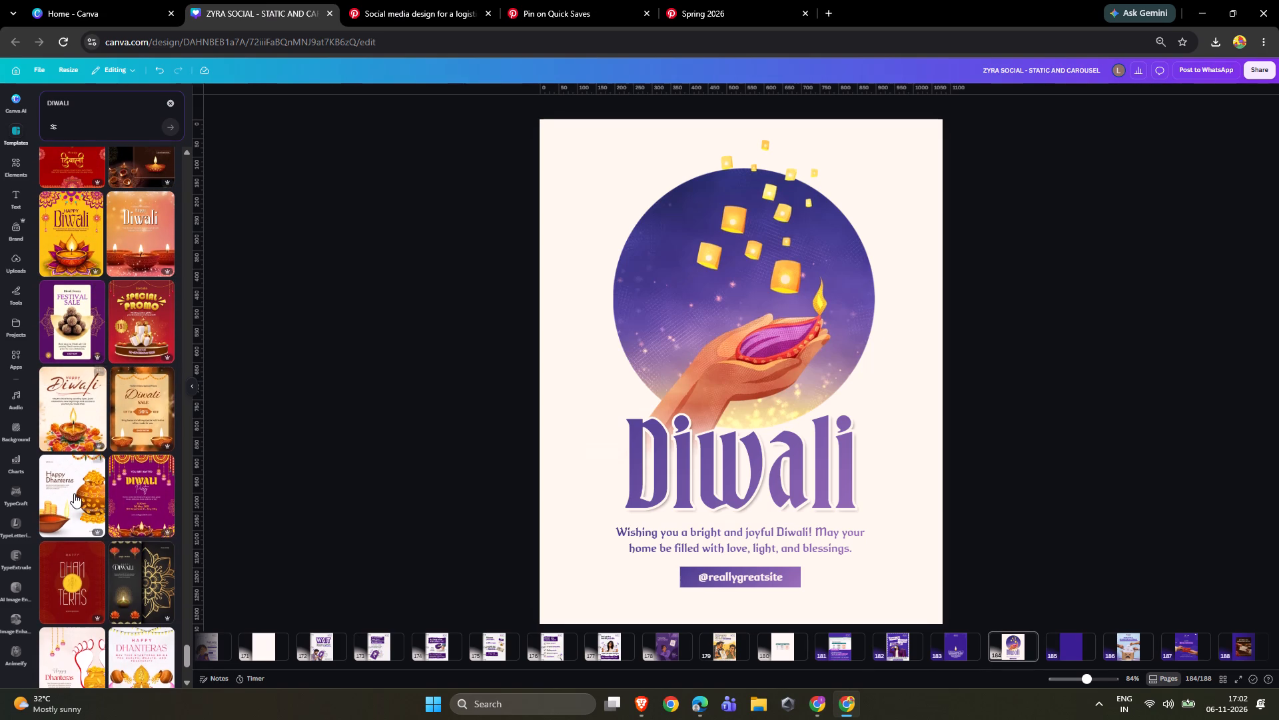
scroll(74, 493, "down", 1)
scroll(149, 382, "down", 5)
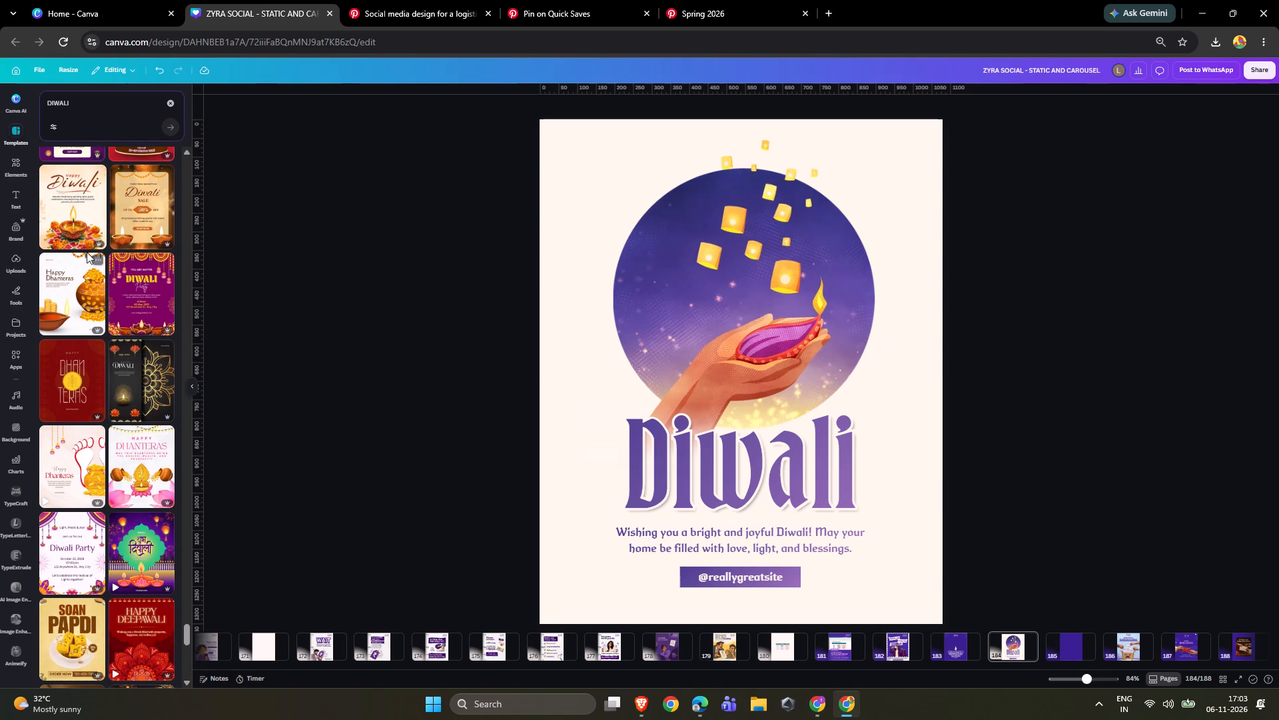
scroll(87, 323, "down", 8)
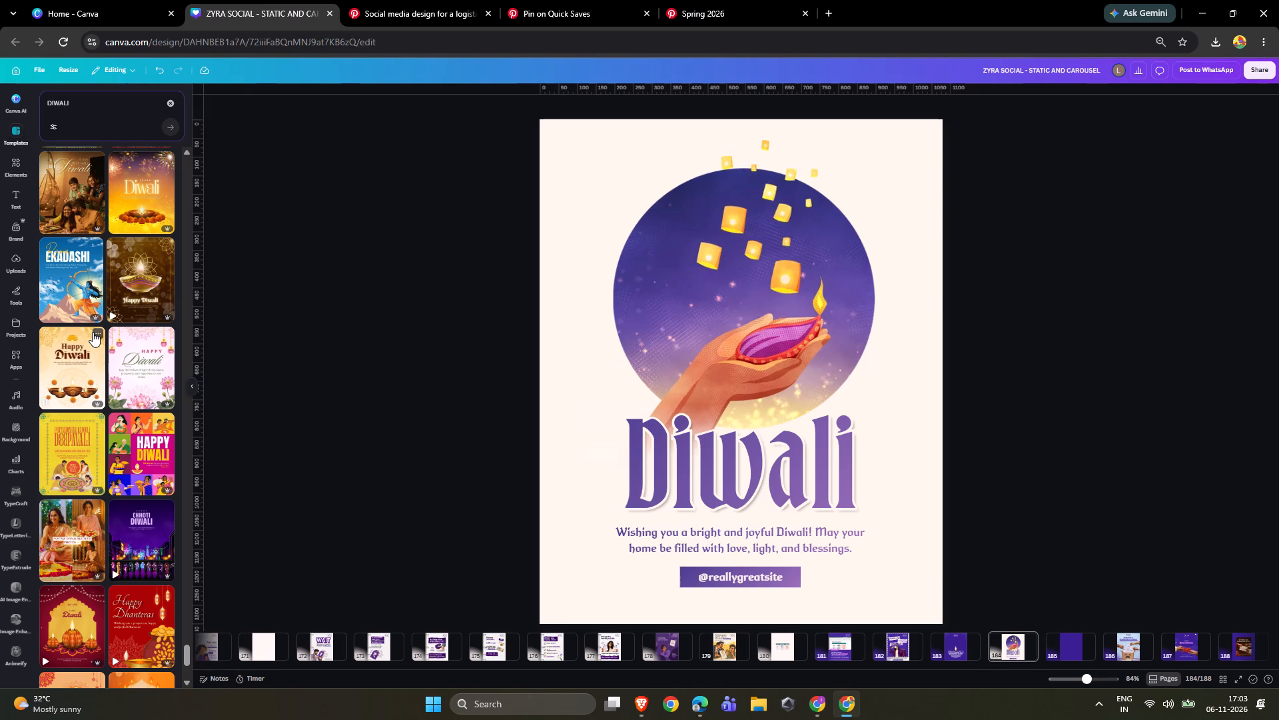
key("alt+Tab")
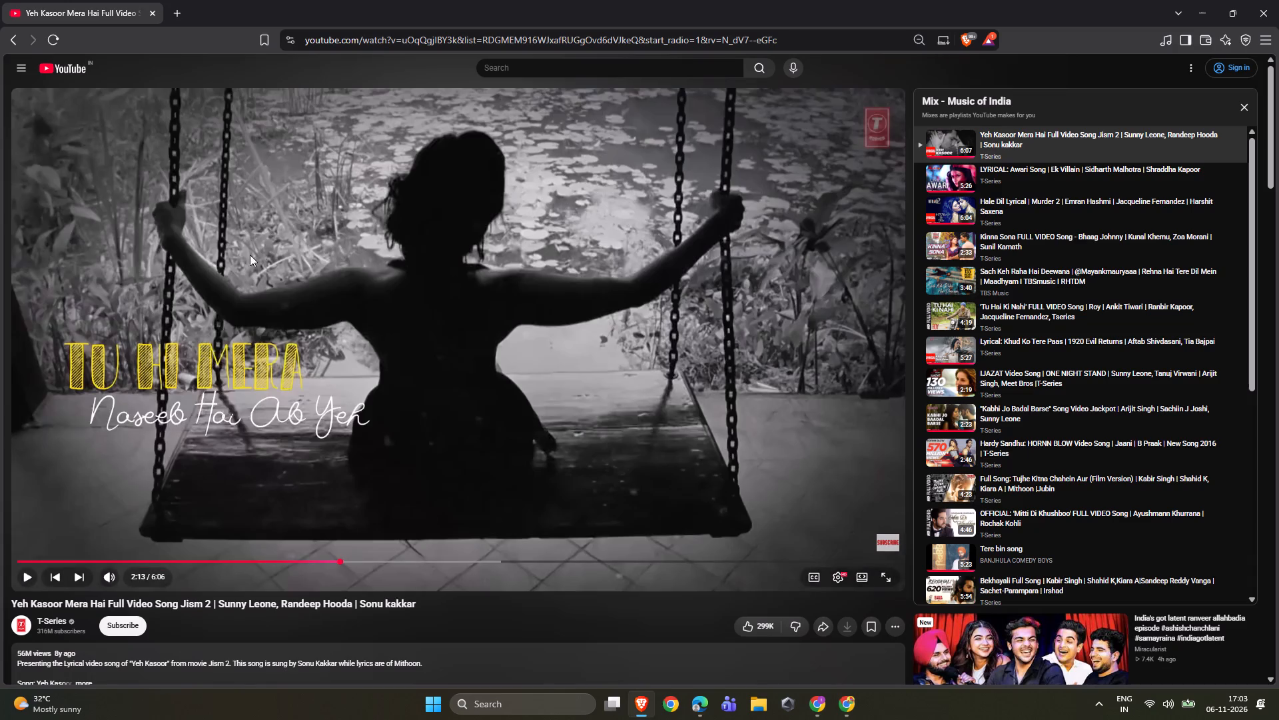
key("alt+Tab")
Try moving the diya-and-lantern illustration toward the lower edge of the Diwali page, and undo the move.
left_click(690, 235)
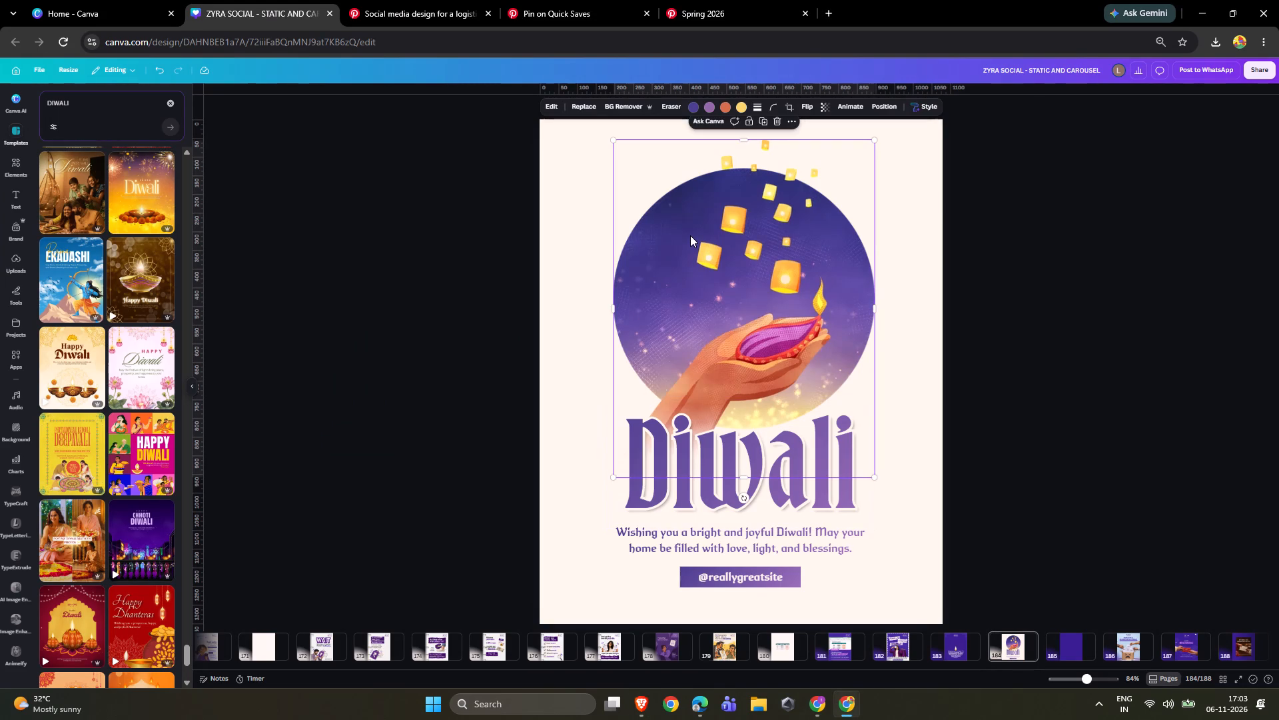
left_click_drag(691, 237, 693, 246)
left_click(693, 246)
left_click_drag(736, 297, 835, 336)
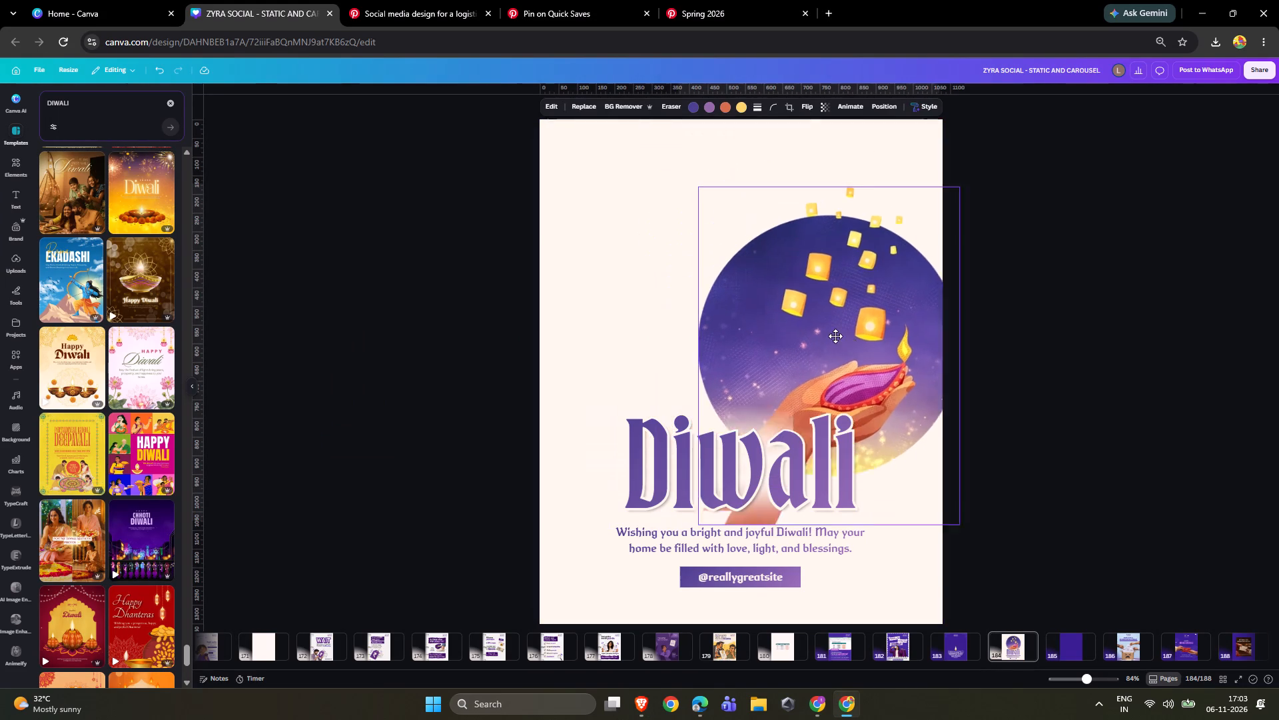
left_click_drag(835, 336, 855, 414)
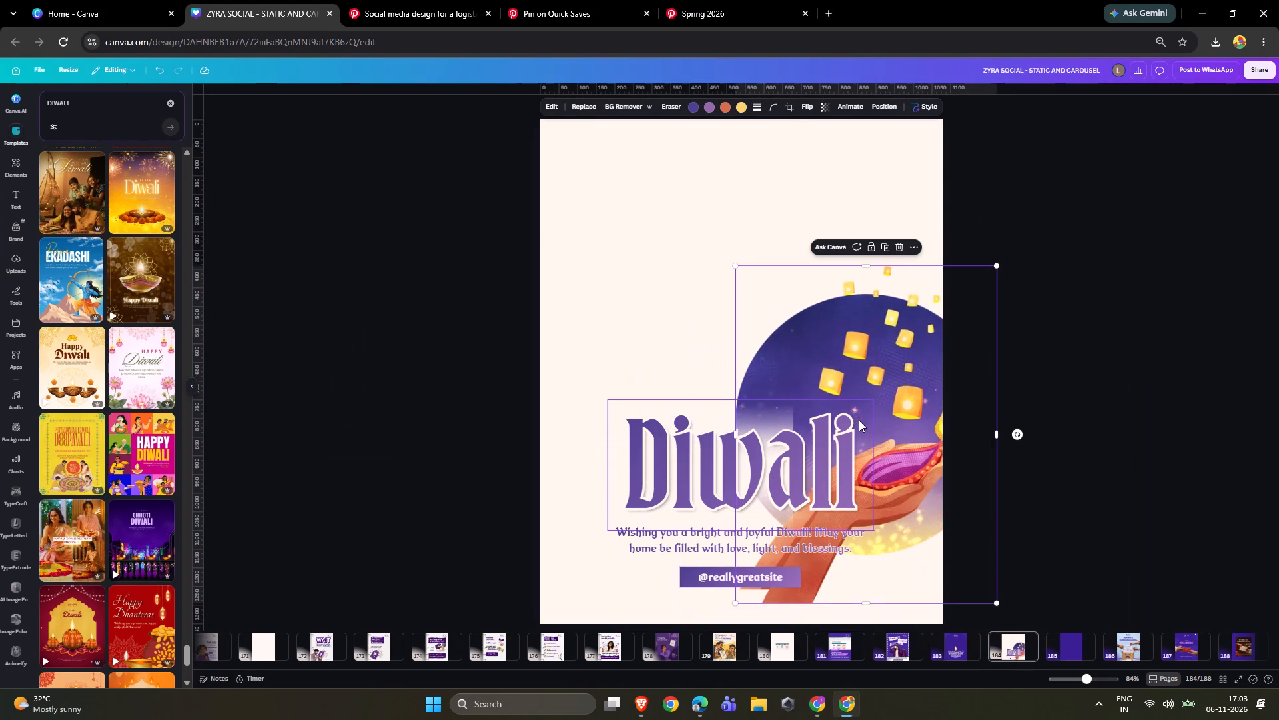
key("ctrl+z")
Look through further Diwali templates and apply the purple शुभ दिवाली design with three standing figures and five diyas to page 185.
scroll(807, 458, "down", 3, "ctrl")
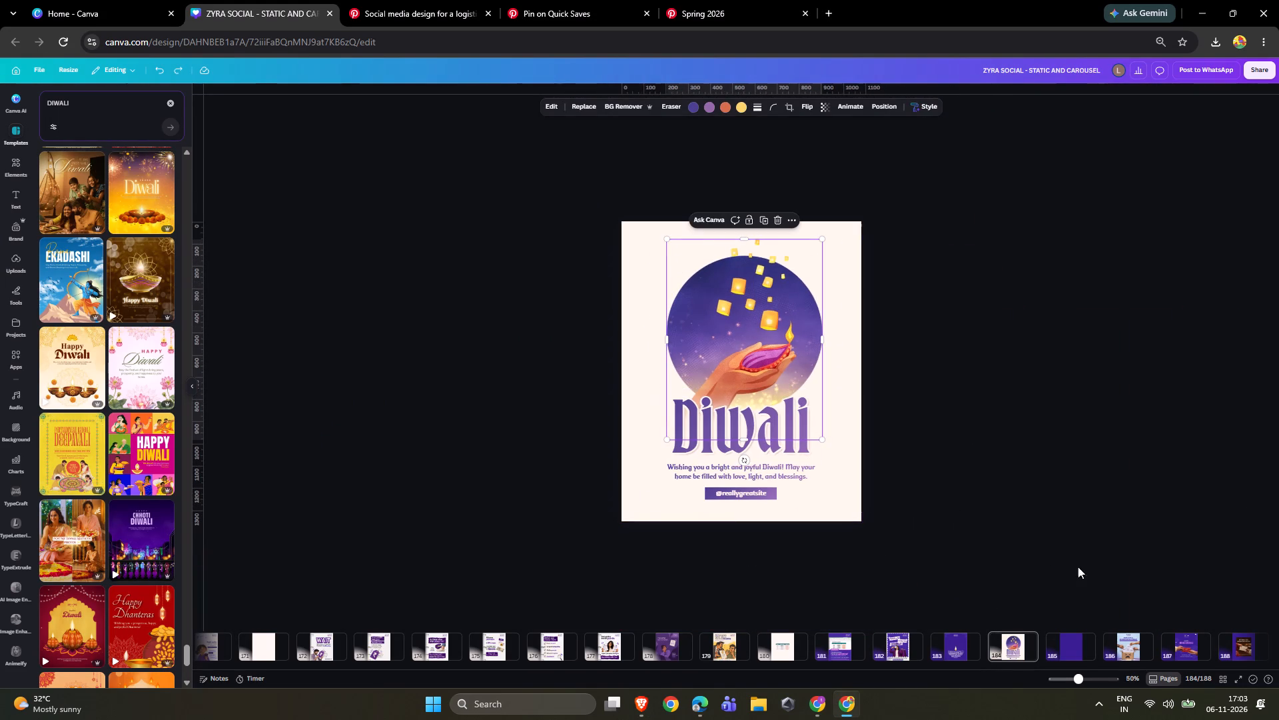
left_click(1074, 647)
scroll(113, 383, "down", 2)
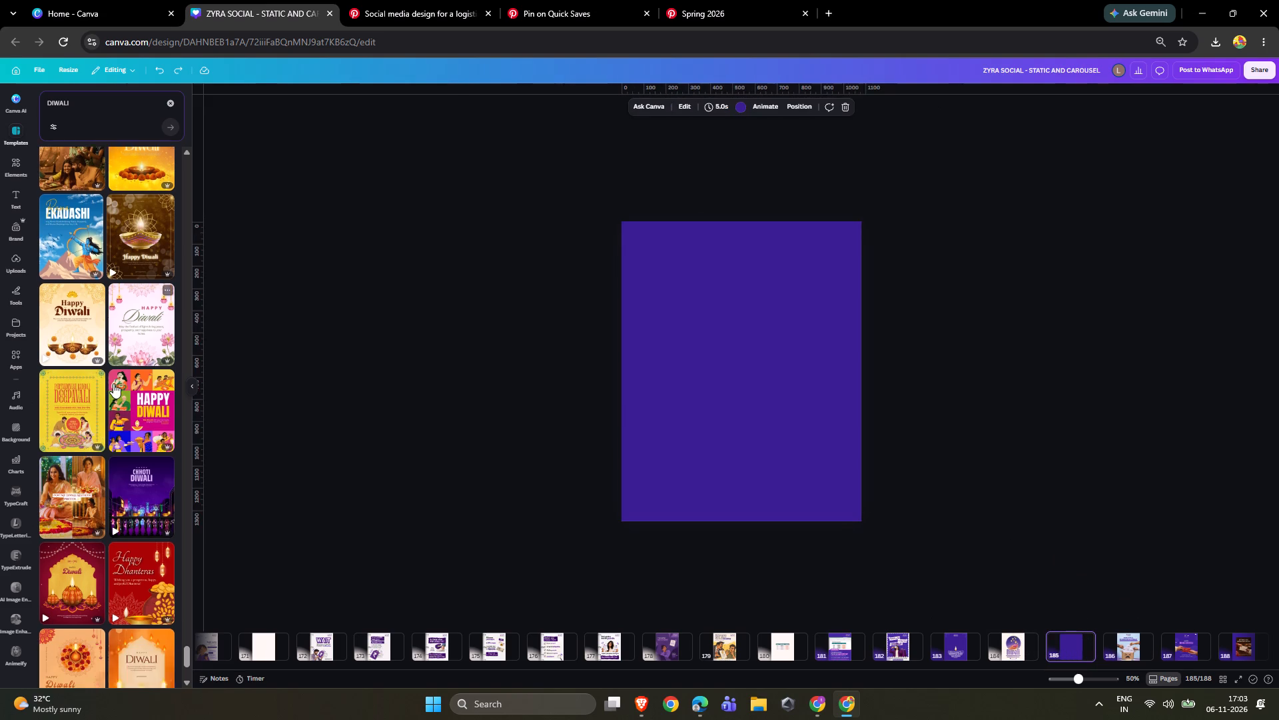
scroll(113, 381, "down", 5)
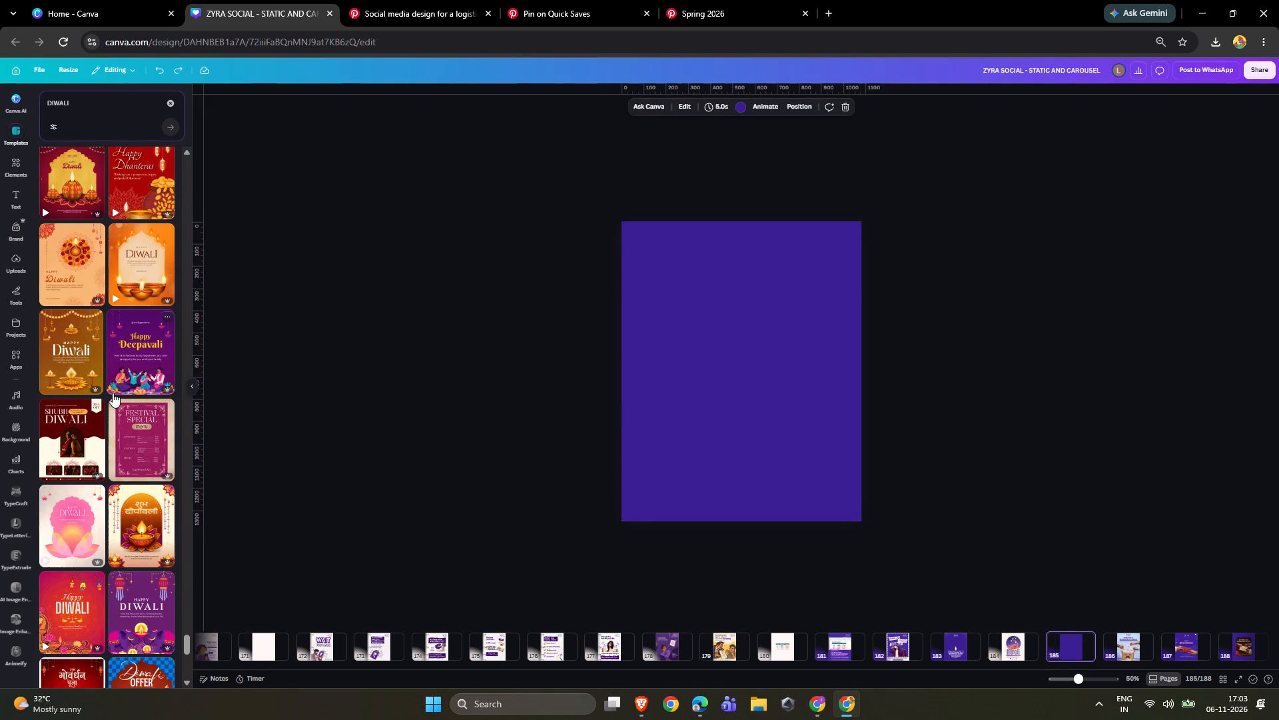
scroll(137, 306, "down", 4)
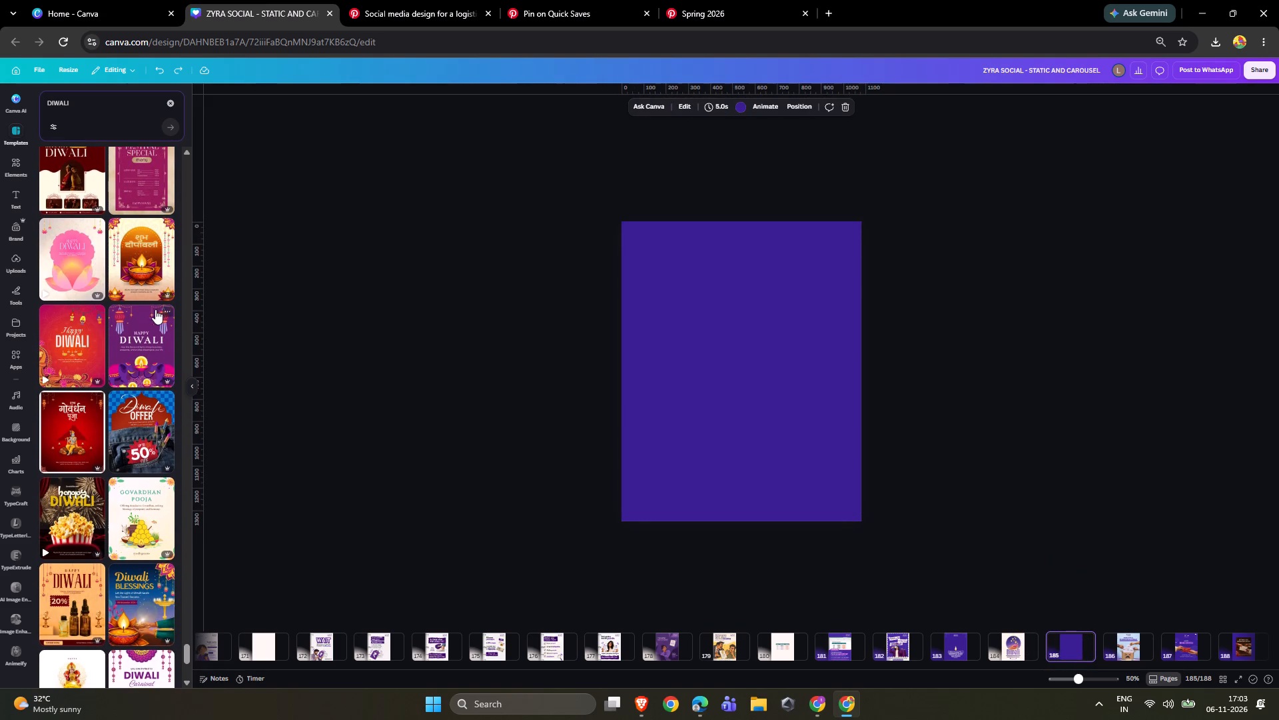
scroll(136, 325, "down", 7)
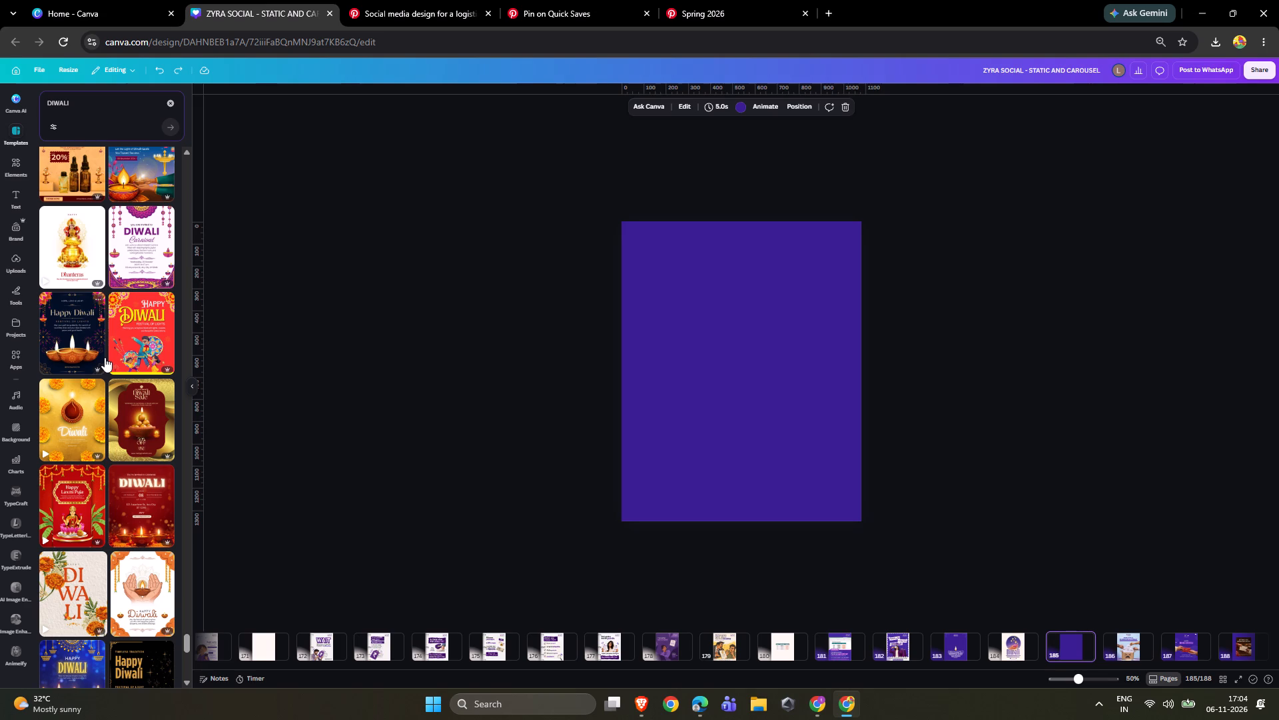
scroll(119, 345, "down", 3)
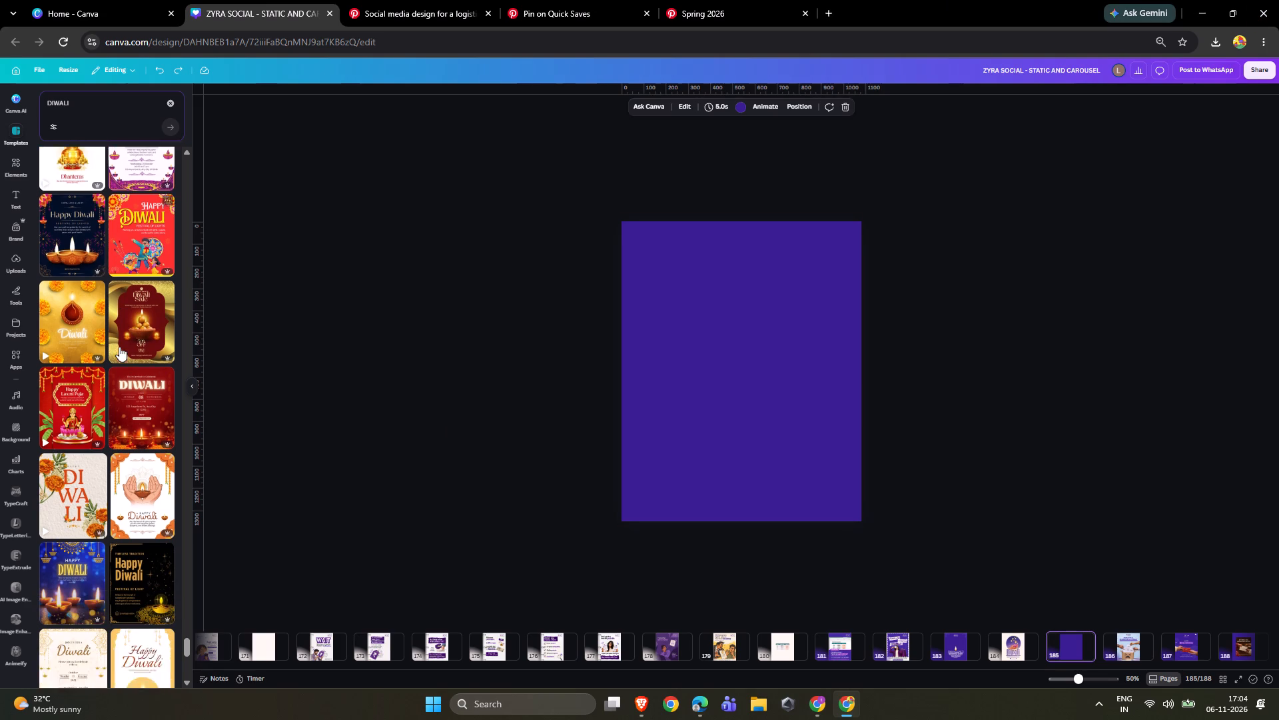
scroll(107, 331, "down", 5)
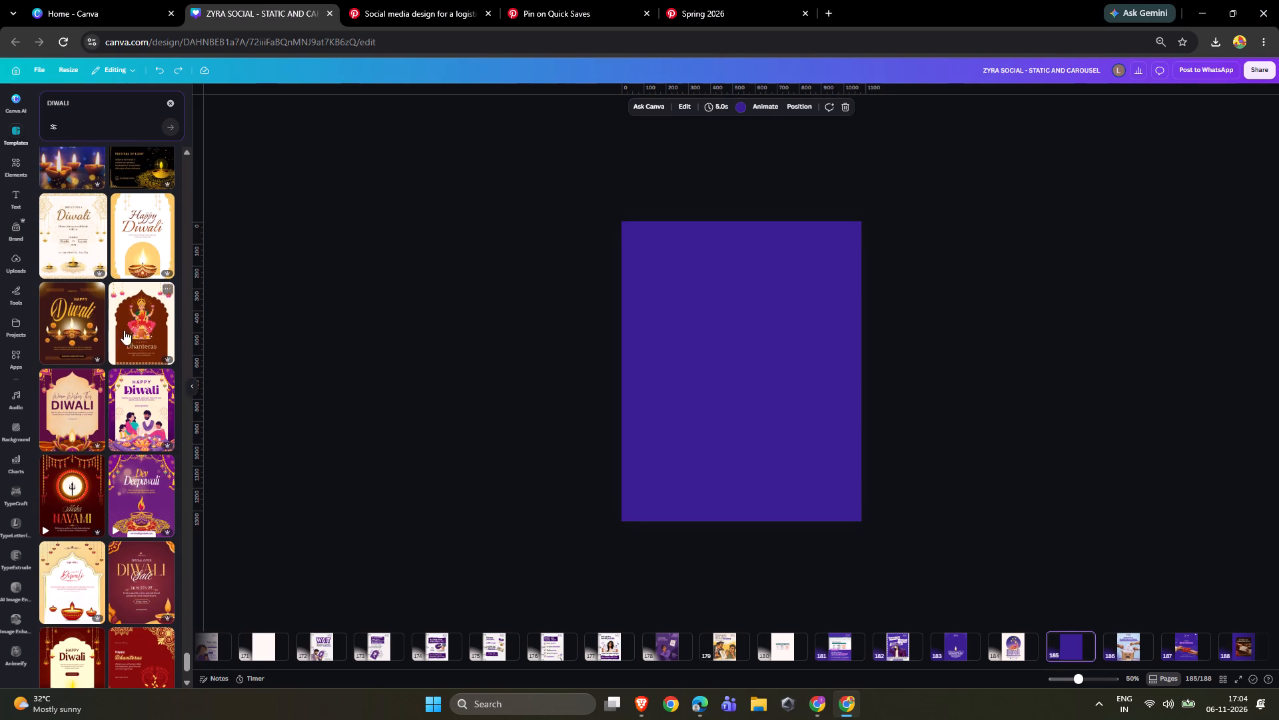
scroll(91, 231, "down", 6)
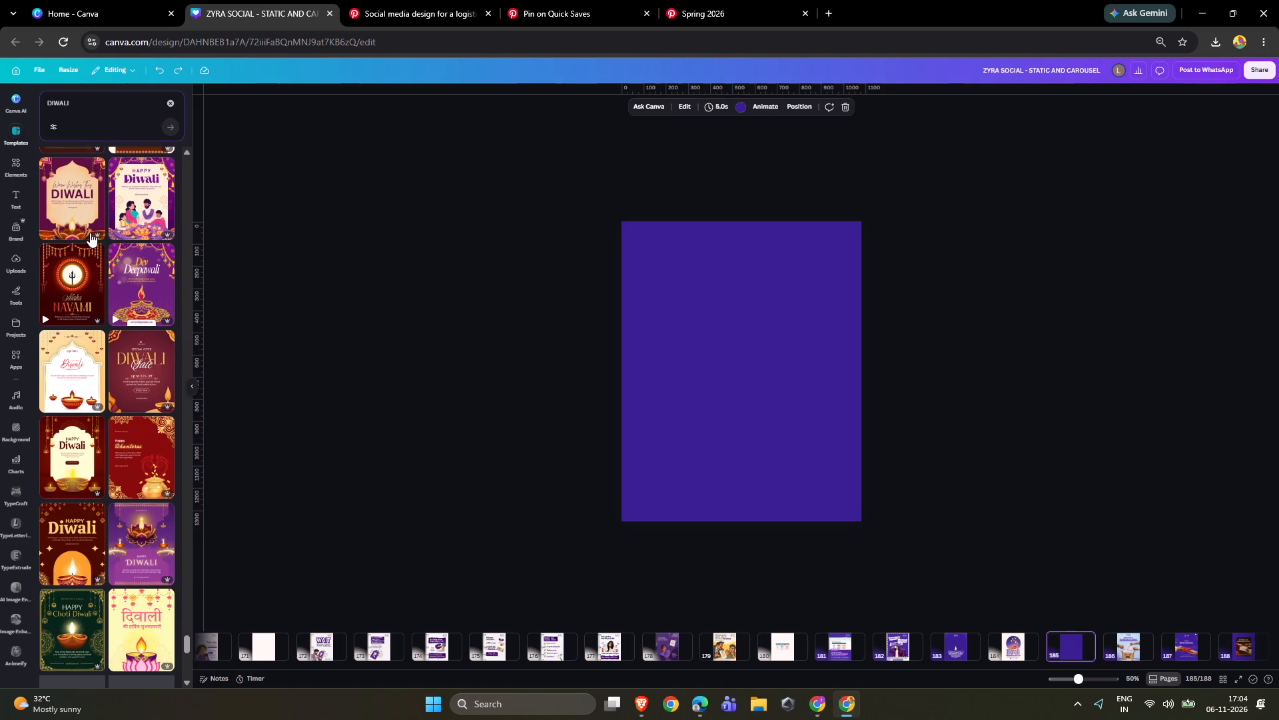
scroll(69, 243, "down", 2)
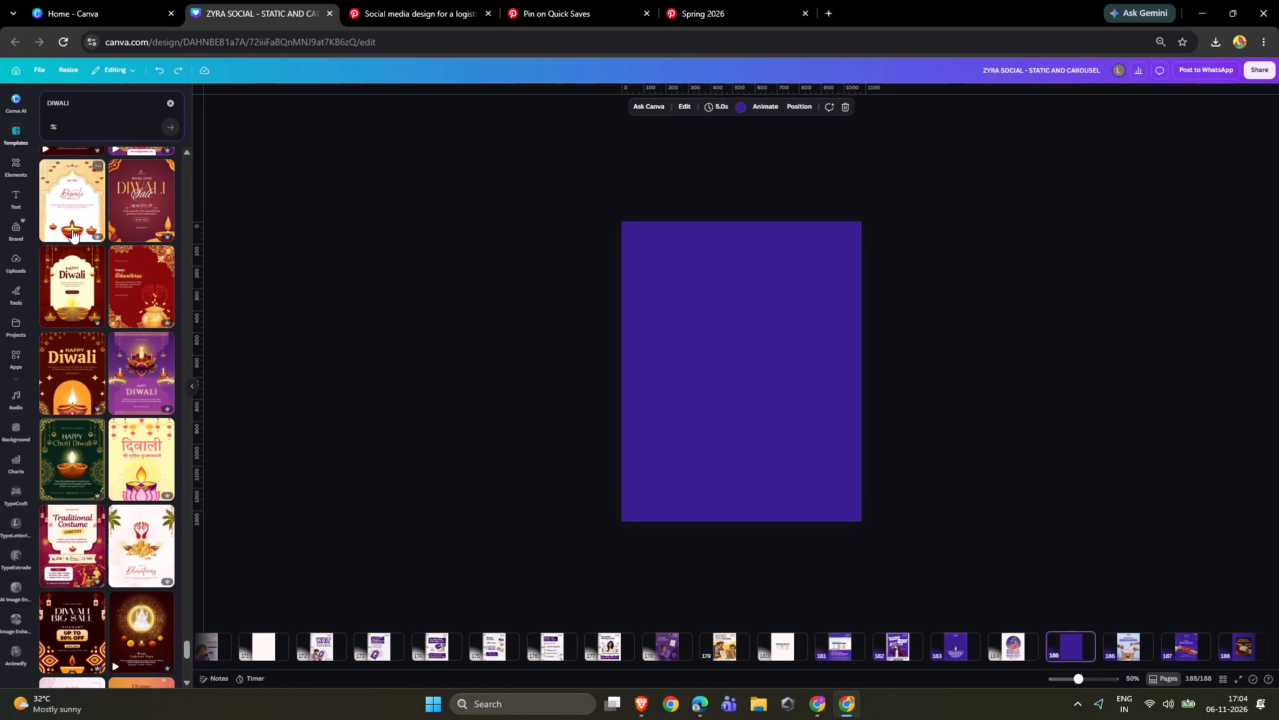
scroll(72, 231, "down", 8)
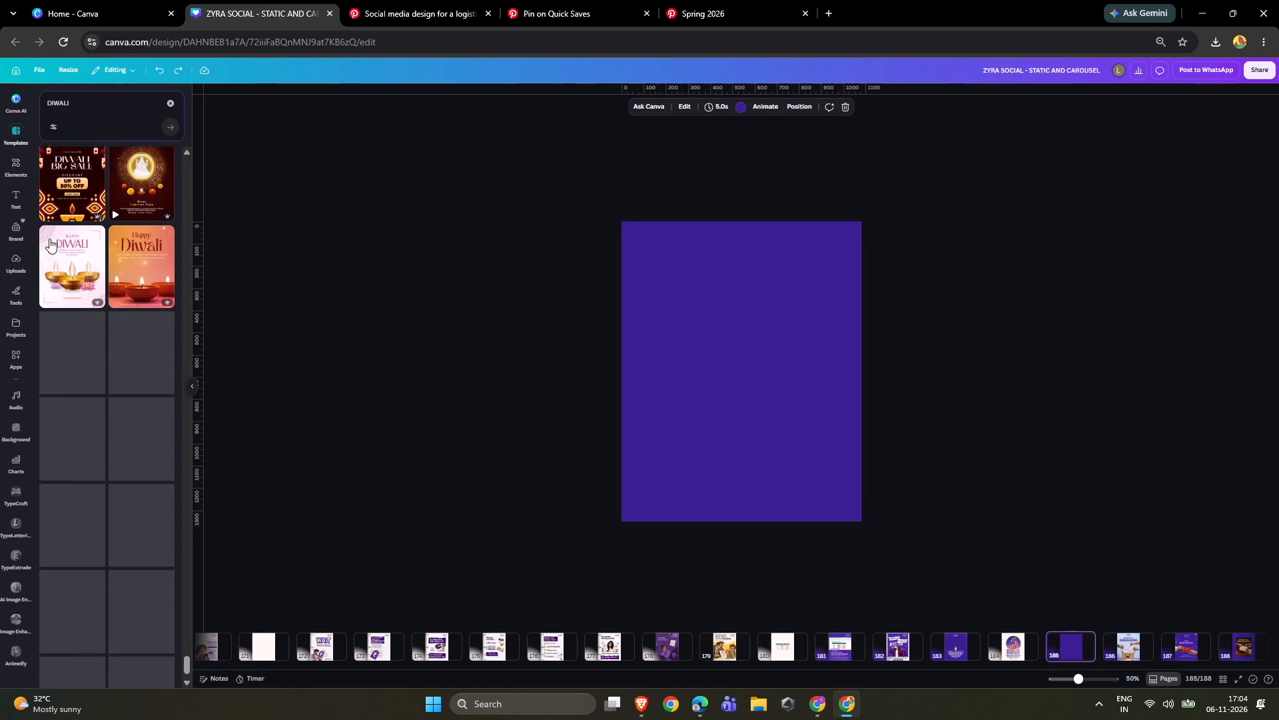
scroll(43, 329, "down", 3)
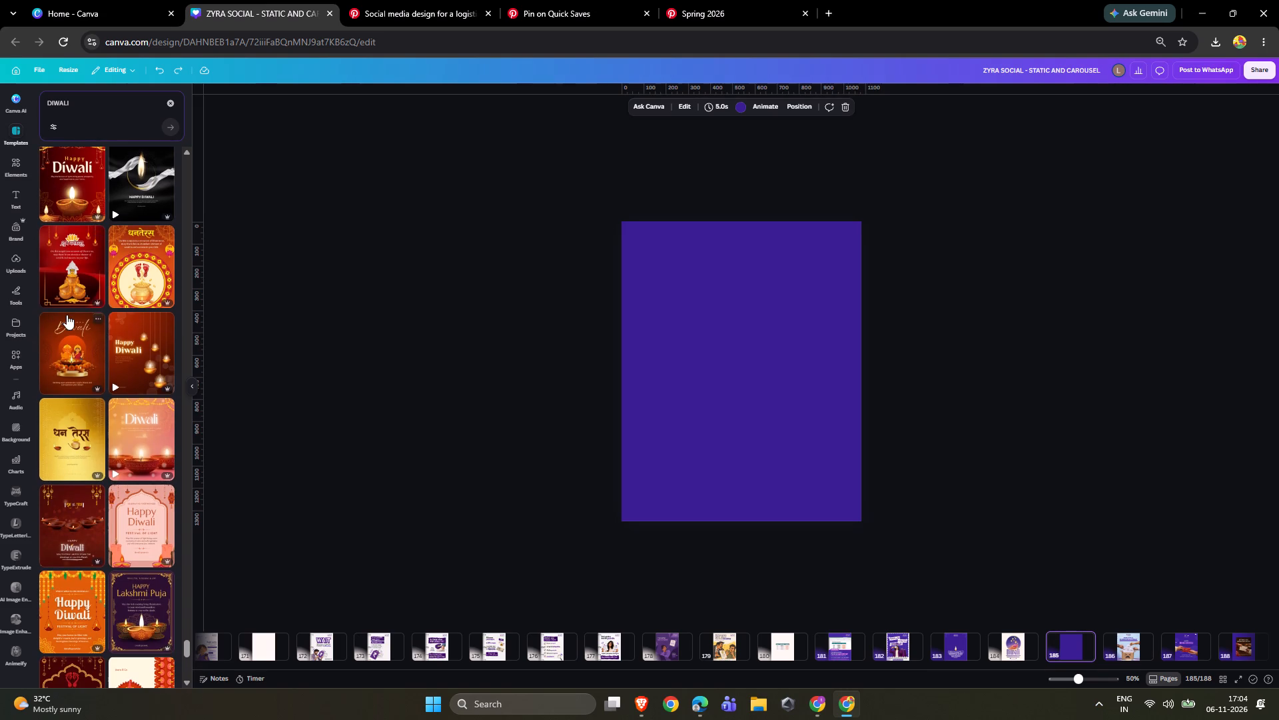
scroll(111, 272, "down", 3)
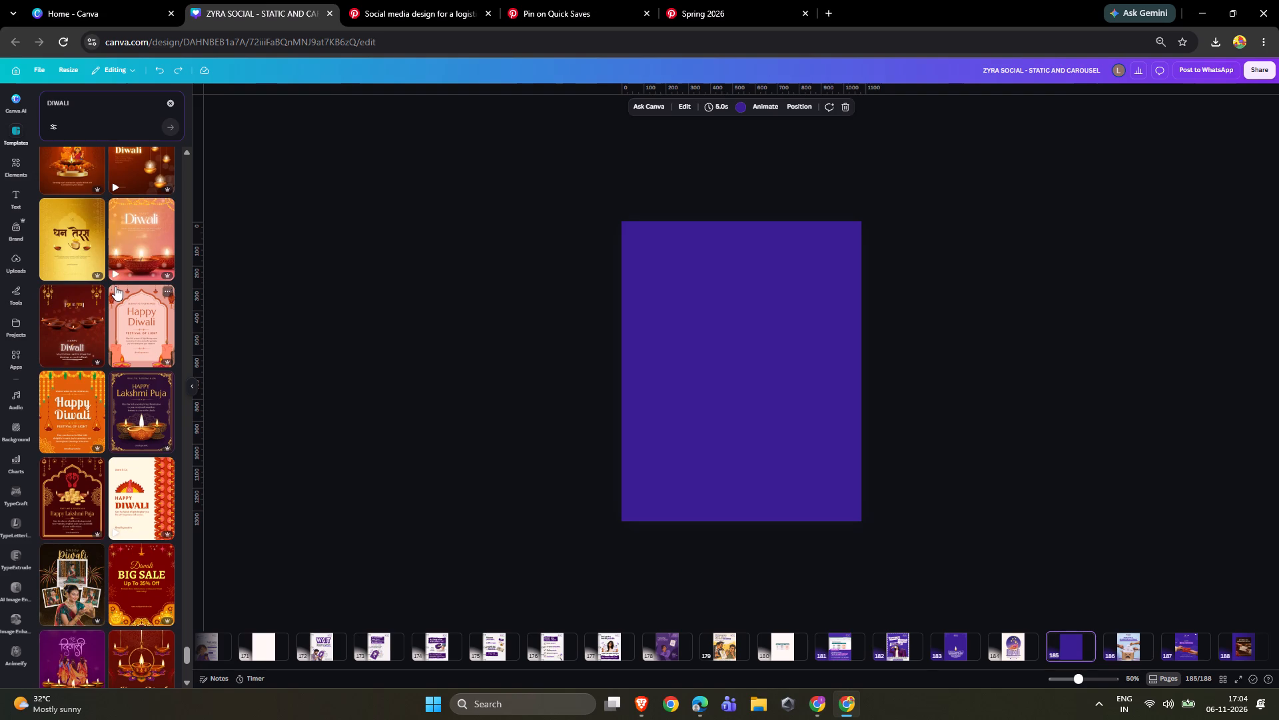
scroll(115, 286, "down", 3)
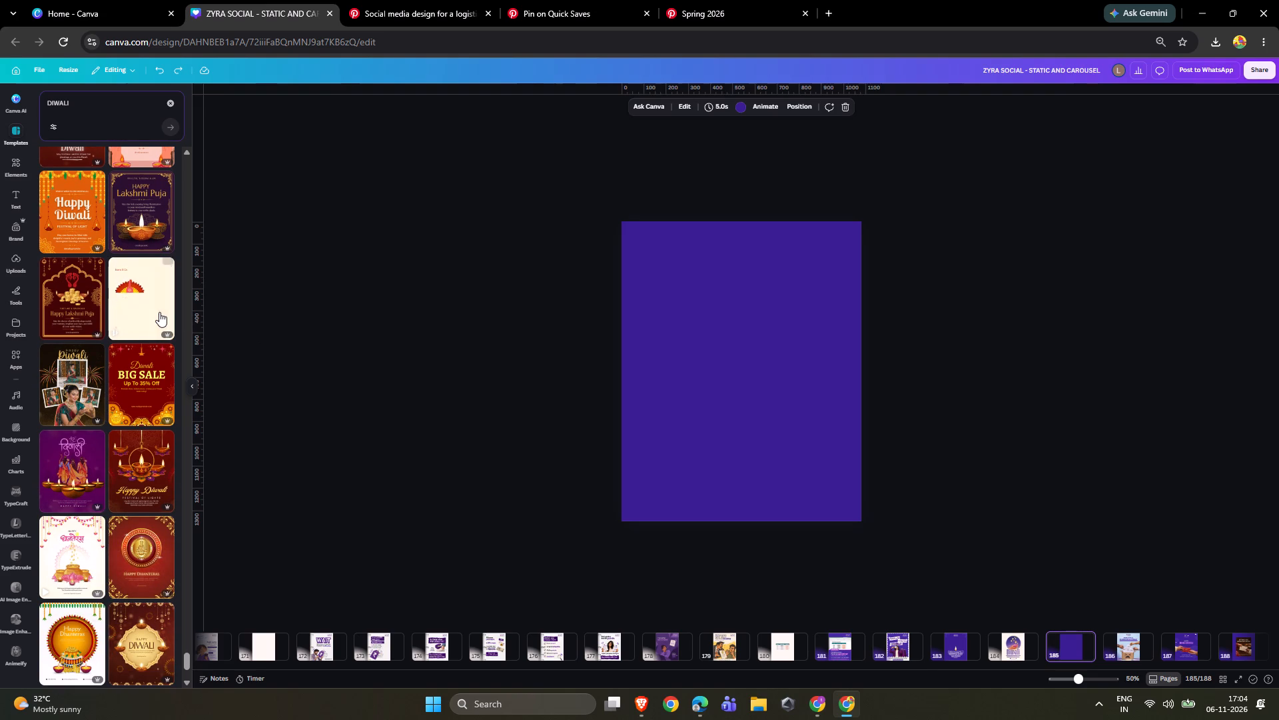
left_click(80, 454)
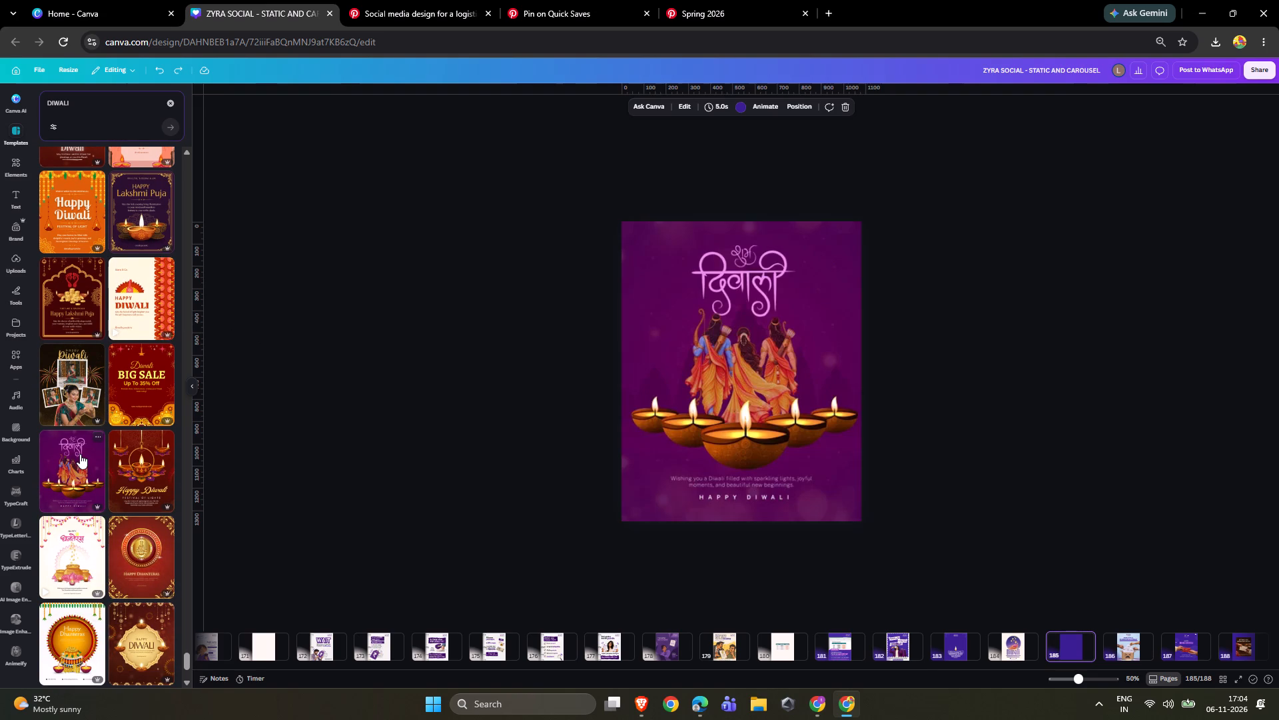
Delete the row of lit diyas and the illustration of three standing figures from page 185.
left_click(762, 417)
left_click(781, 320)
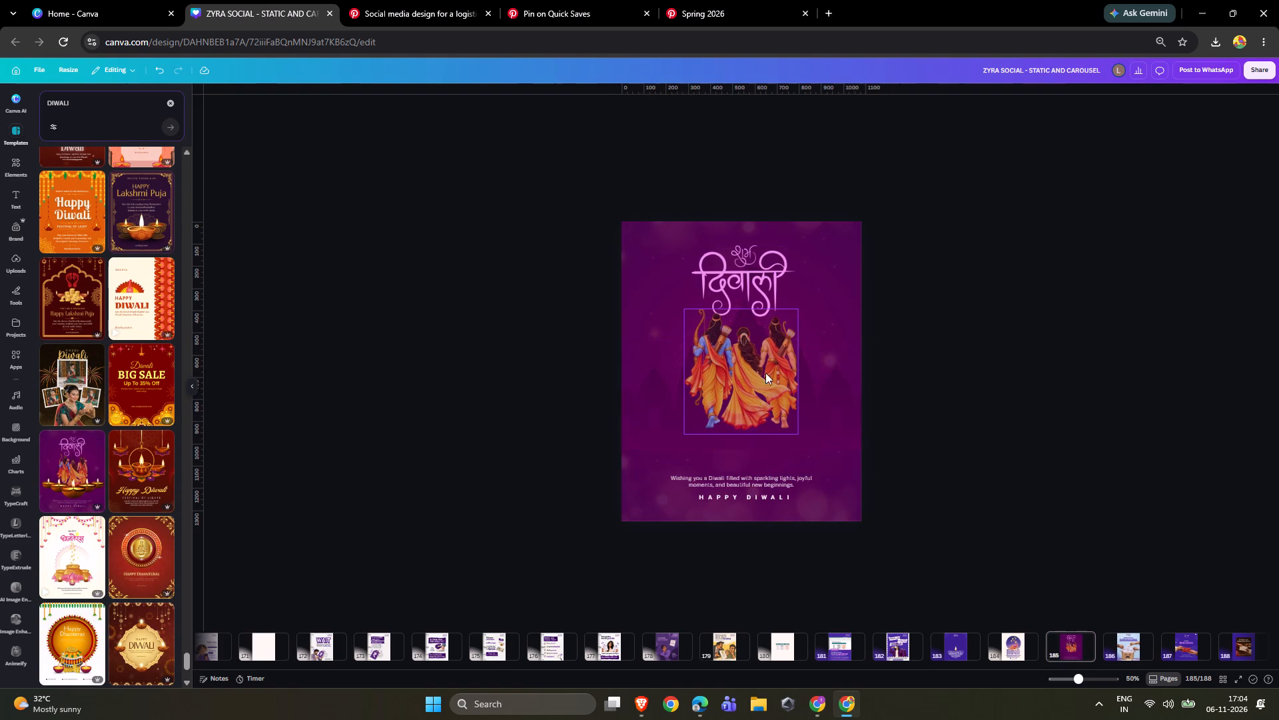
left_click(759, 396)
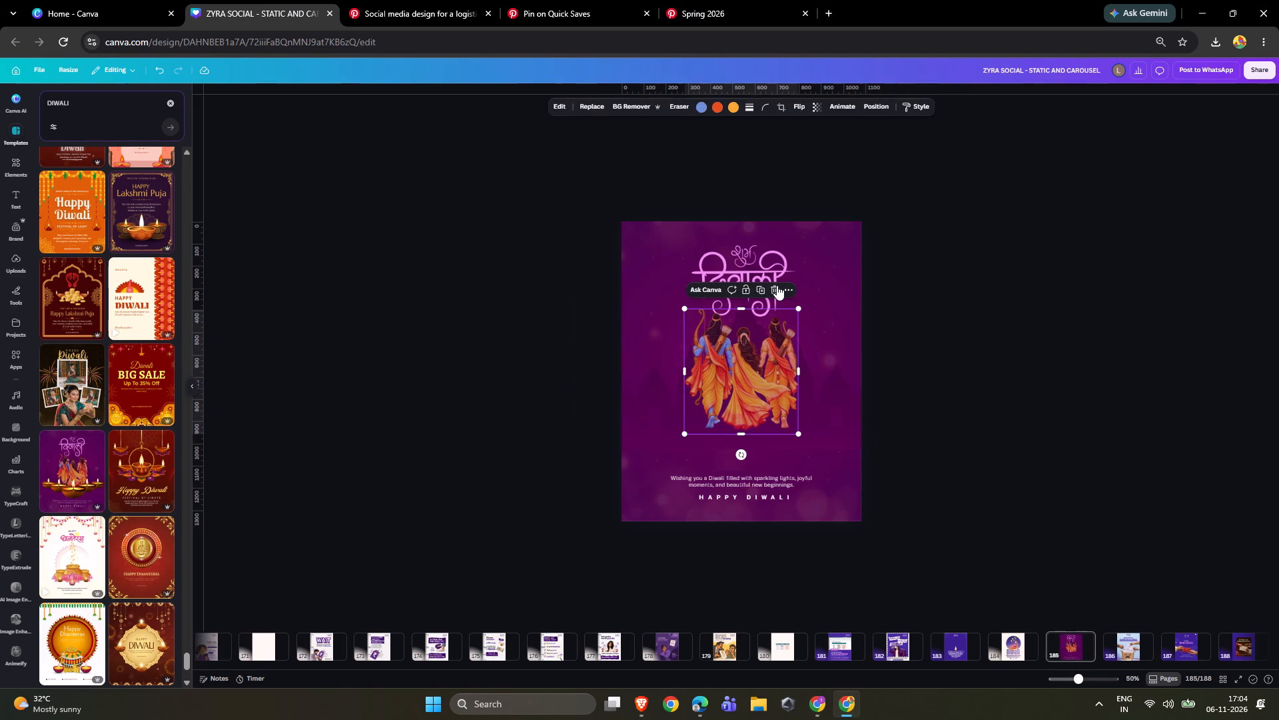
left_click(777, 285)
left_click(947, 325)
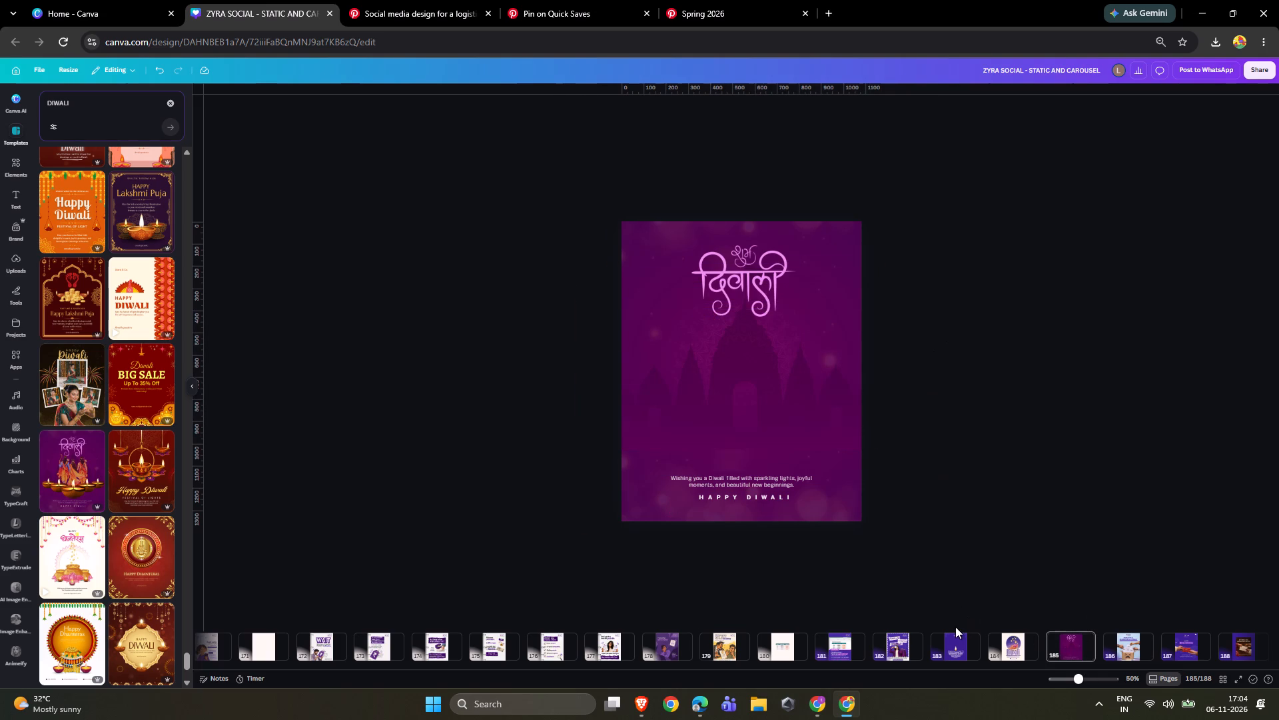
Copy the flame and insurance word-cloud diya from page 183 onto page 185, placing it between the Hindi Diwali lettering and the greeting text.
left_click(957, 651)
left_click(745, 449)
key("ctrl+c")
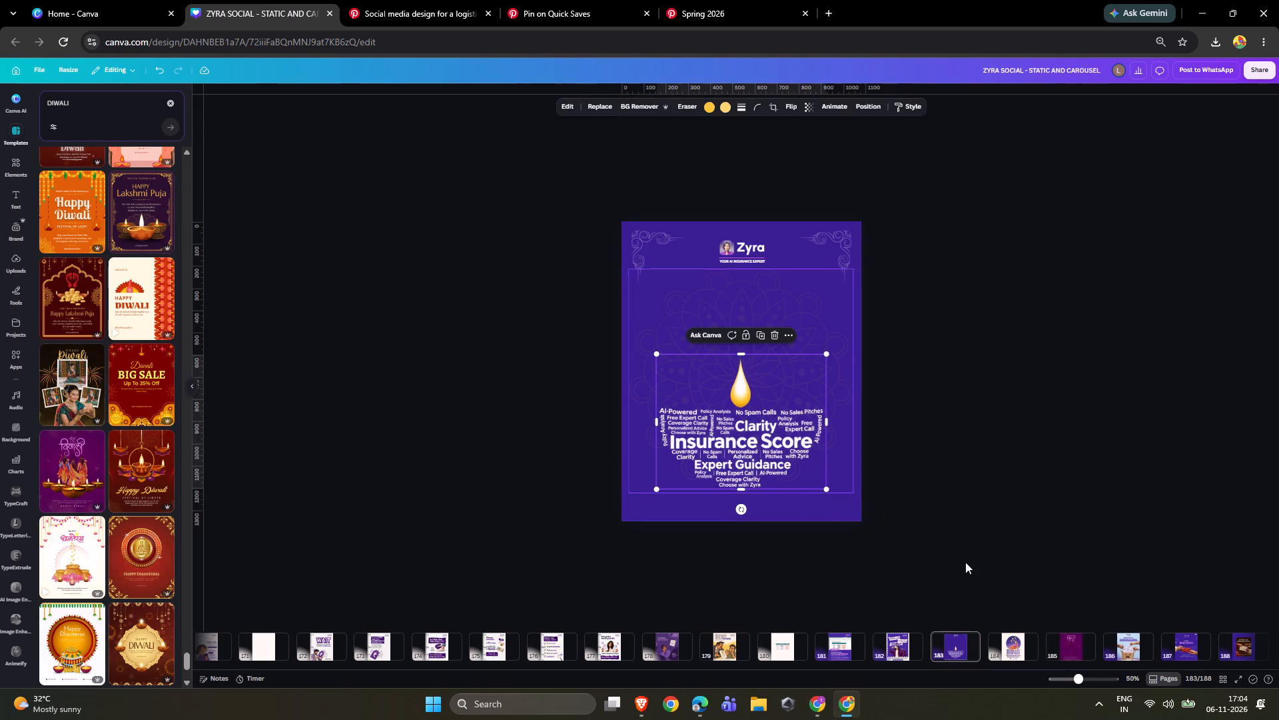
left_click(1065, 637)
key("ctrl+v")
left_click_drag(787, 444, 787, 432)
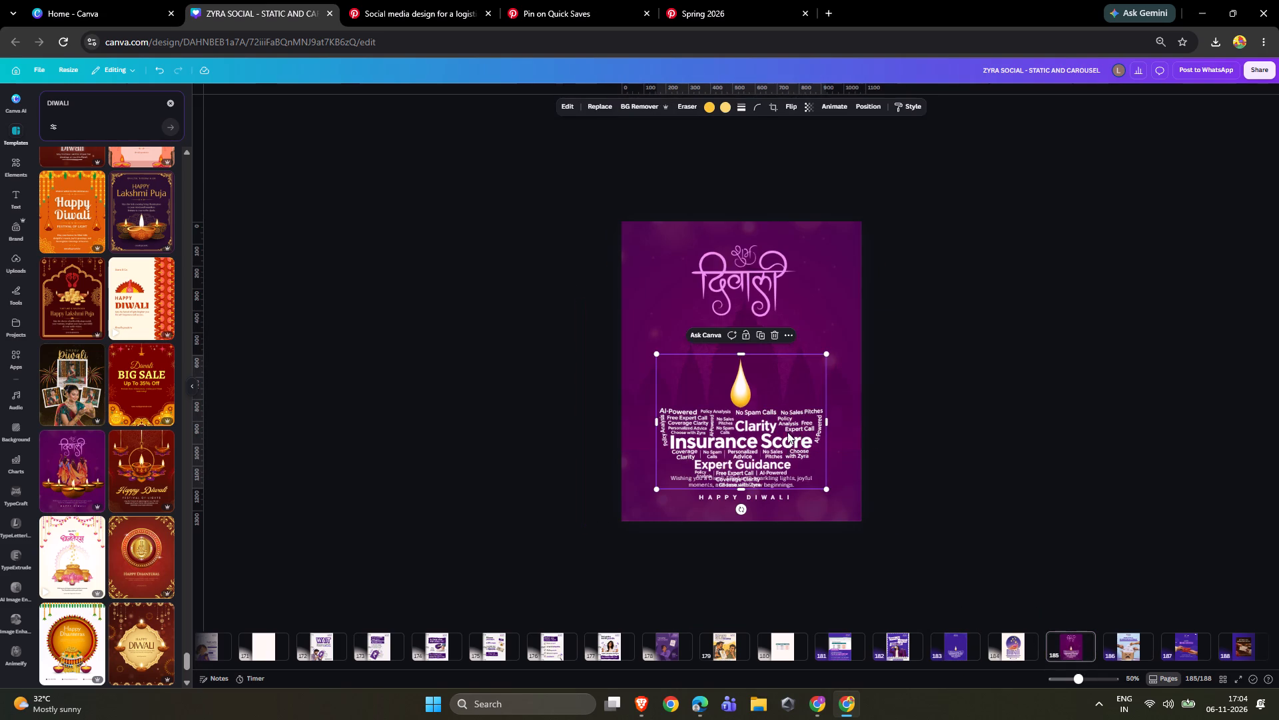
left_click_drag(787, 432, 789, 411)
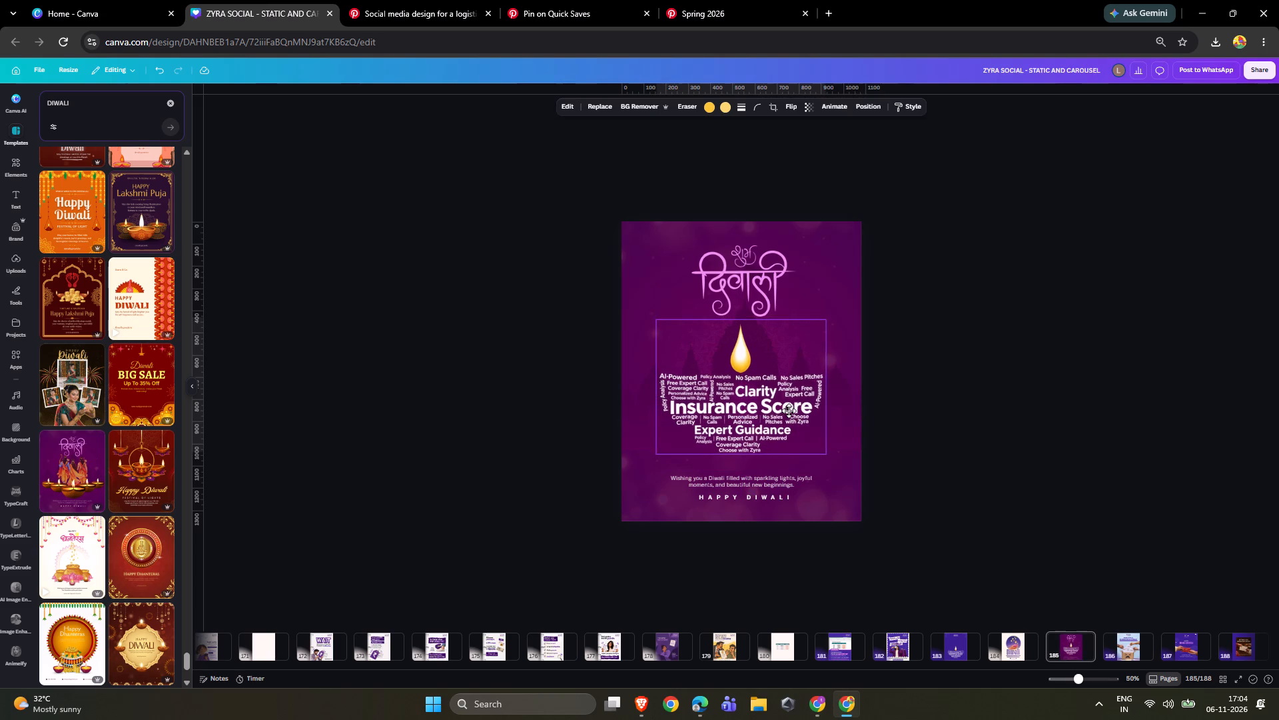
left_click_drag(789, 411, 789, 407)
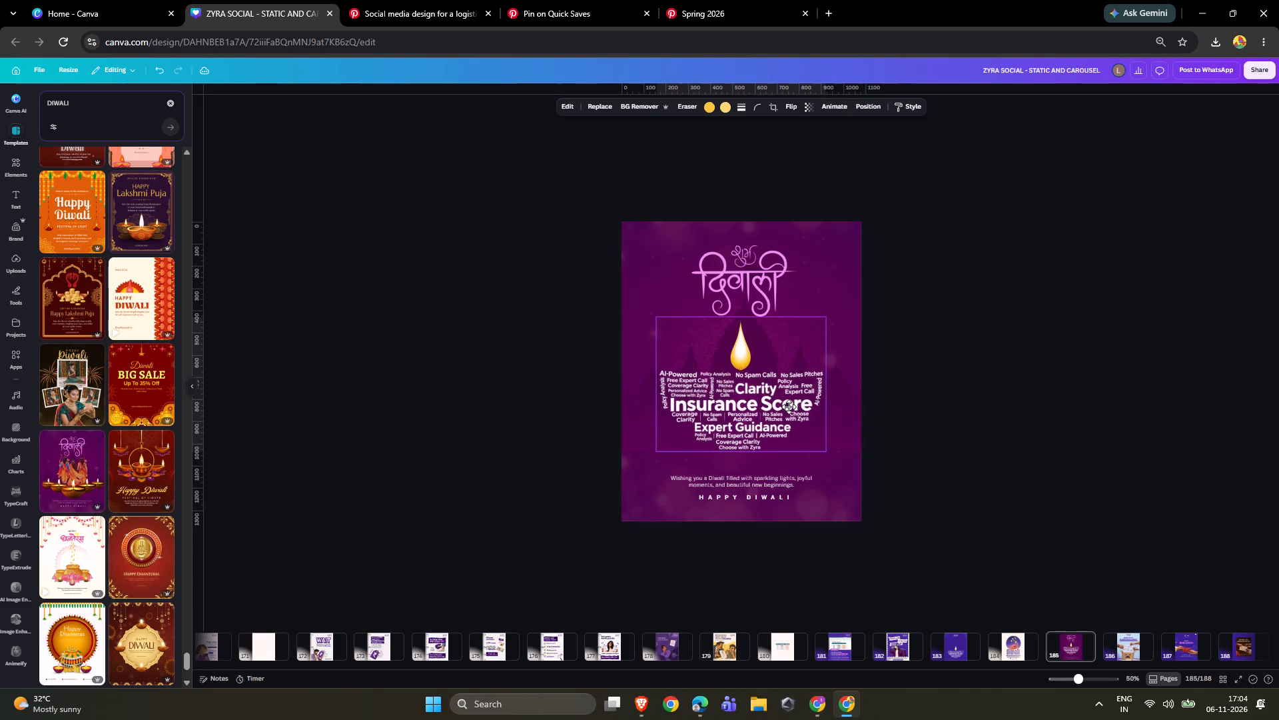
left_click_drag(789, 407, 787, 407)
double_click(1007, 328)
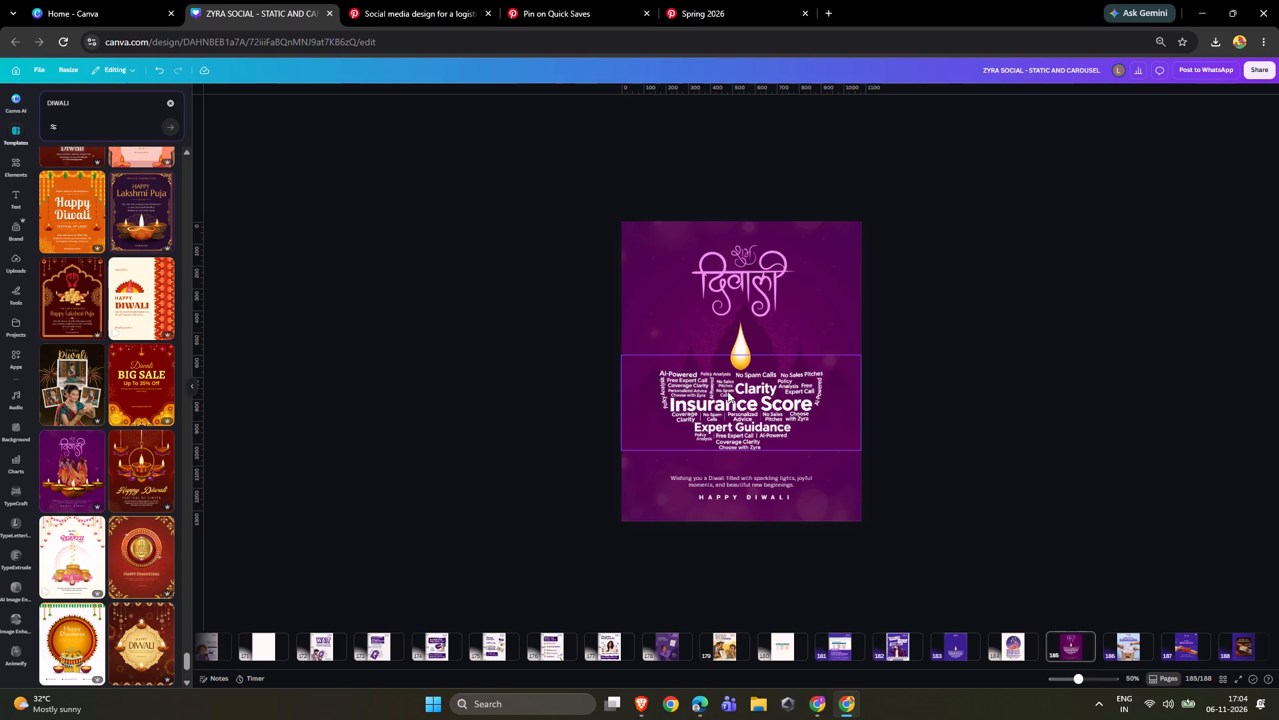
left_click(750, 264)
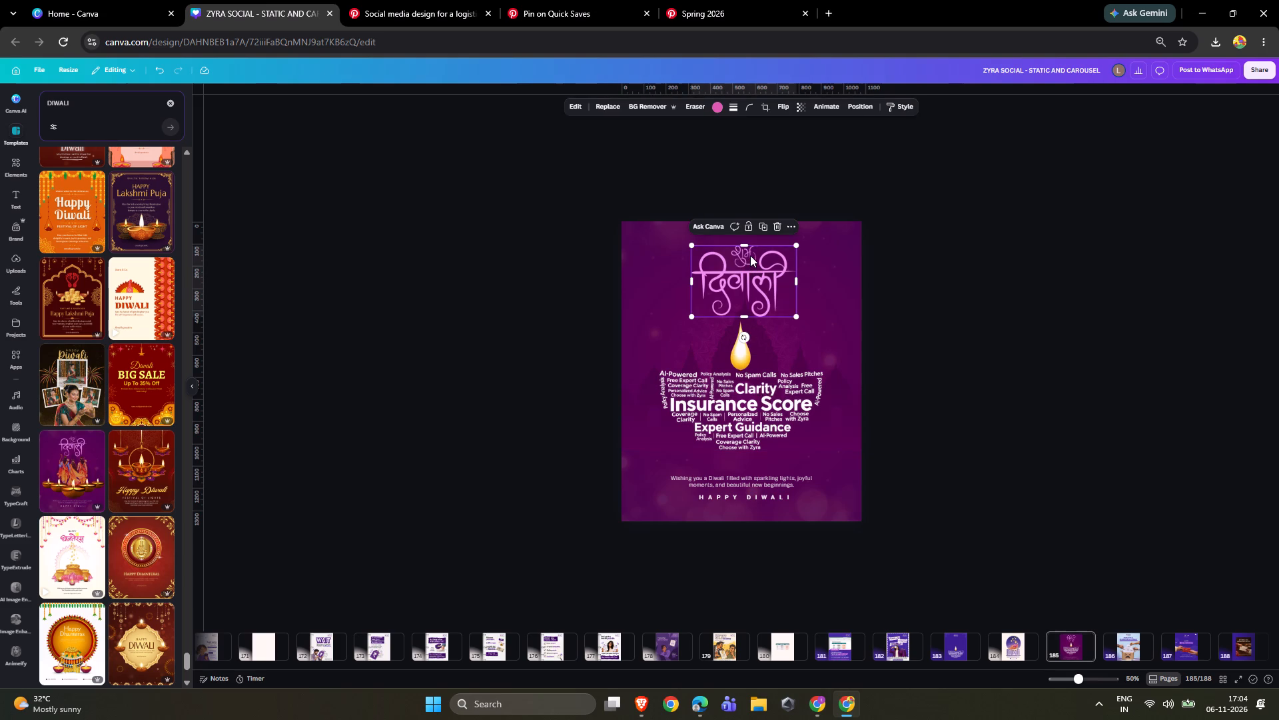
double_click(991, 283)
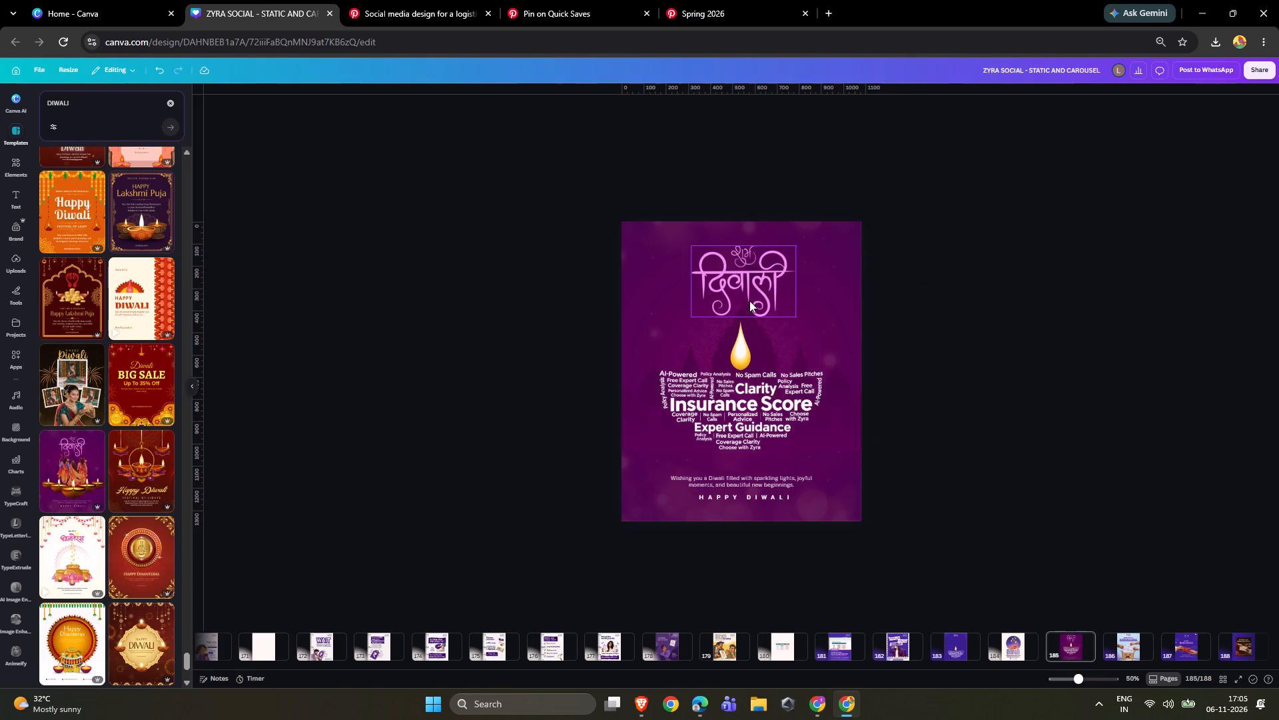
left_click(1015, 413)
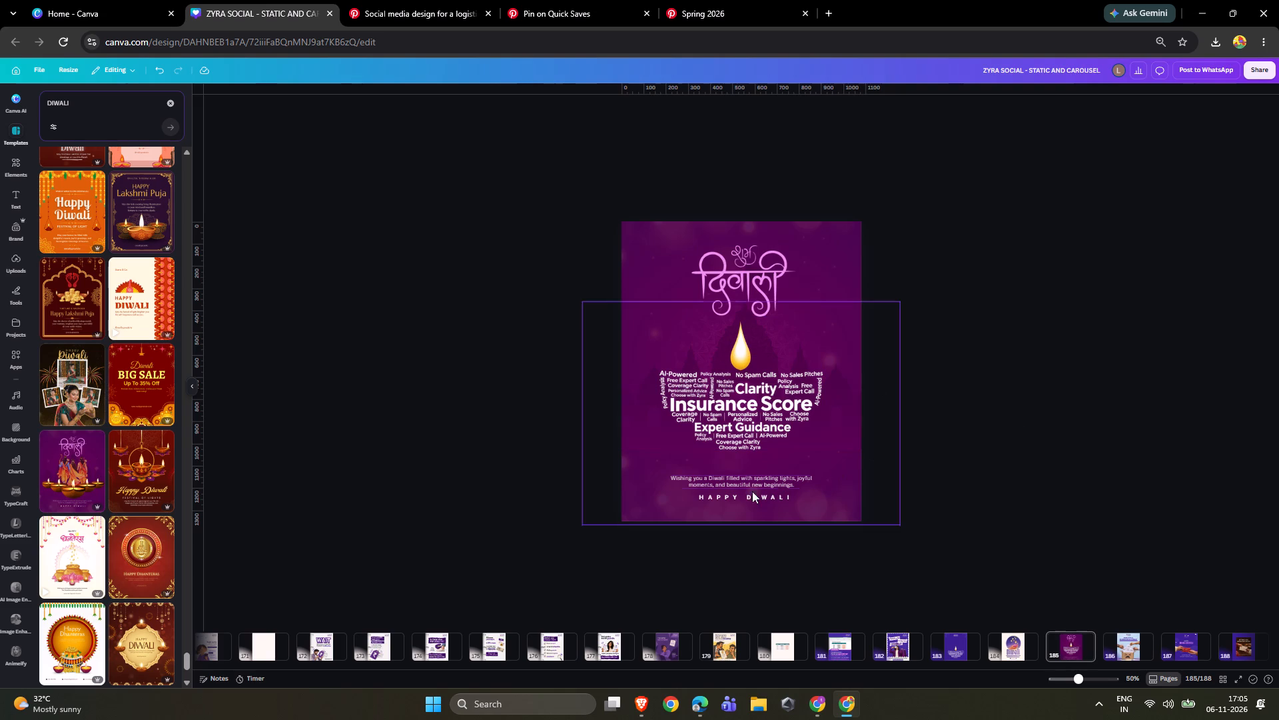
Delete the HAPPY DIWALI line below the greeting text on page 185.
left_click(746, 495)
left_click(782, 471)
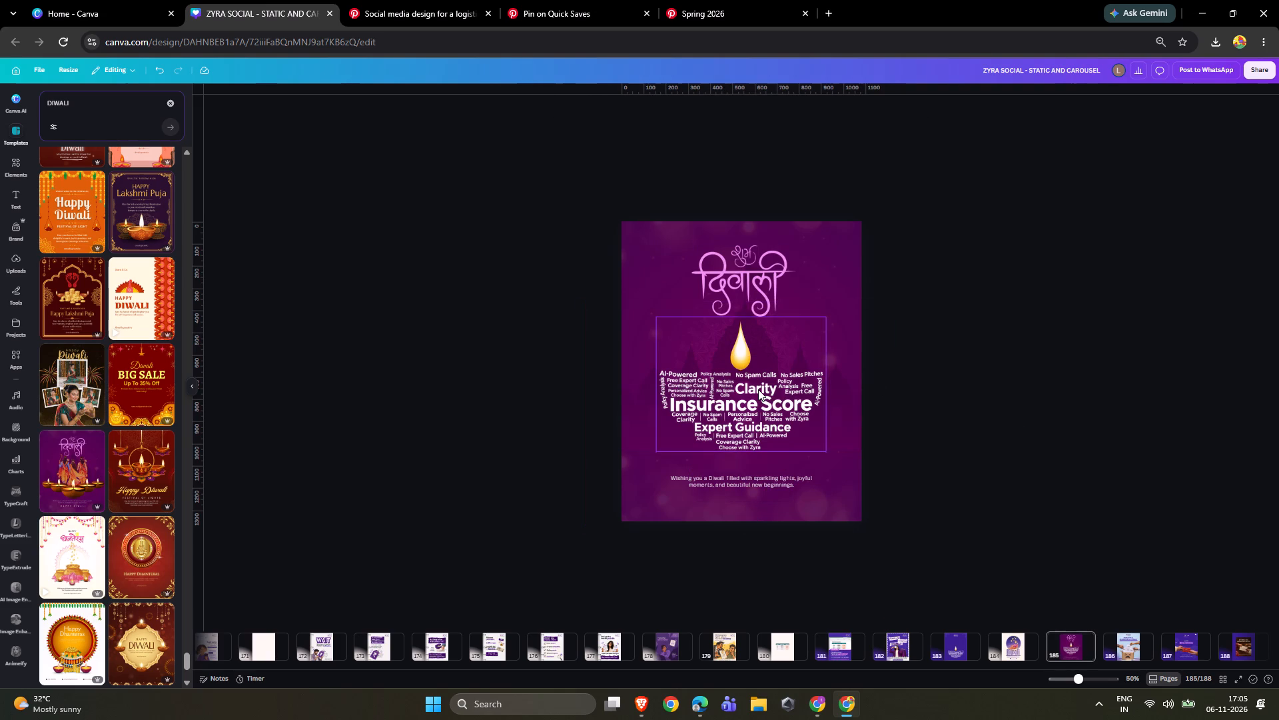
Move the word-cloud diya and the greeting text beneath it slightly upward on page 185.
left_click(758, 389)
left_click_drag(963, 356, 956, 361)
left_click_drag(745, 485, 744, 477)
left_click(929, 401)
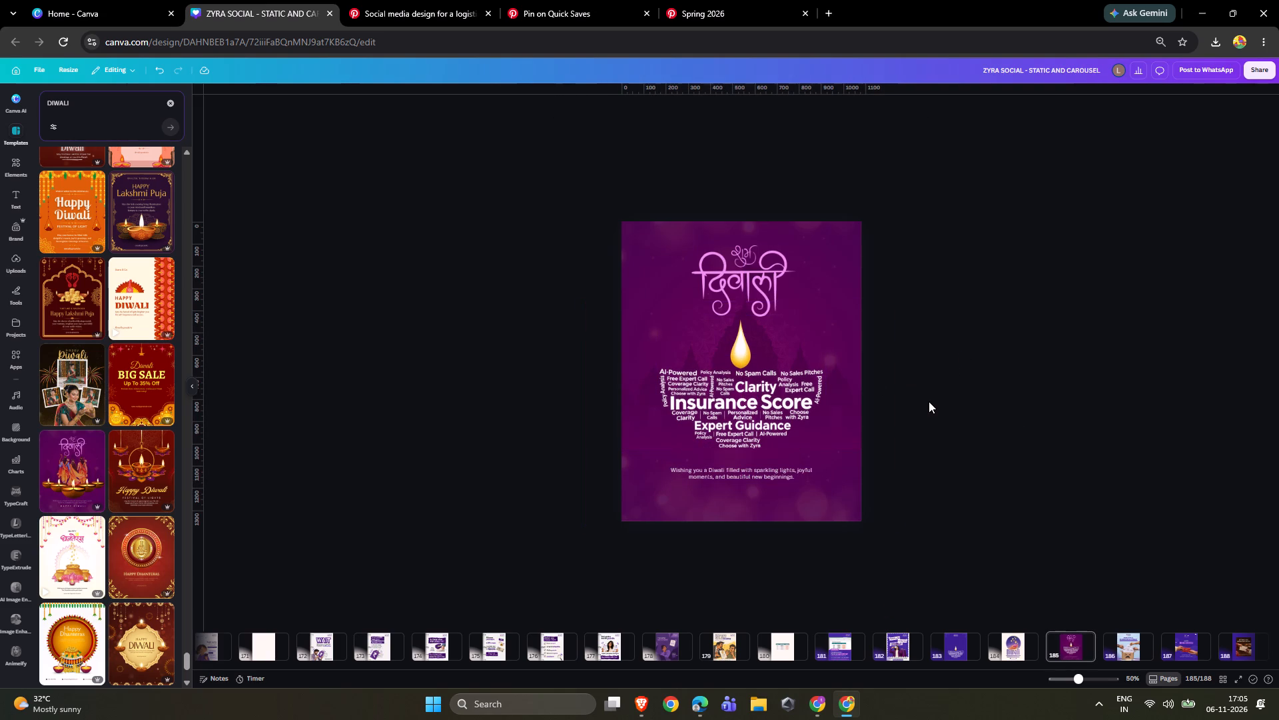
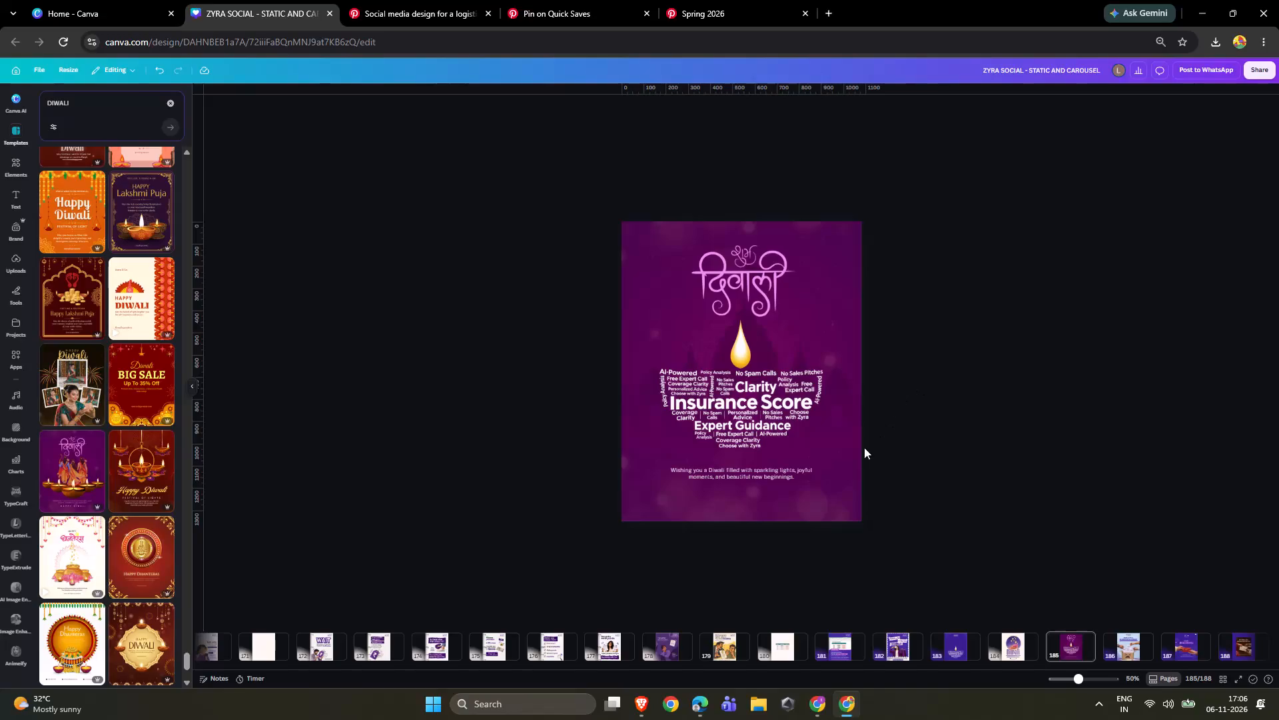
Review the other festive post pages, including the Bhai Dooj design on page 187, page 186 and the word-cloud diya design on page 183.
key("Tab")
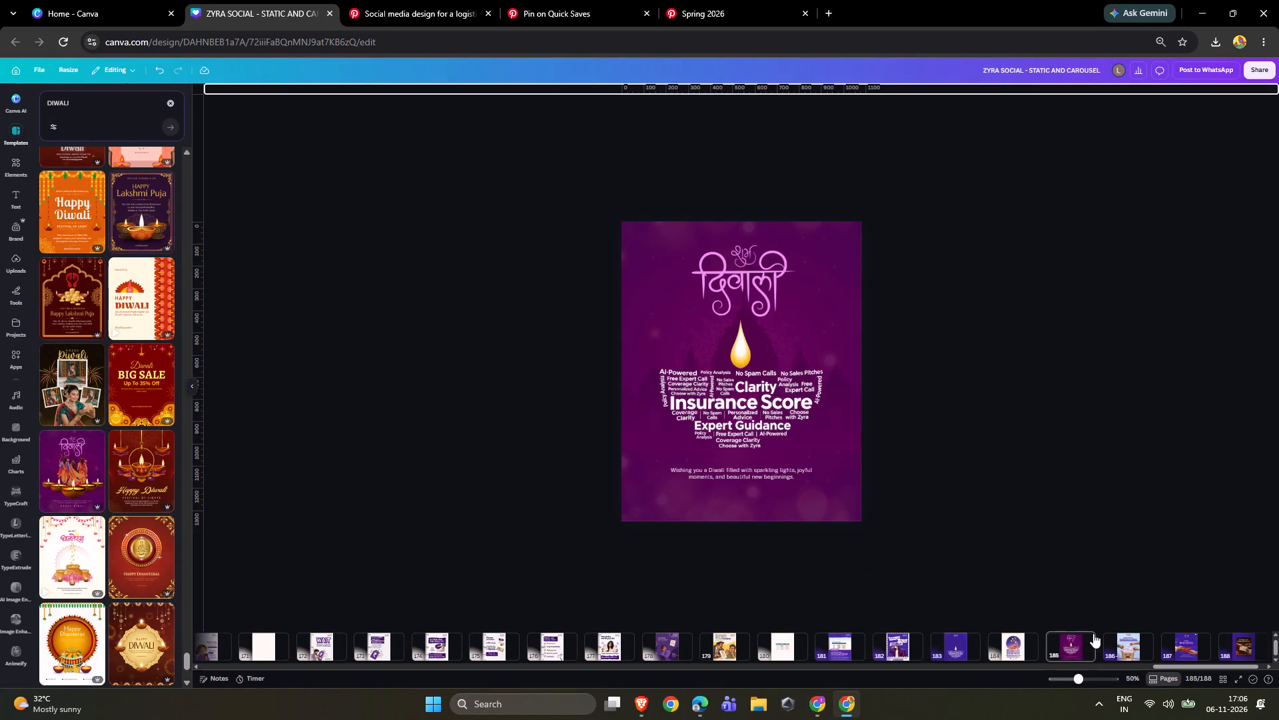
left_click(1188, 664)
left_click(1190, 649)
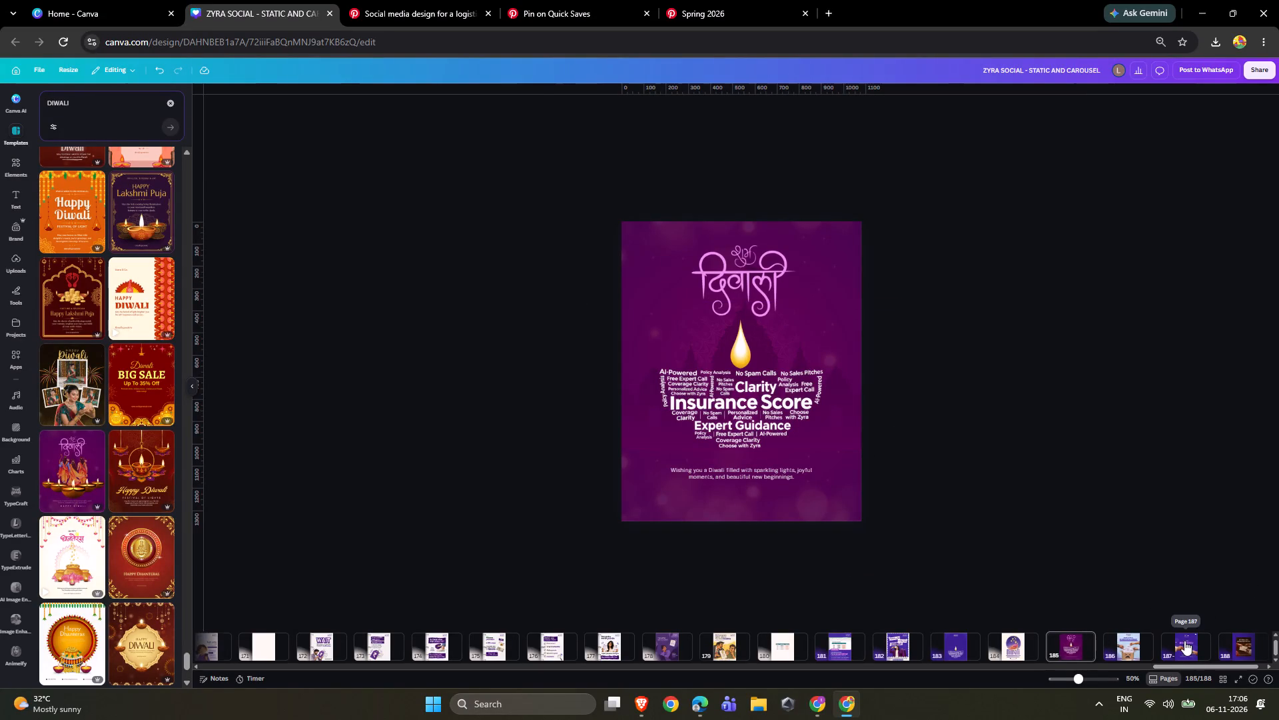
left_click(1184, 641)
scroll(1246, 661, "down", 1)
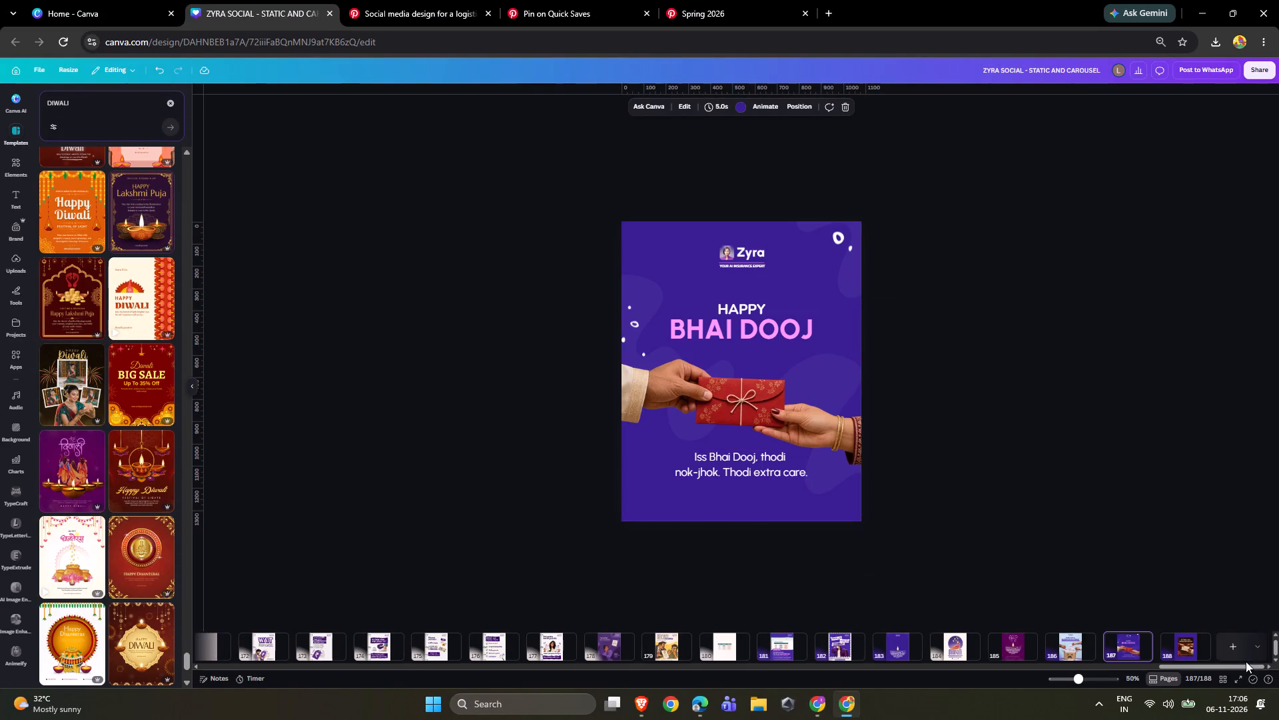
scroll(1246, 661, "down", 1)
left_click(1178, 645)
left_click(1081, 649)
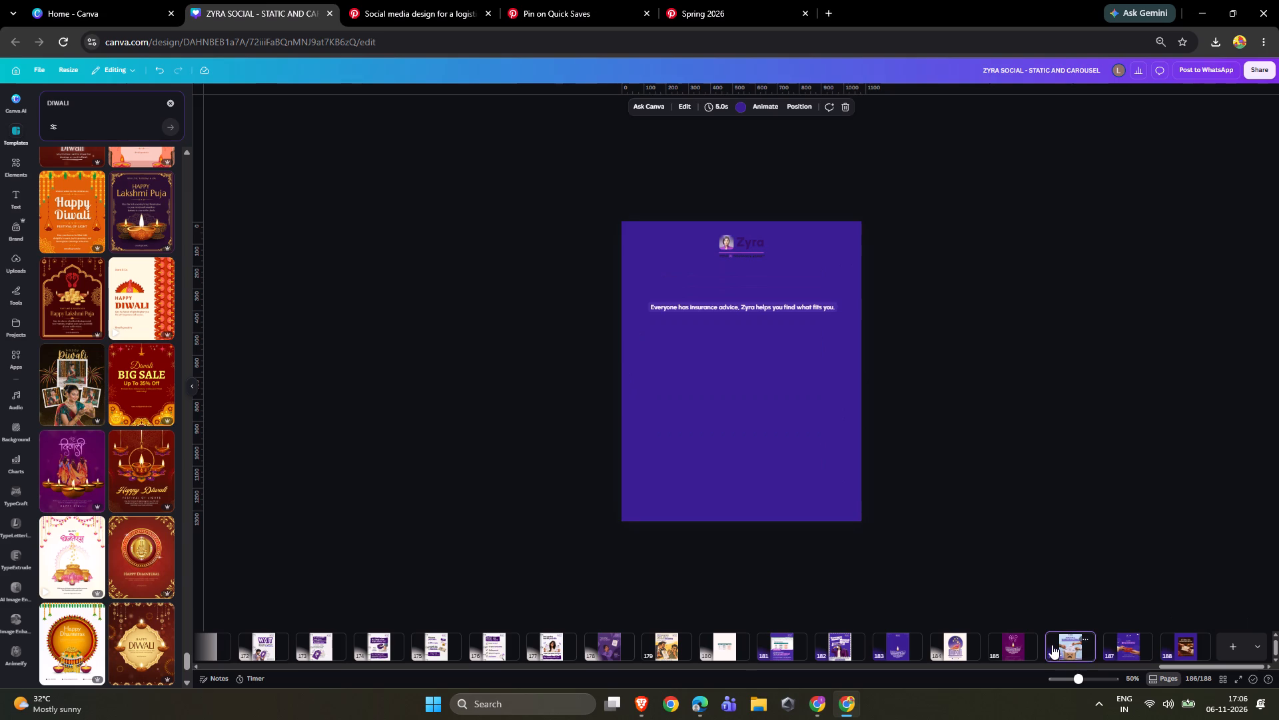
left_click(903, 646)
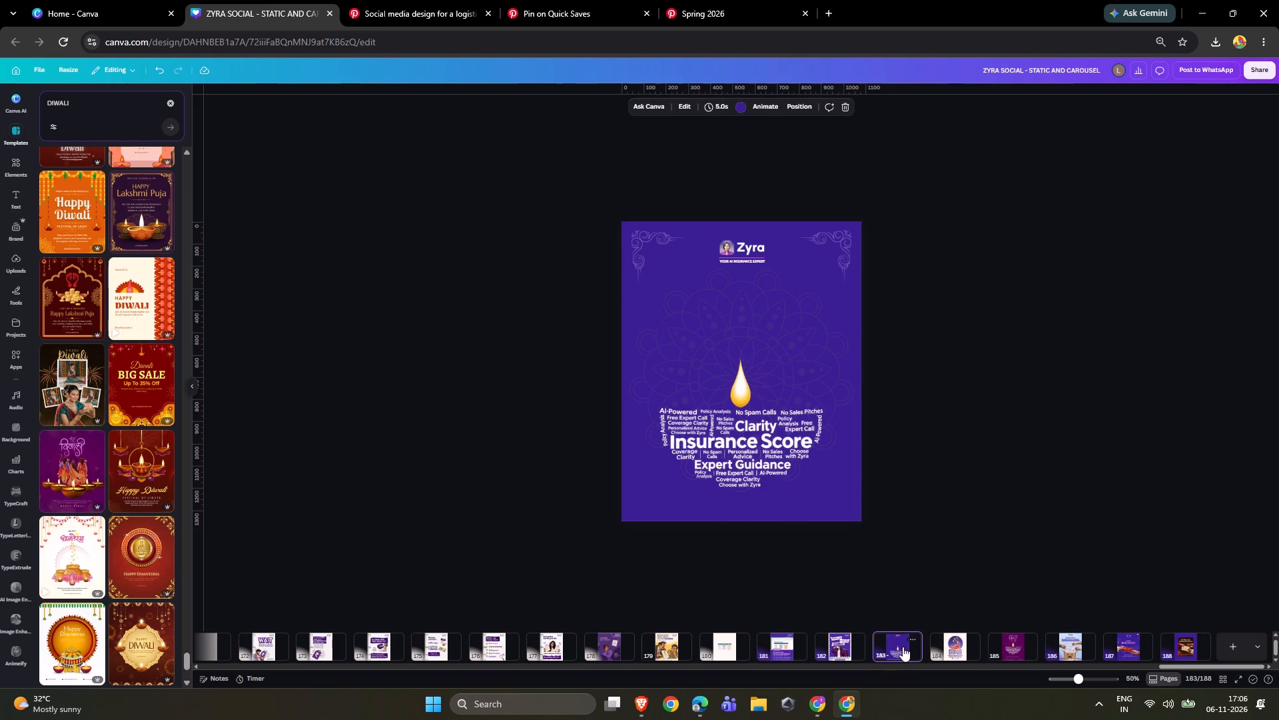
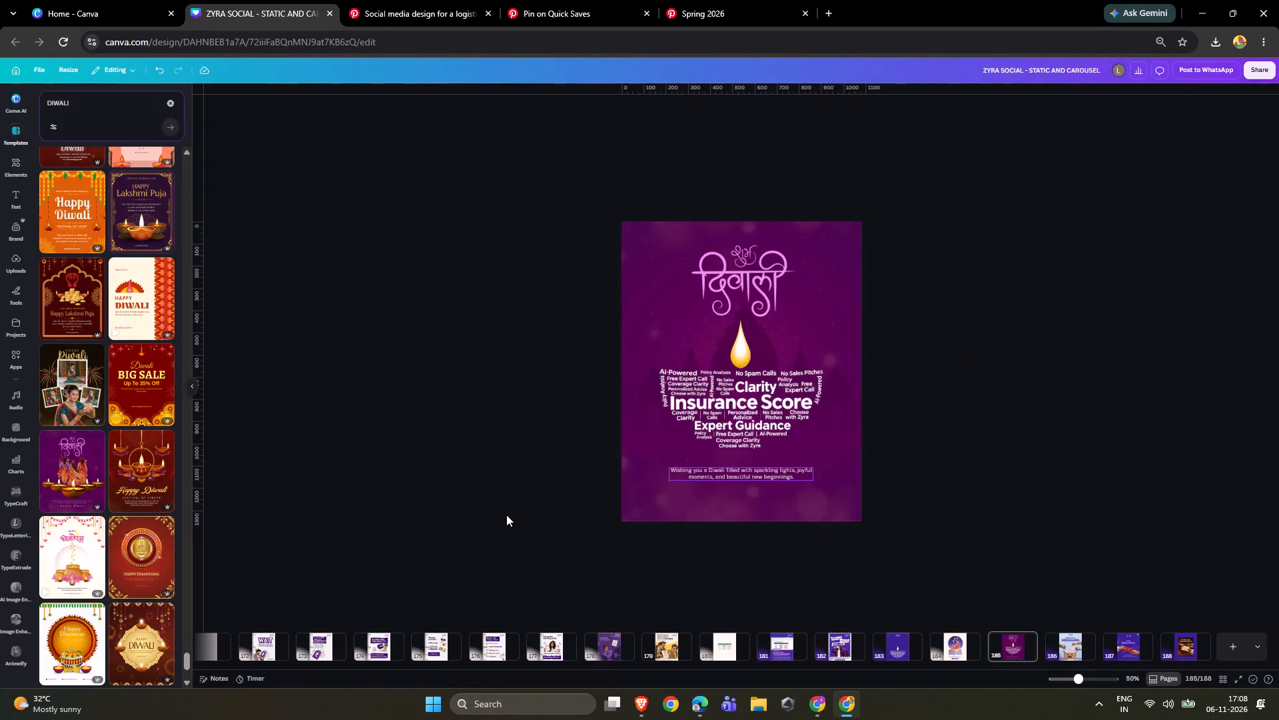
Add a blank page after page 188 and place the image ZYRA SOCIAL - STATIC AND CAROUSEL (44) from Downloads on it.
left_click(1221, 645)
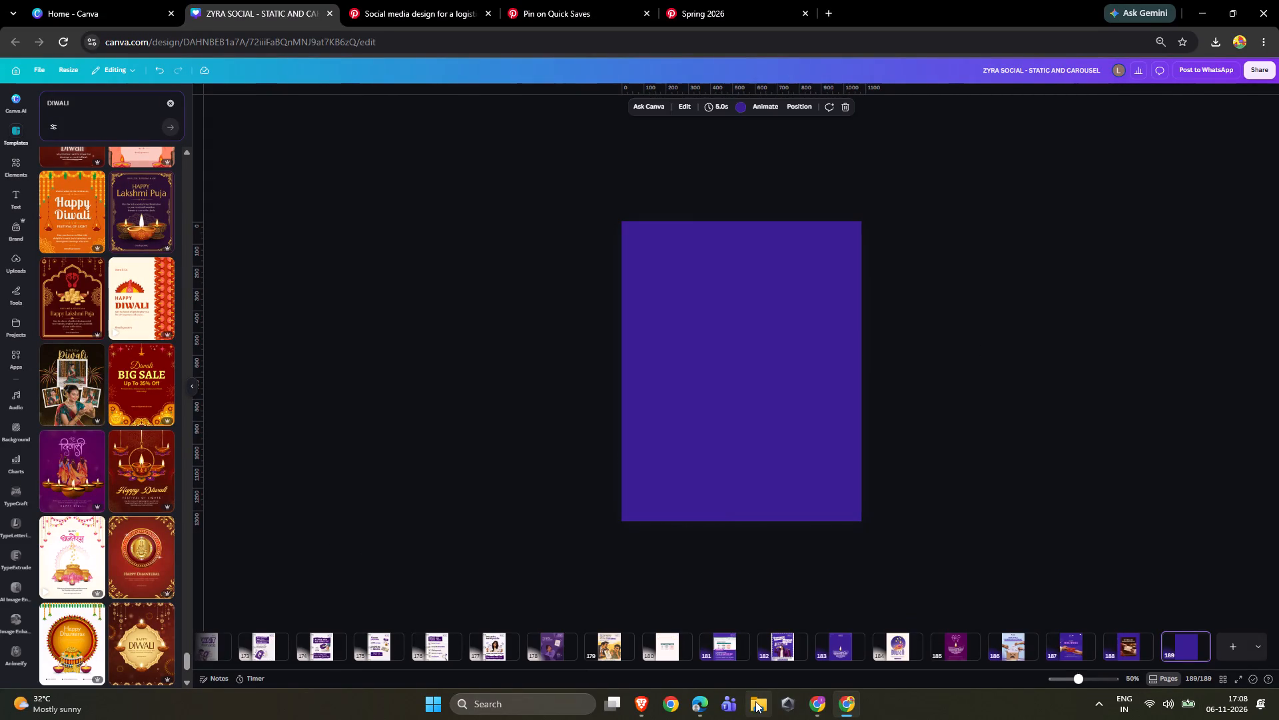
left_click(755, 701)
left_click(75, 254)
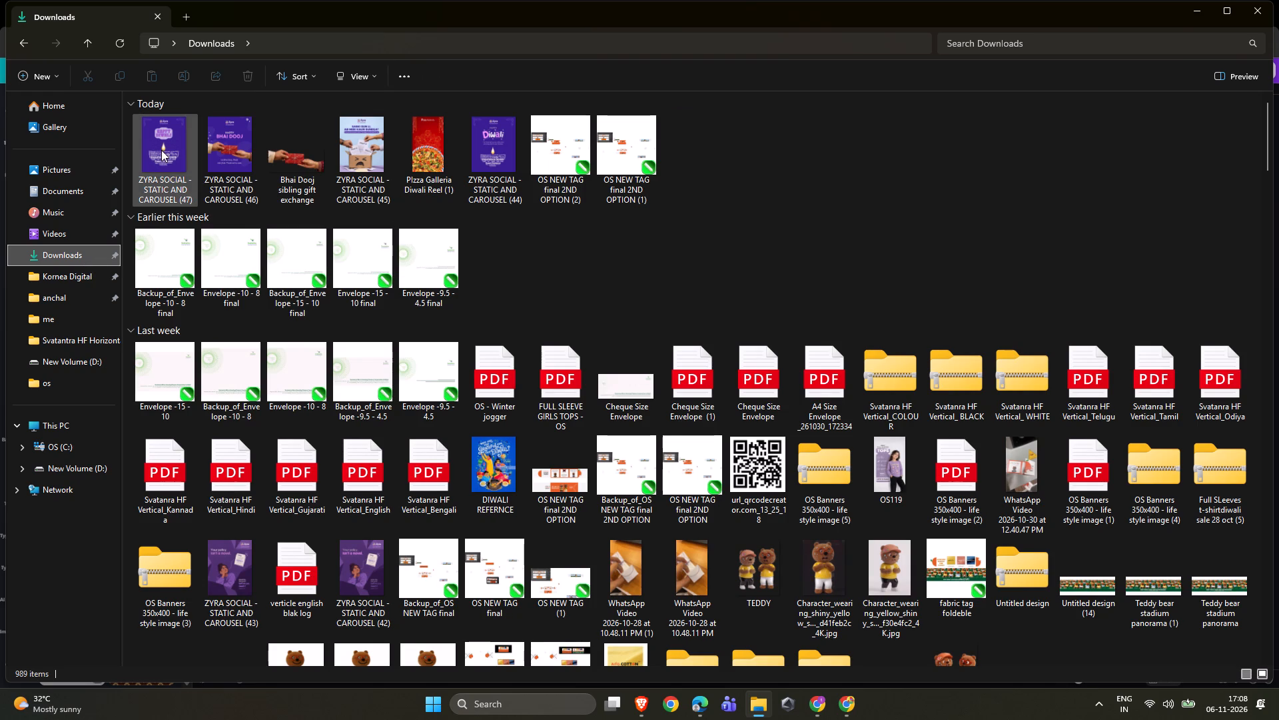
left_click_drag(488, 140, 787, 247)
key("alt+Tab")
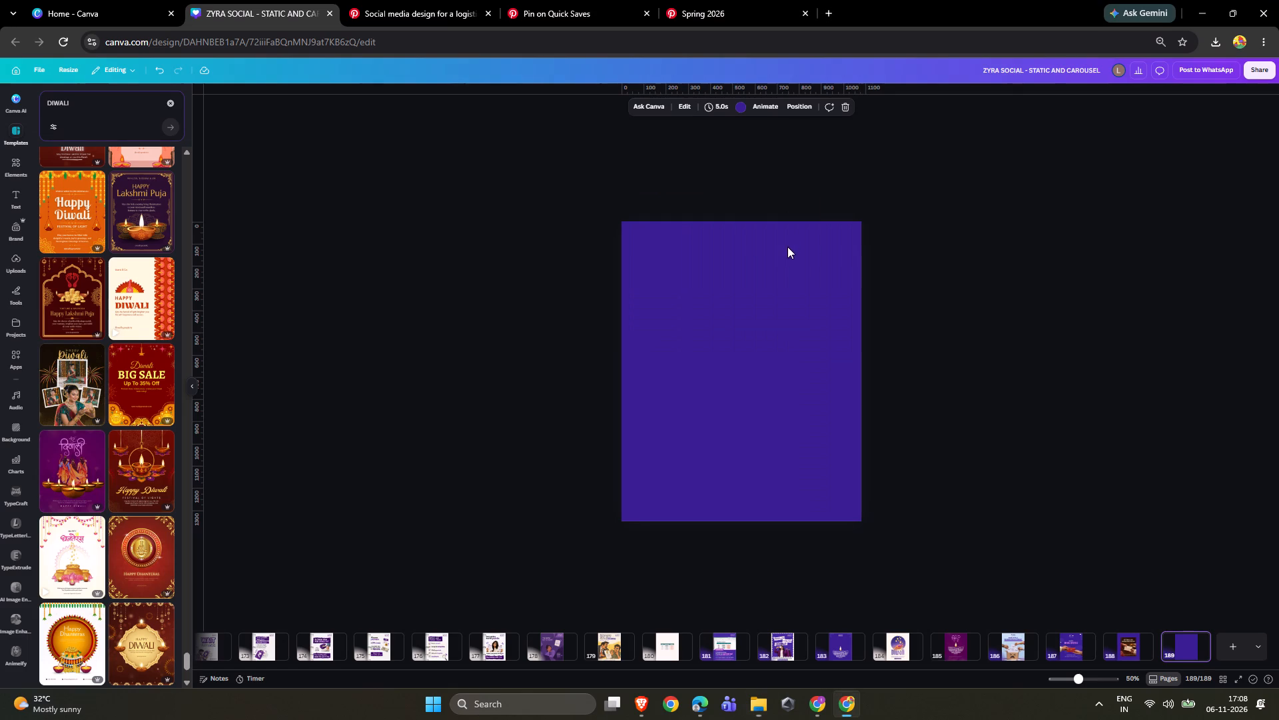
left_click_drag(787, 247, 779, 252)
key("alt+Tab")
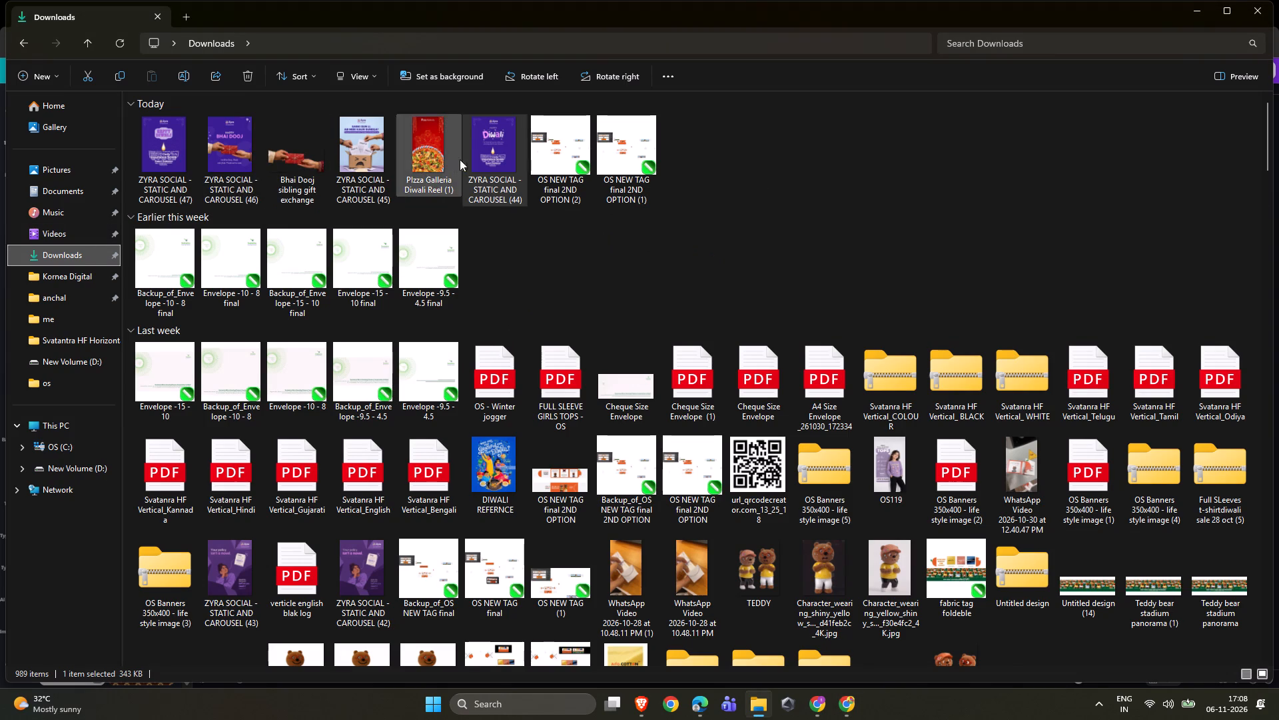
left_click_drag(484, 147, 702, 276)
key("alt+Tab")
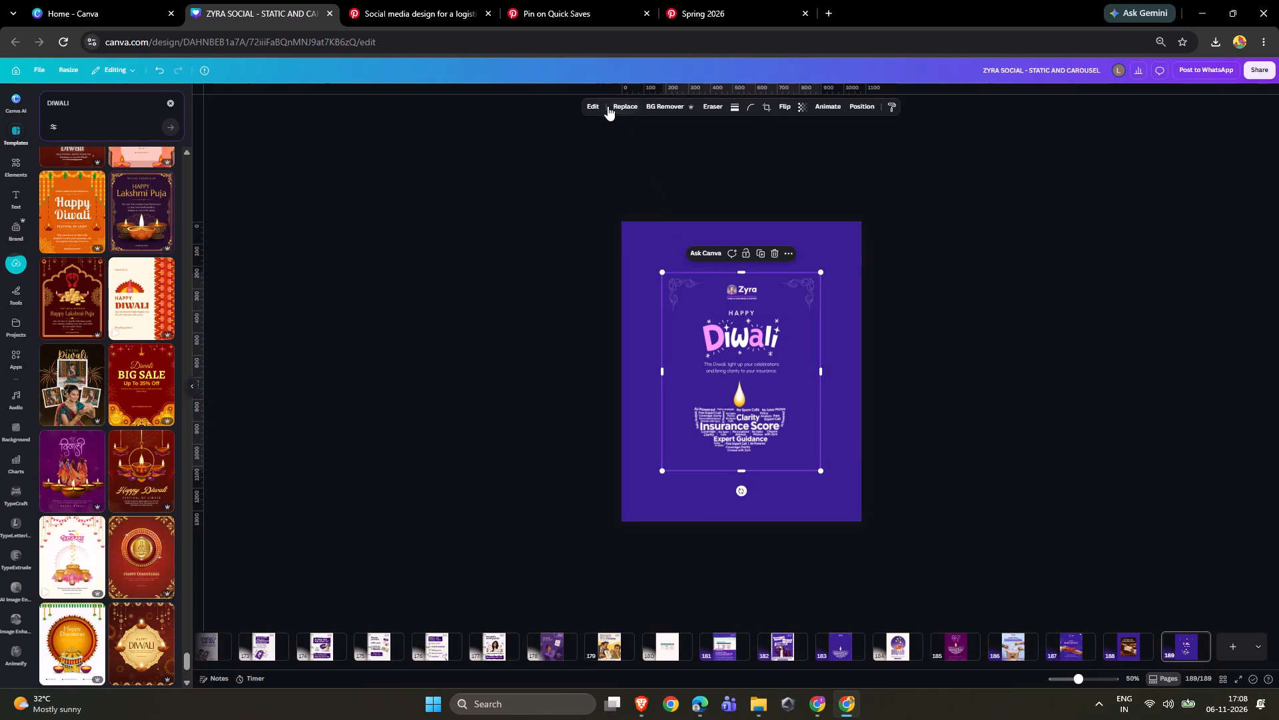
Split the placed Zyra Diwali image on page 189 into editable layers with Magic Layers.
left_click(586, 105)
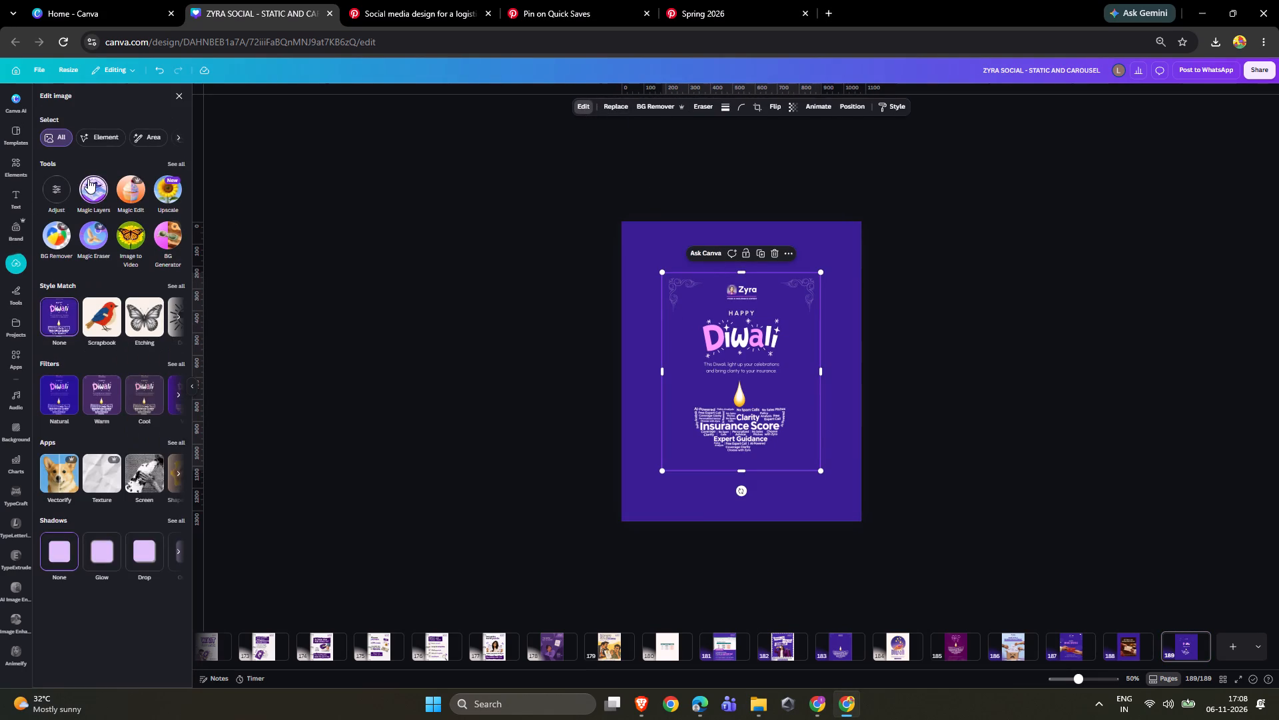
left_click(88, 179)
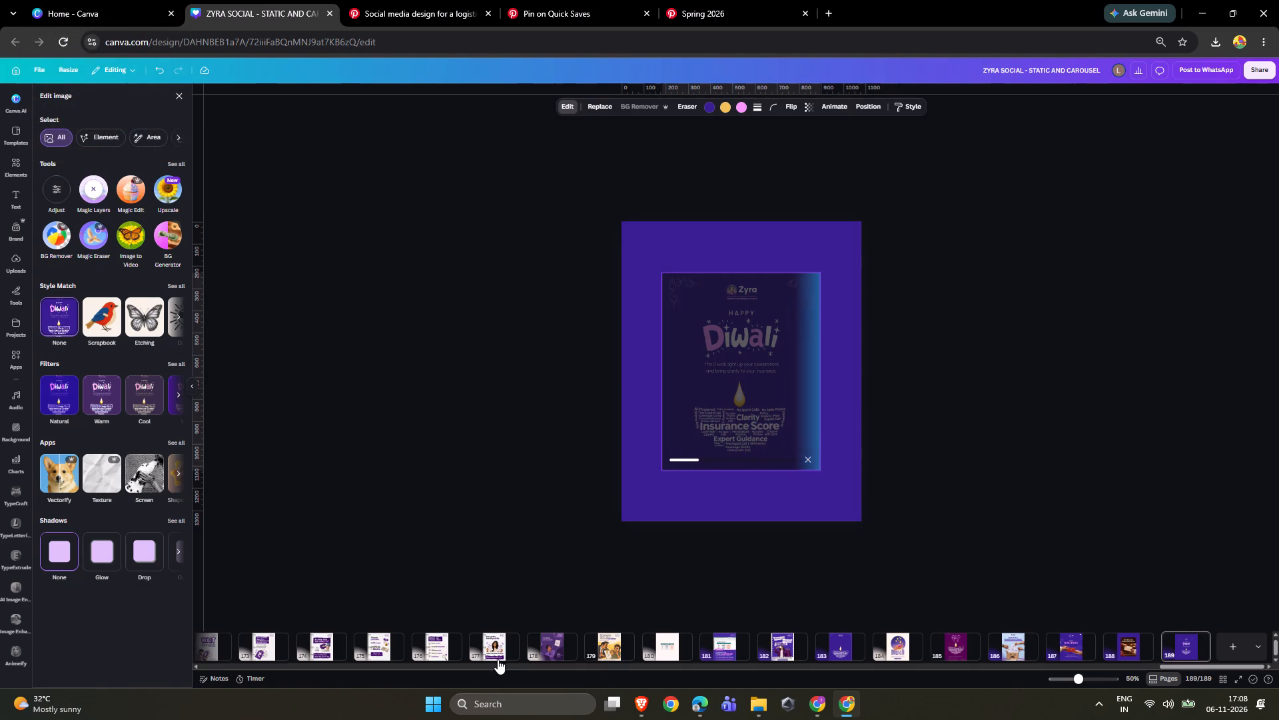
left_click(931, 437)
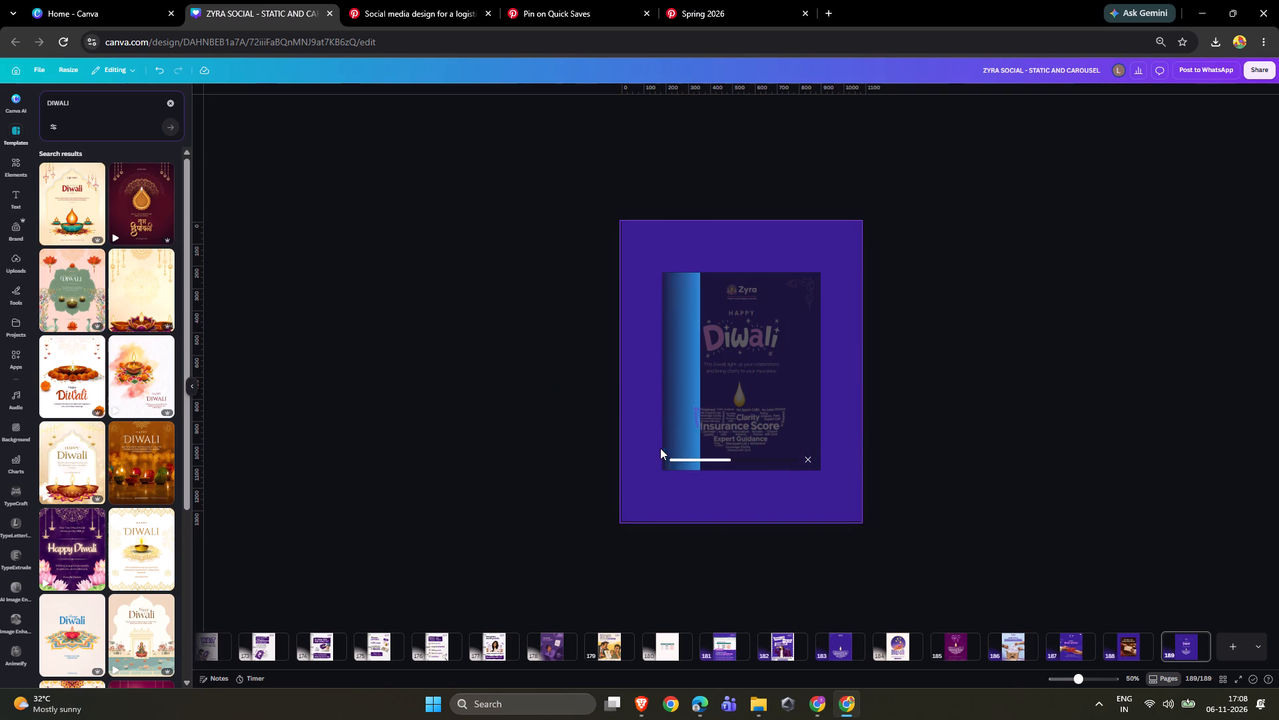
left_click(1033, 455)
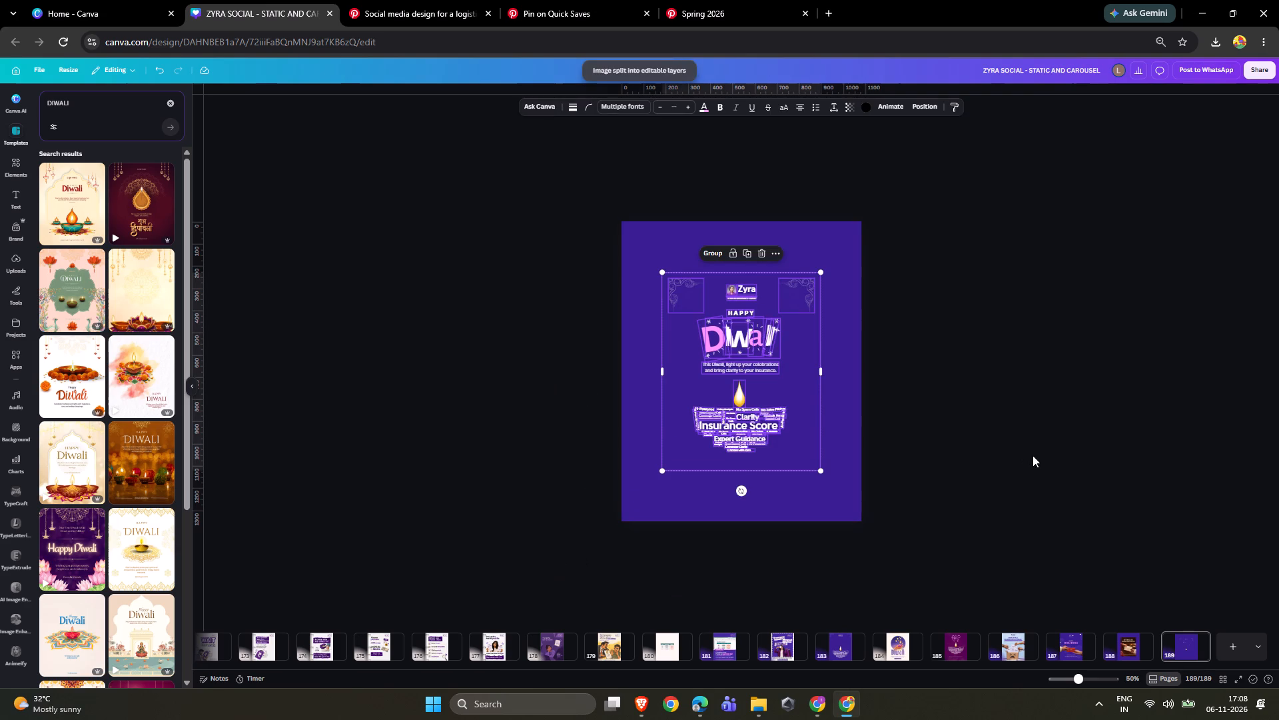
Copy the caption "This Diwali, light up your celebrations and bring clarity to your insurance." from the split image.
triple_click(741, 369)
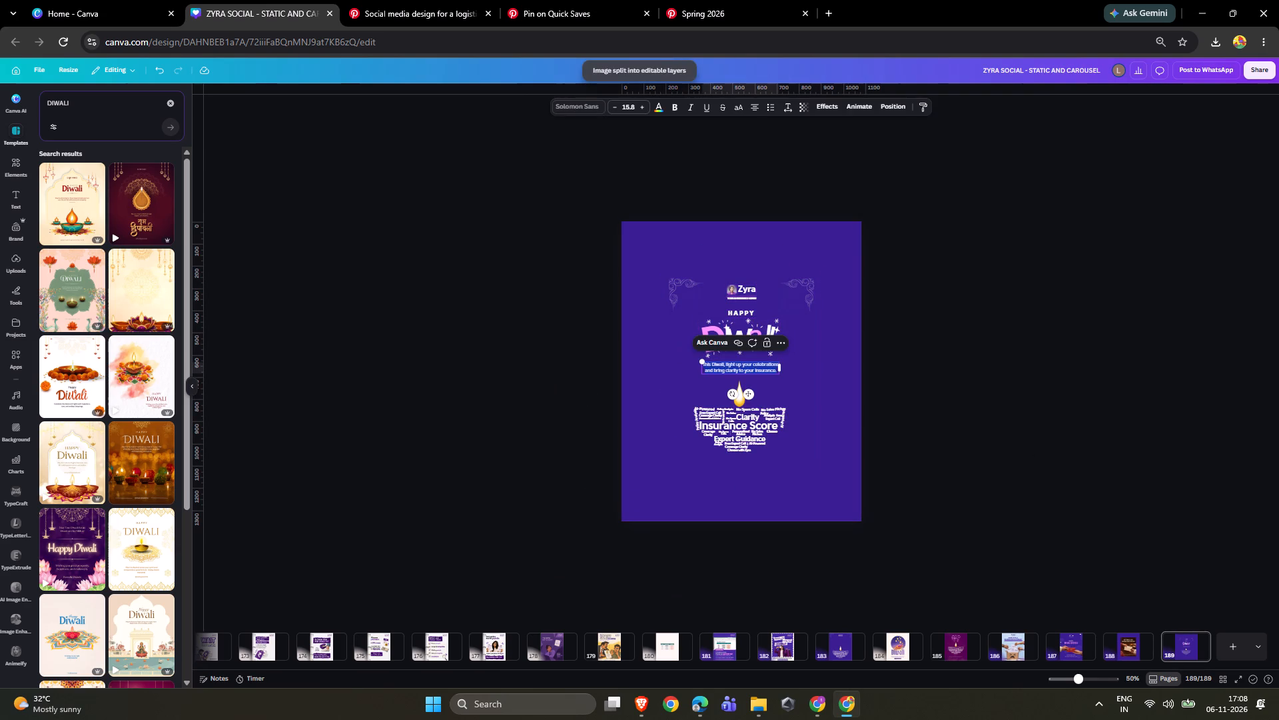
key("ctrl+c")
Delete all the split layers from page 189.
left_click(957, 329)
left_click(796, 349)
key("ctrl+a")
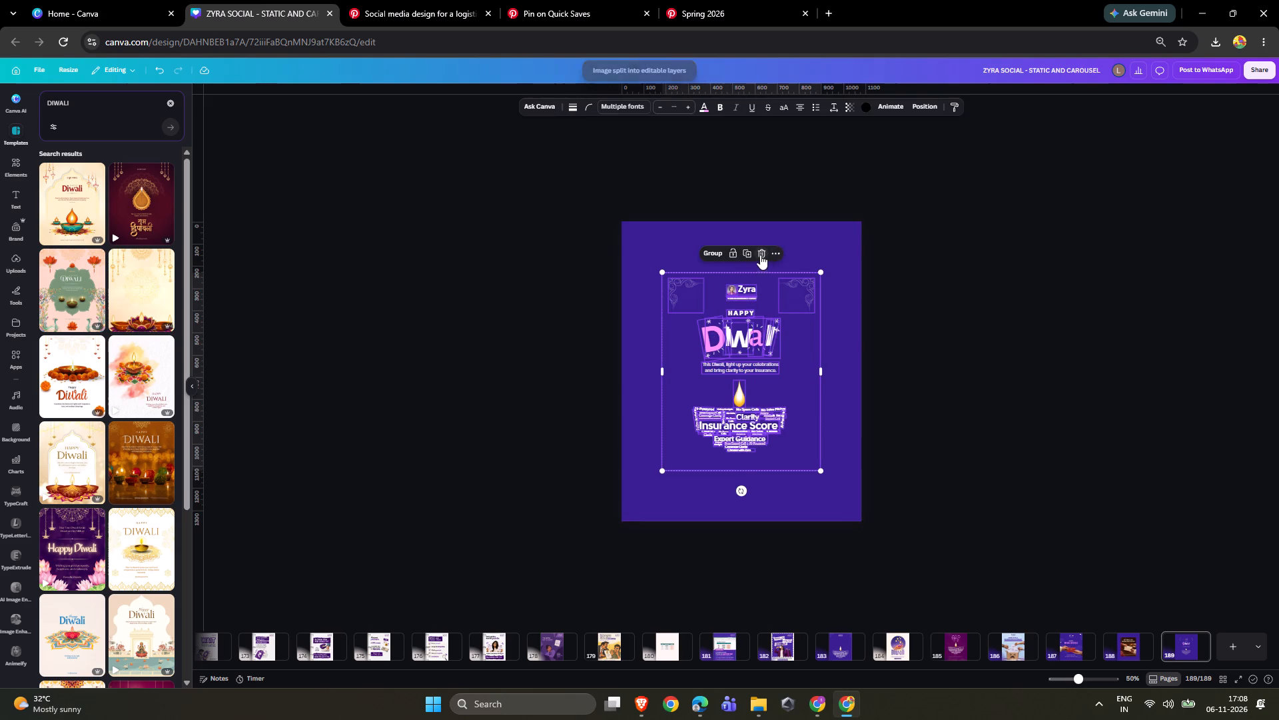
left_click(760, 255)
Replace the Diwali wish text below the diya on page 185 with the copied insurance caption.
left_click(947, 627)
left_click(936, 659)
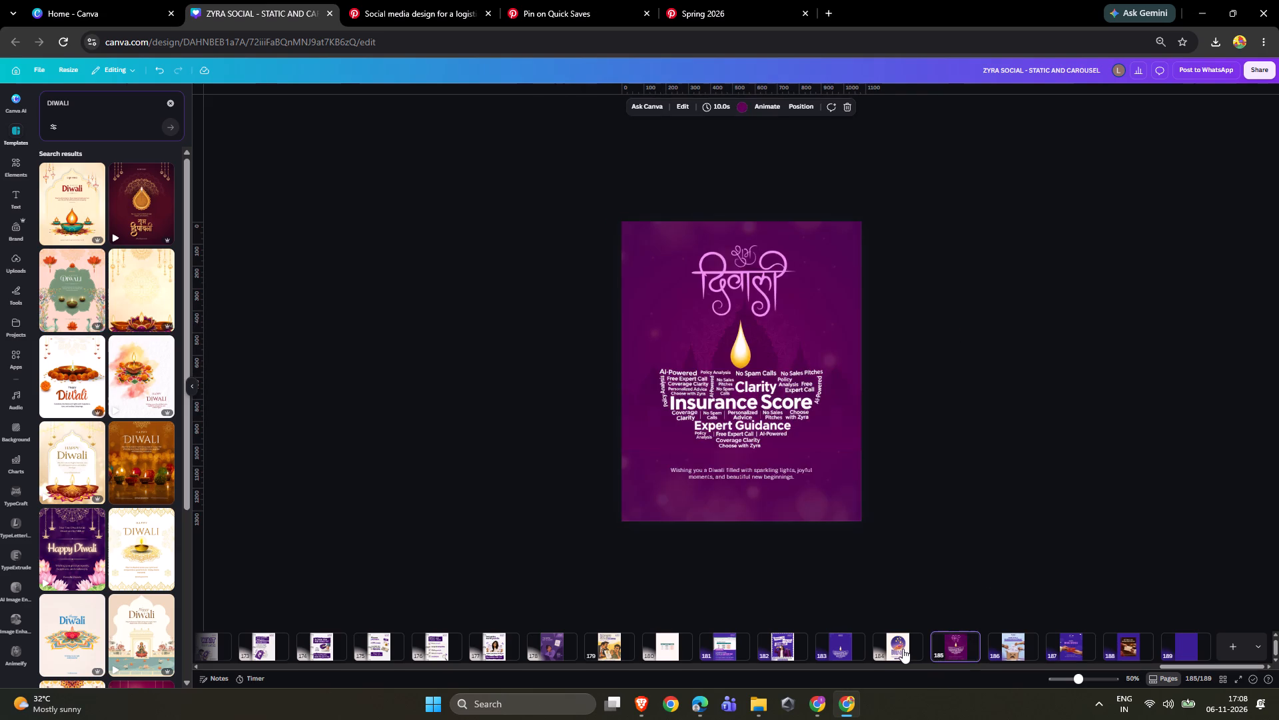
left_click(903, 649)
left_click(942, 648)
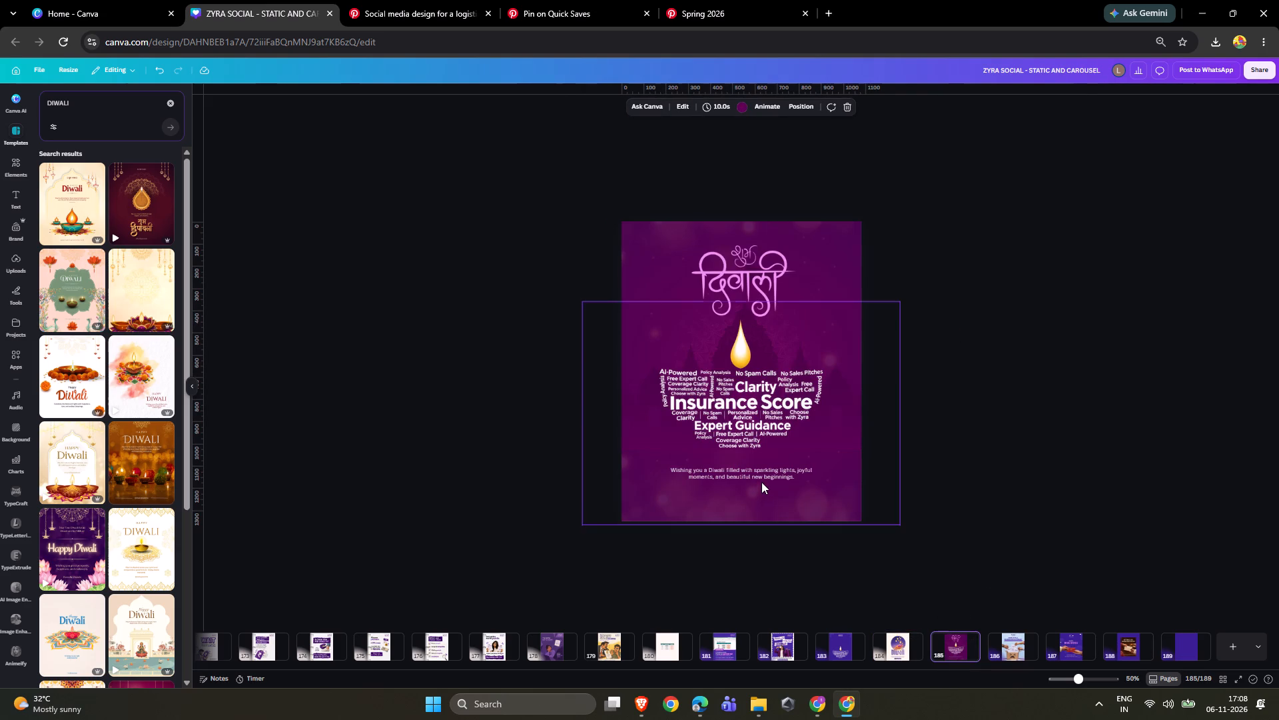
double_click(762, 474)
key("ctrl+v")
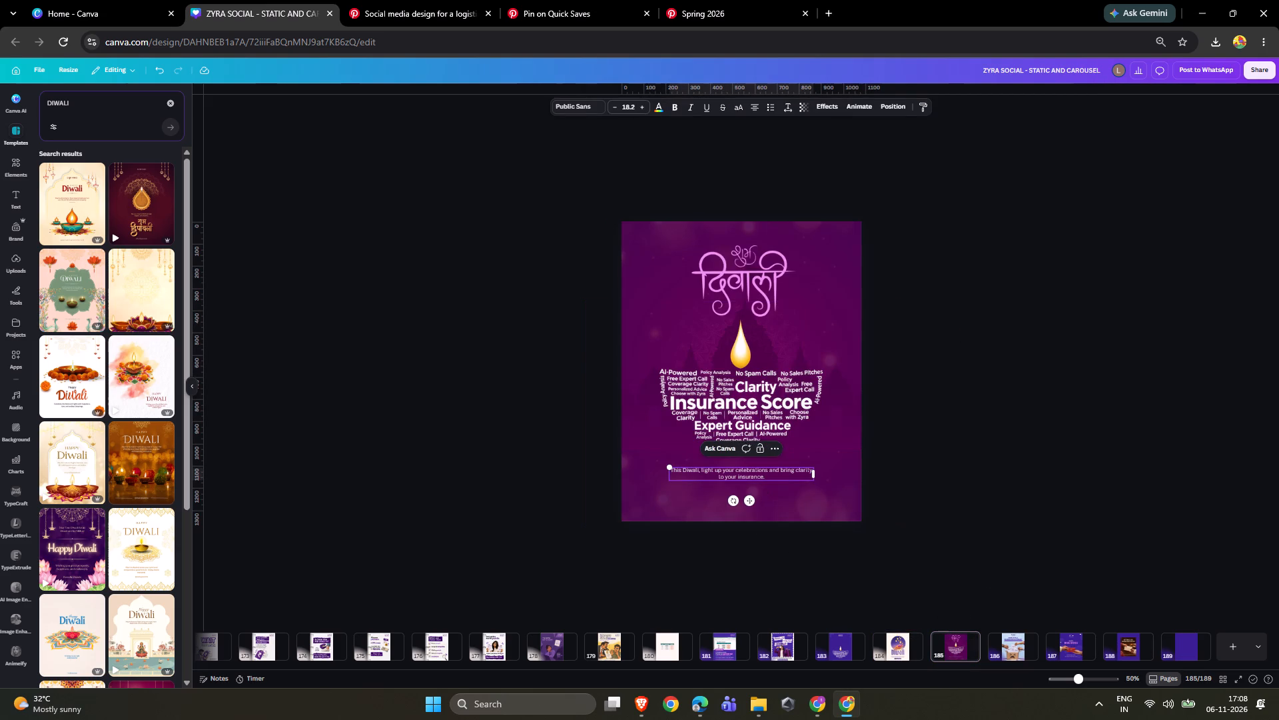
left_click(1107, 481)
left_click(743, 473)
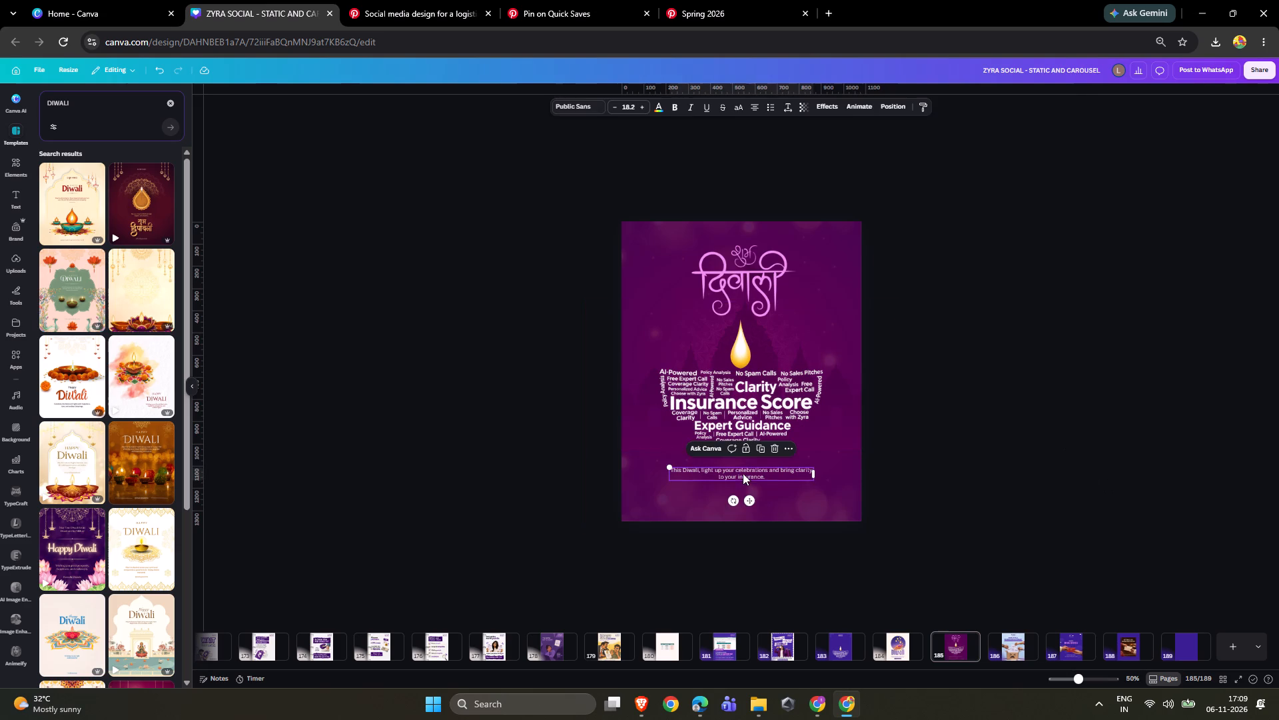
key("ctrl+z")
Set the caption's font to Urbanist.
left_click(570, 103)
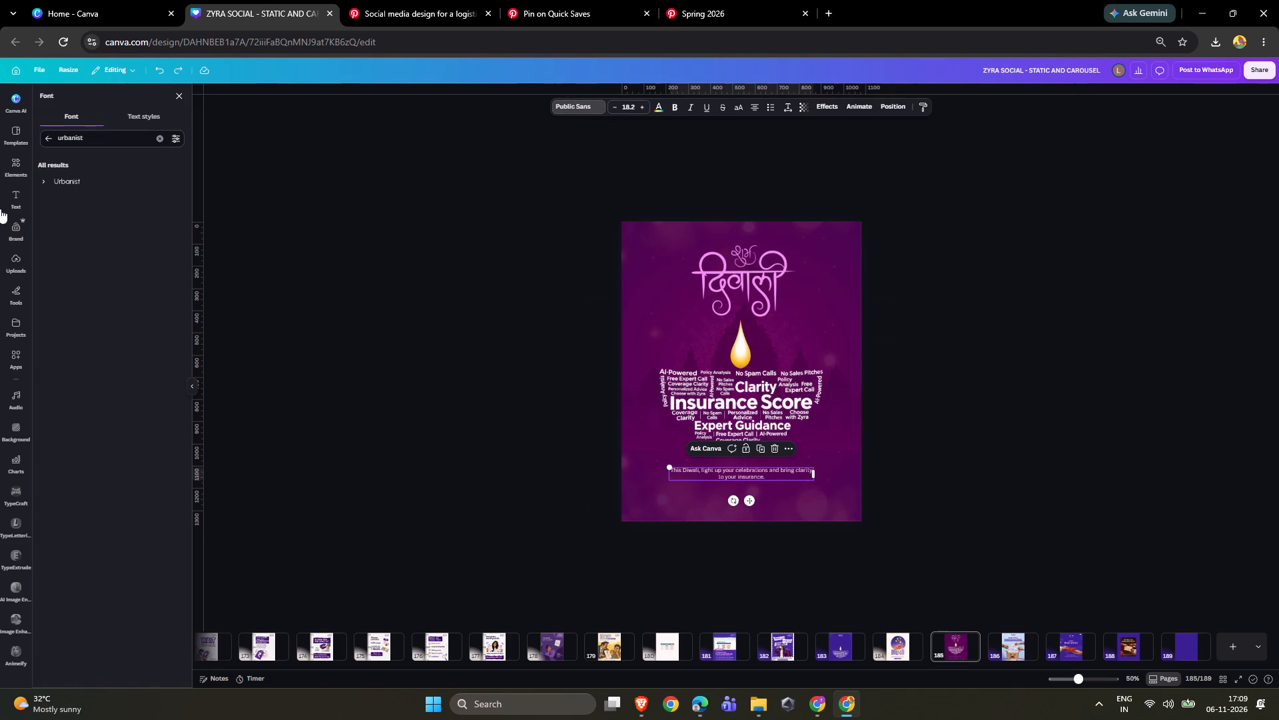
left_click(78, 181)
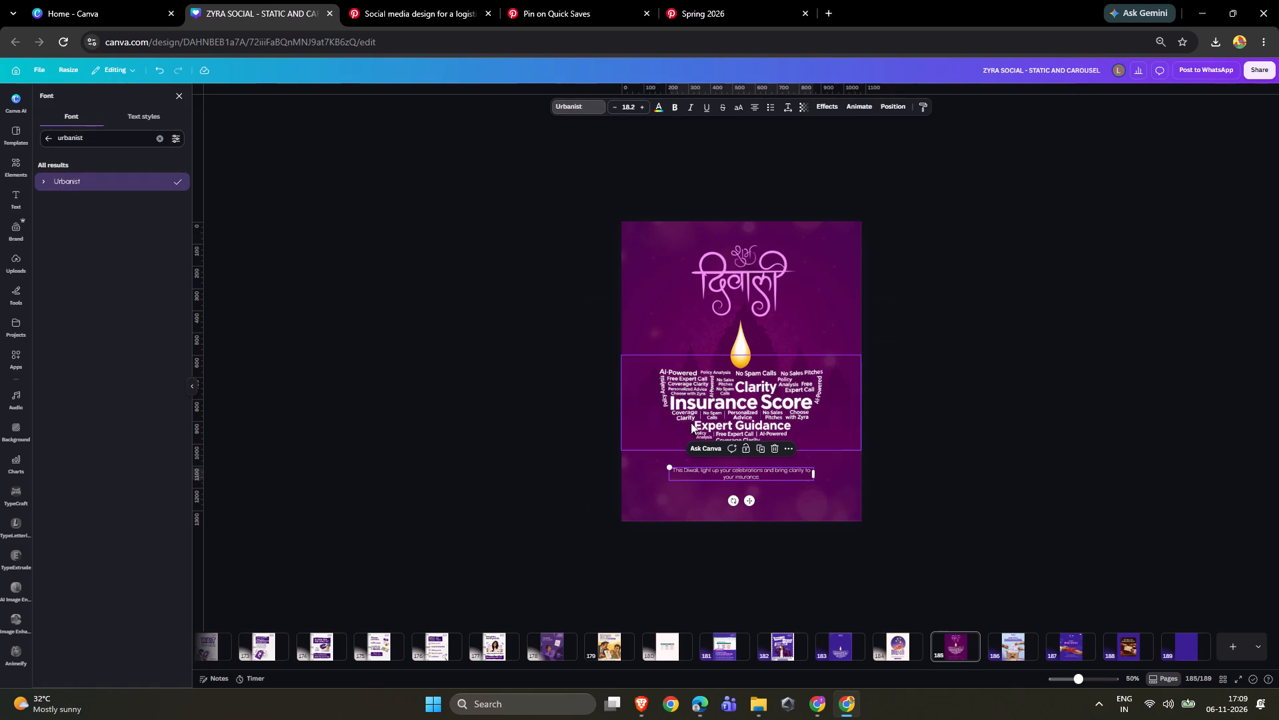
Narrow the caption box to break after "celebrations", enlarge its text to about 22.5 and centre it below the diya.
left_click_drag(818, 474, 769, 461)
left_click_drag(743, 473, 764, 471)
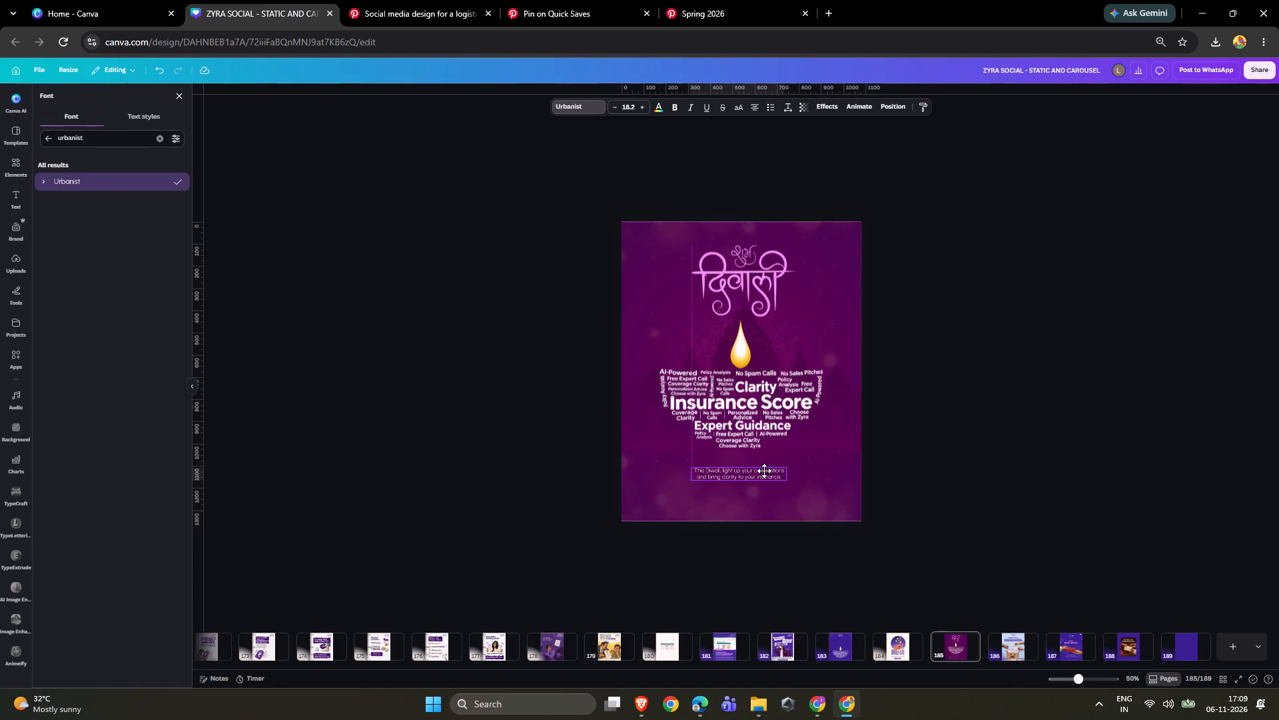
left_click_drag(764, 471, 766, 471)
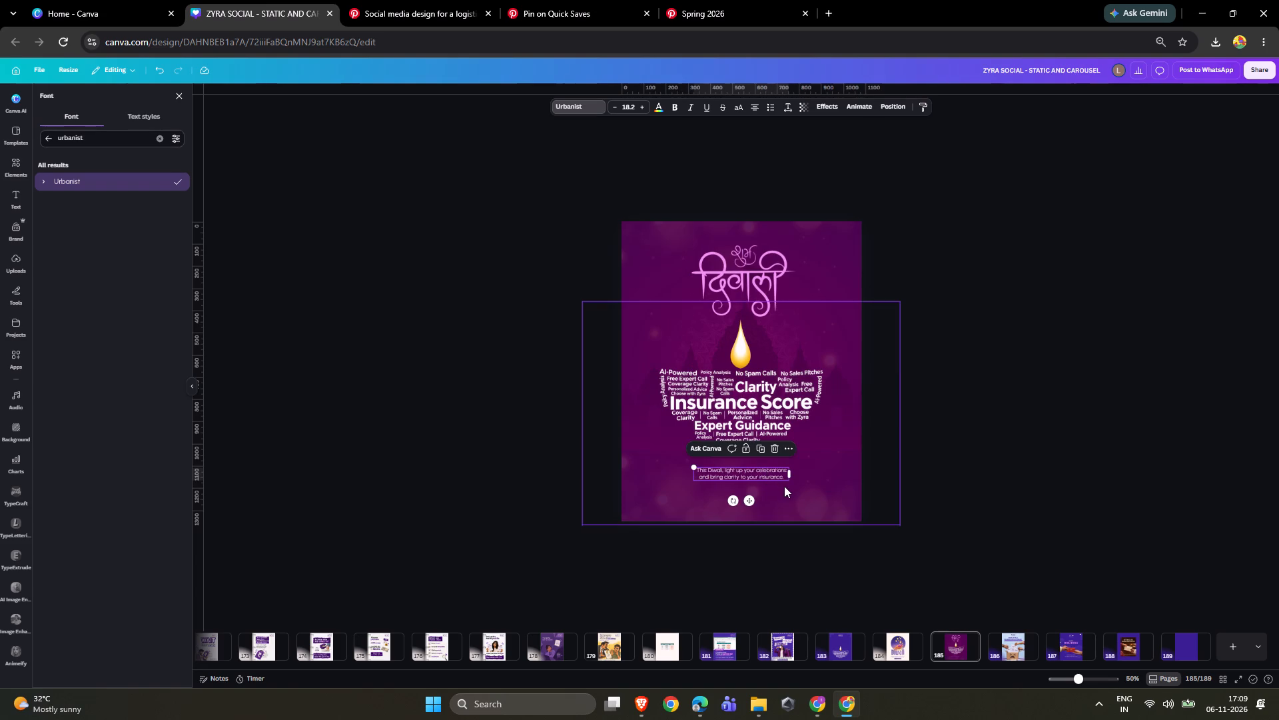
left_click_drag(789, 482, 811, 491)
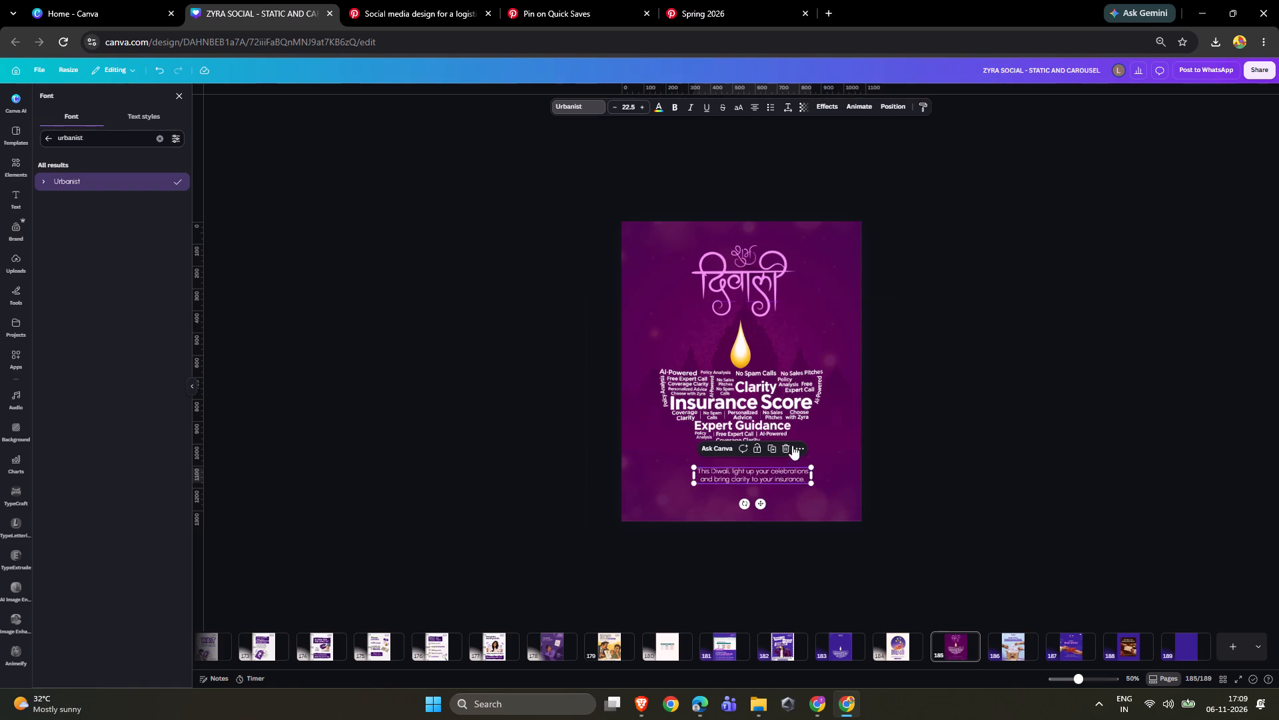
left_click_drag(754, 472, 745, 470)
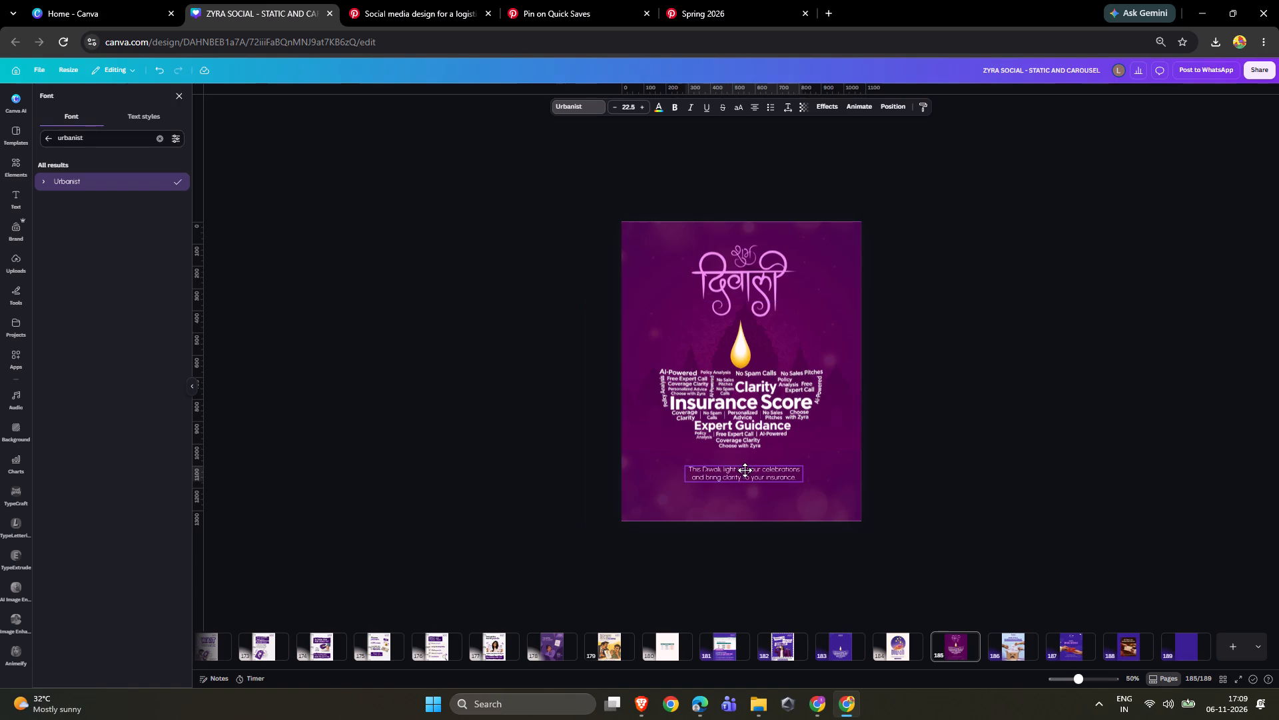
left_click_drag(745, 470, 742, 467)
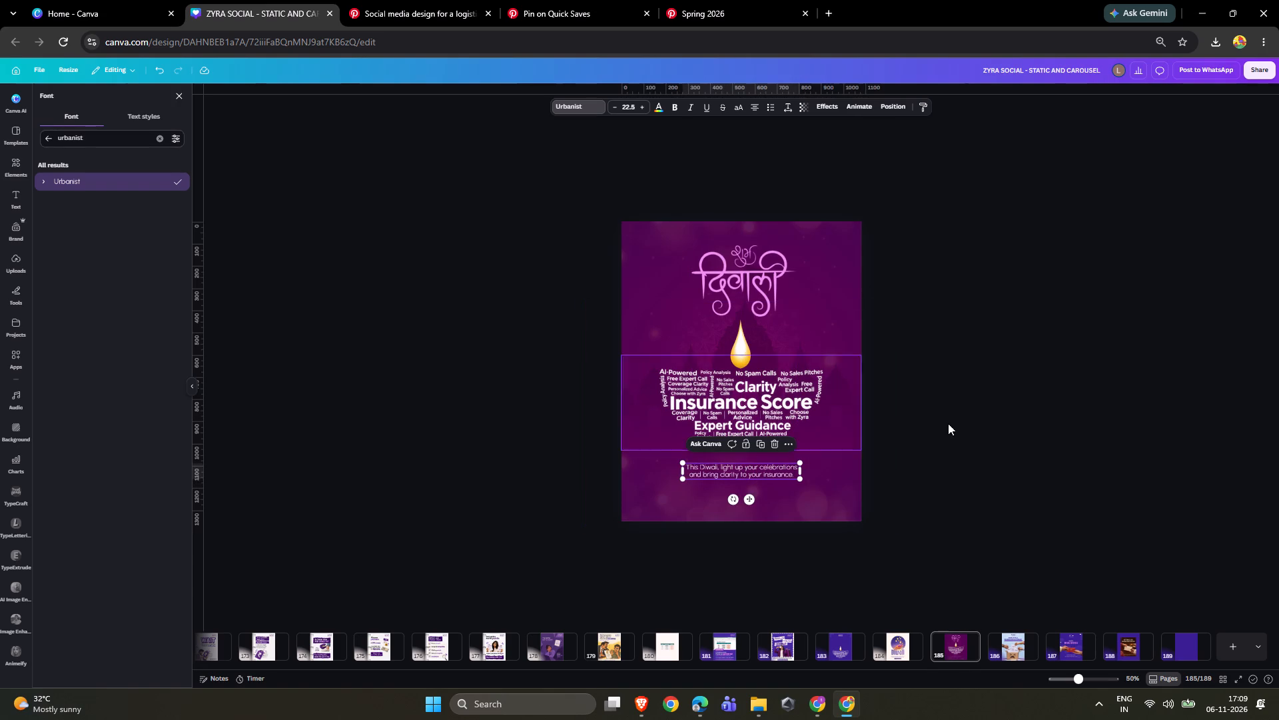
left_click(948, 423)
left_click(933, 459, "ctrl")
Copy the Zyra logo with its tagline from the Bhai Dooj page 187 and place it centred below the caption on page 185.
scroll(838, 491, "up", 3, "ctrl")
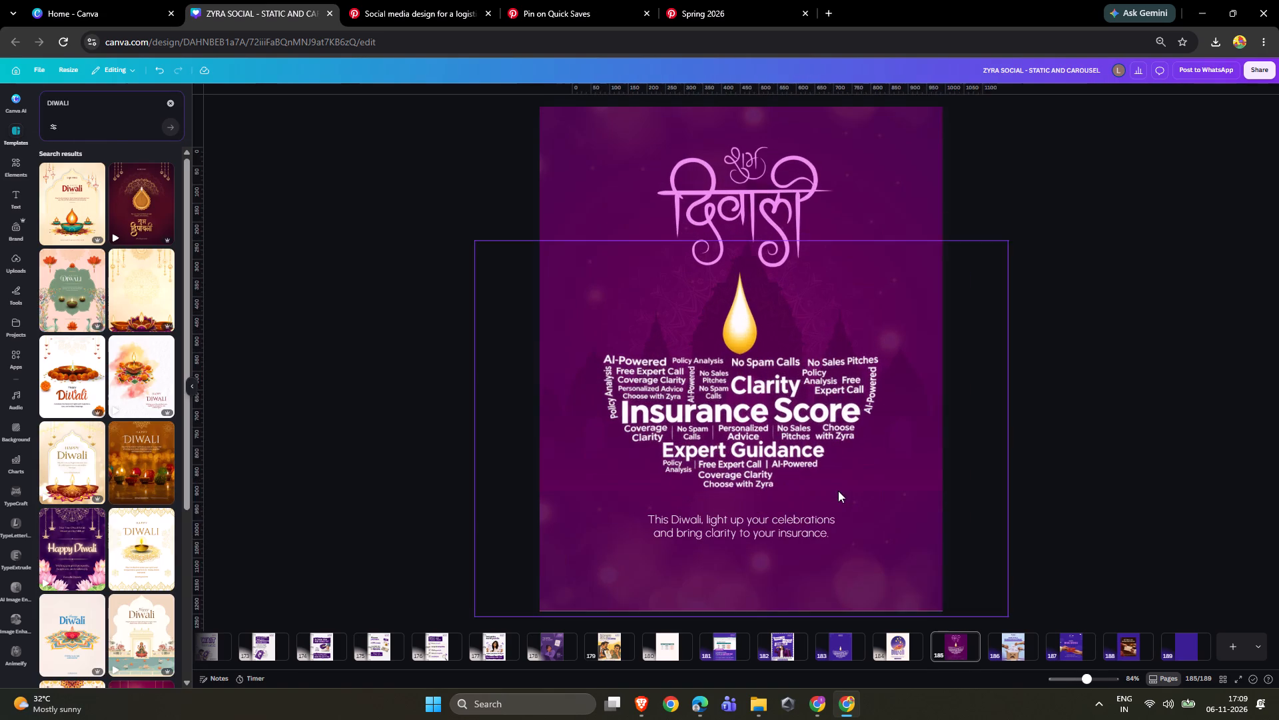
left_click(1013, 646)
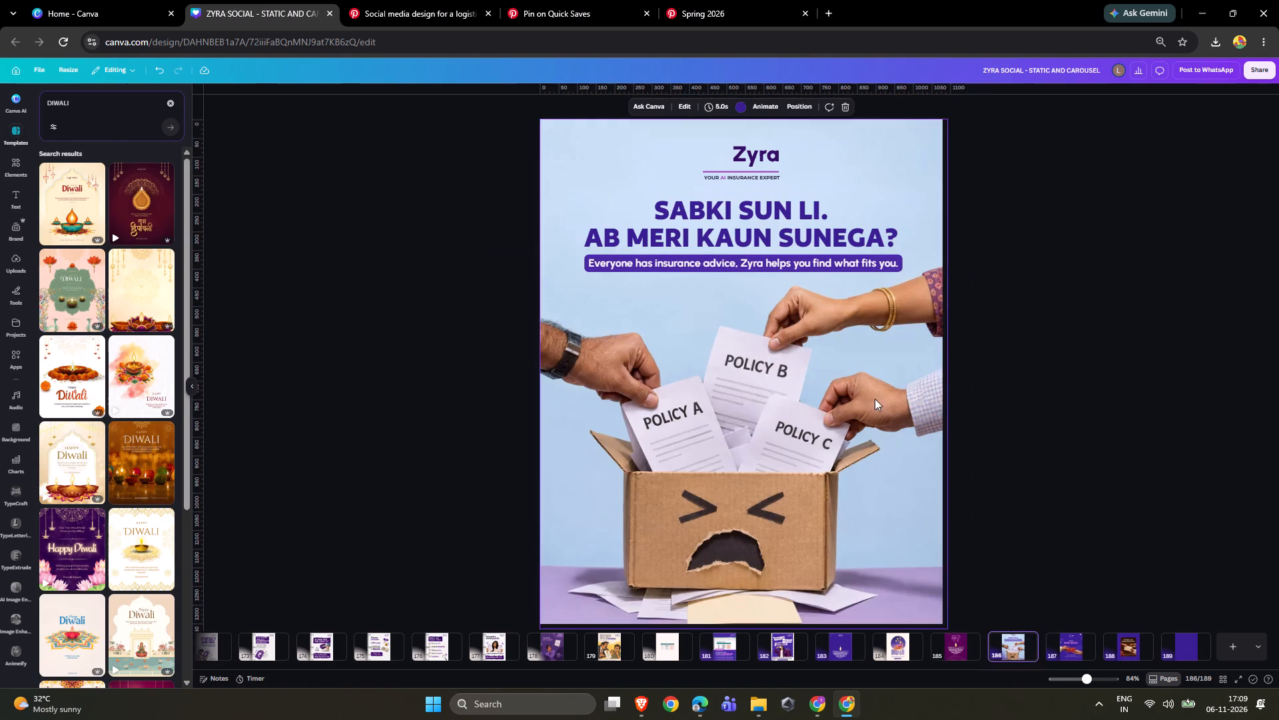
left_click(1062, 639)
left_click(735, 155)
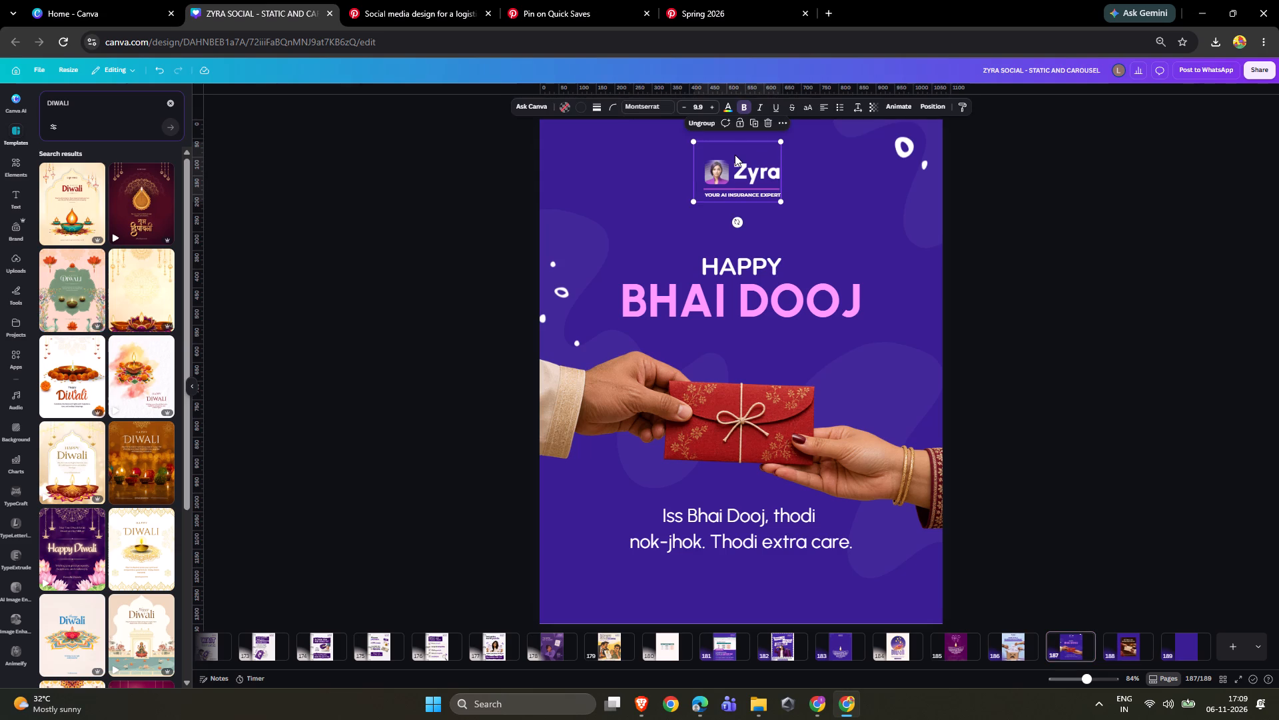
key("ctrl+c")
left_click(840, 650)
left_click(785, 651)
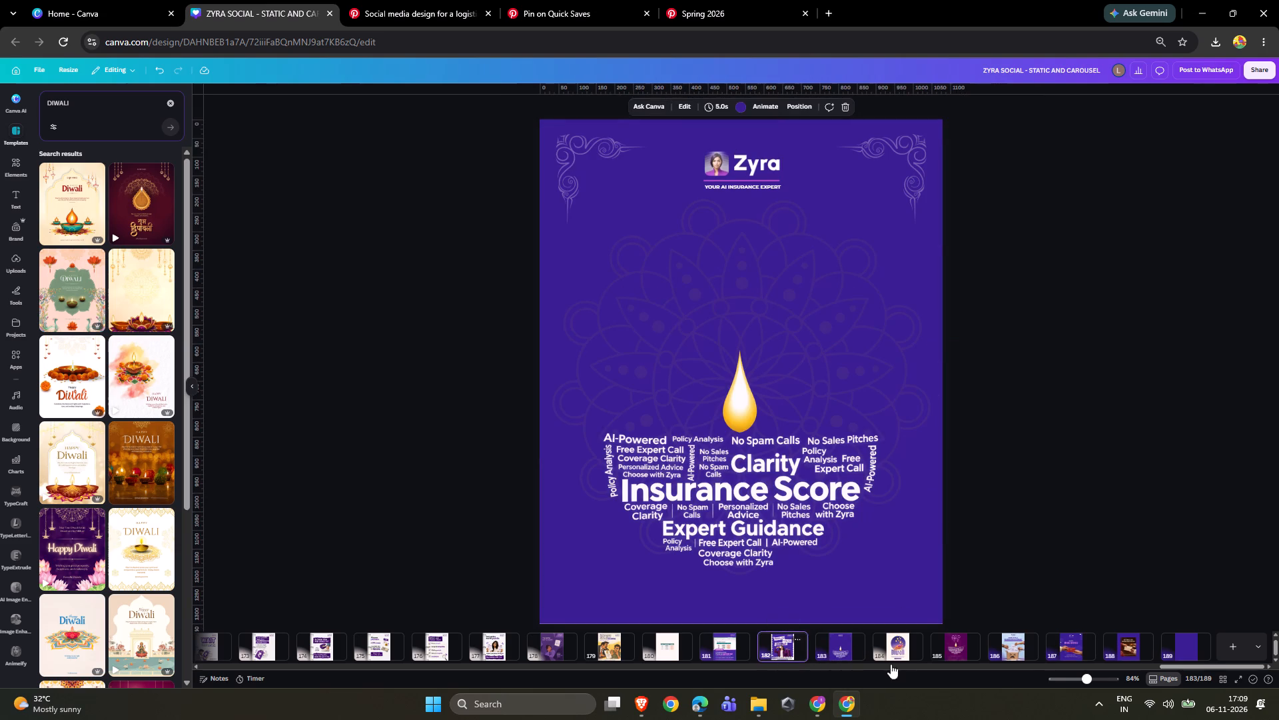
left_click(963, 647)
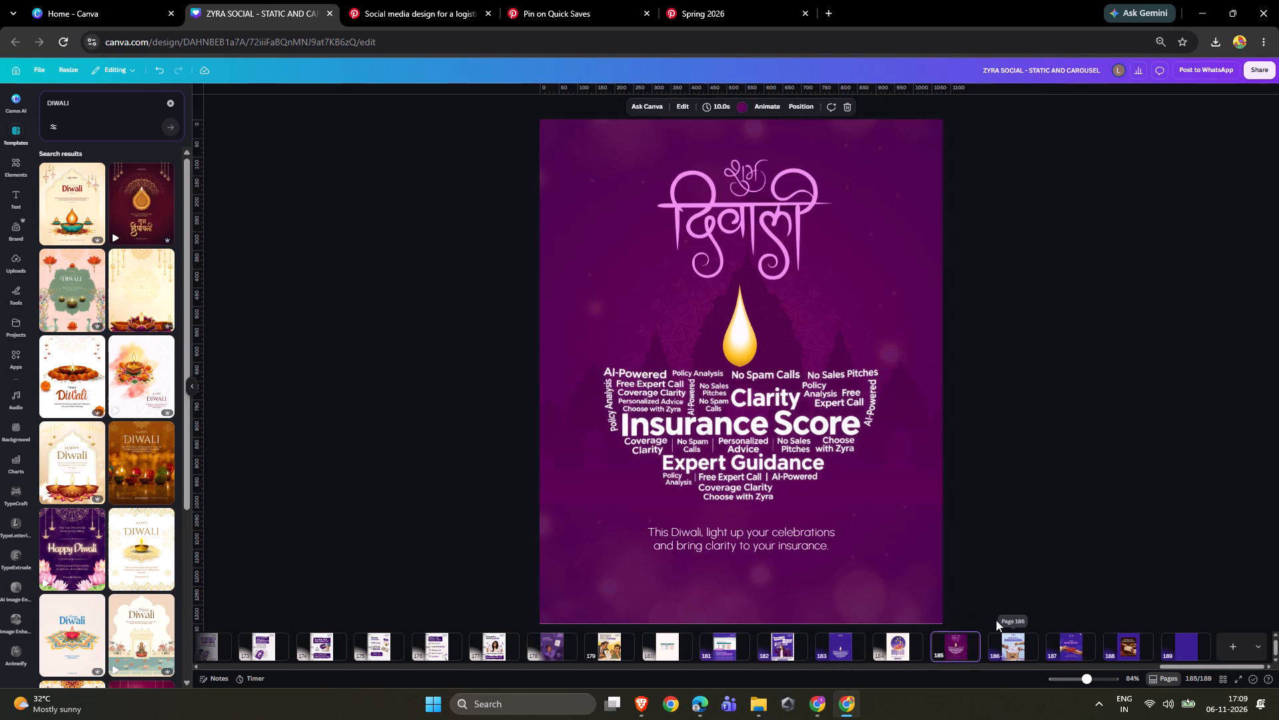
key("ctrl+v")
left_click_drag(745, 168, 780, 587)
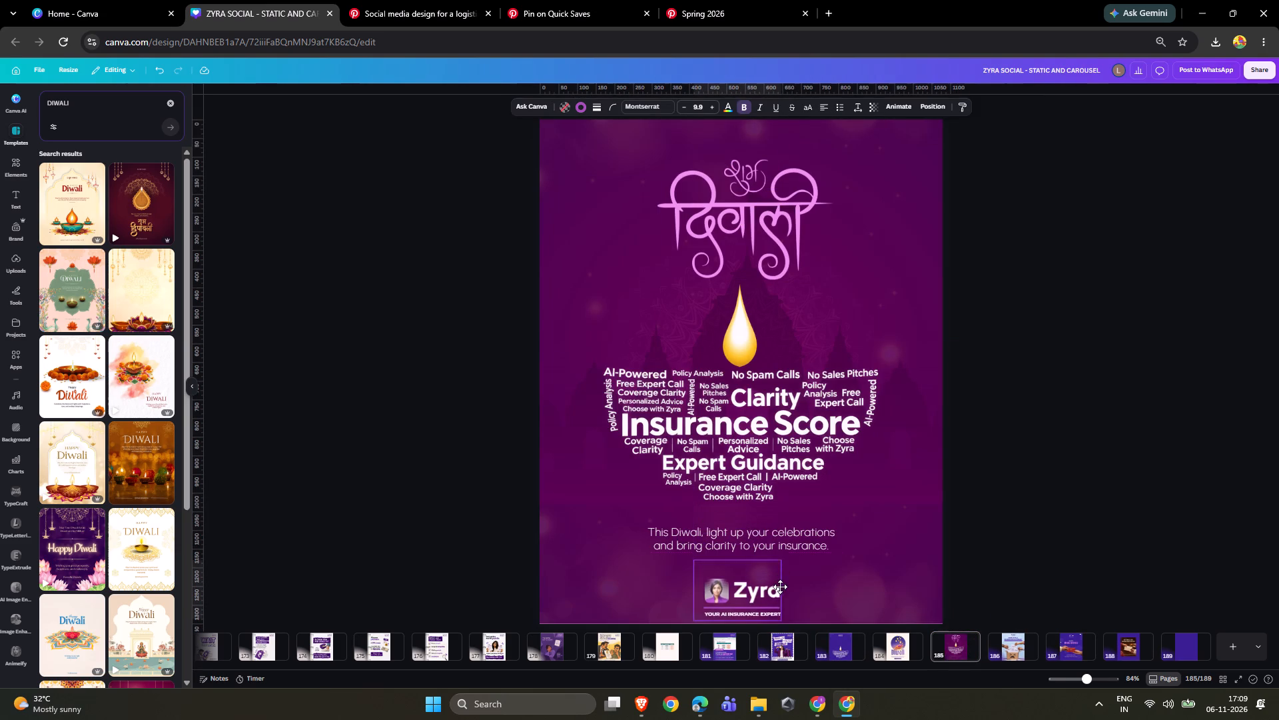
left_click_drag(780, 587, 777, 576)
double_click(1094, 427)
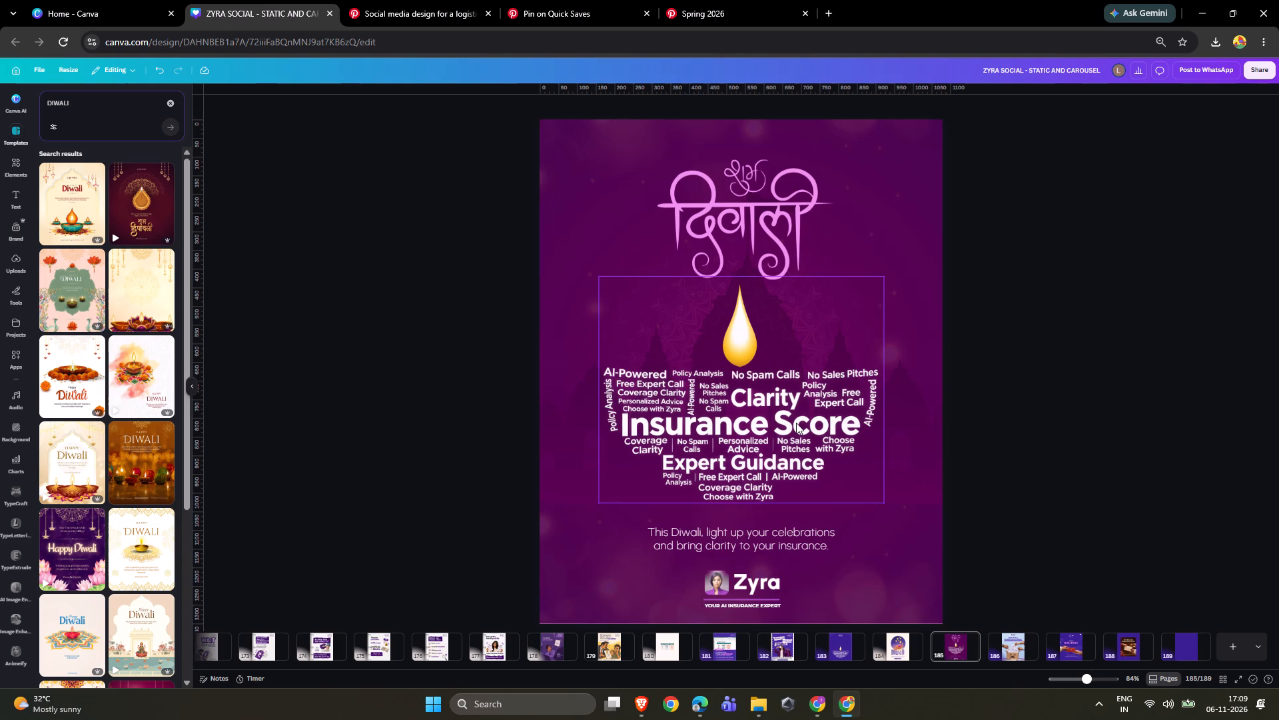
Even out the spacing on page 185 by shifting the word-cloud diya, caption and Zyra logo slightly upward.
left_click_drag(796, 423, 796, 416)
left_click(1137, 357)
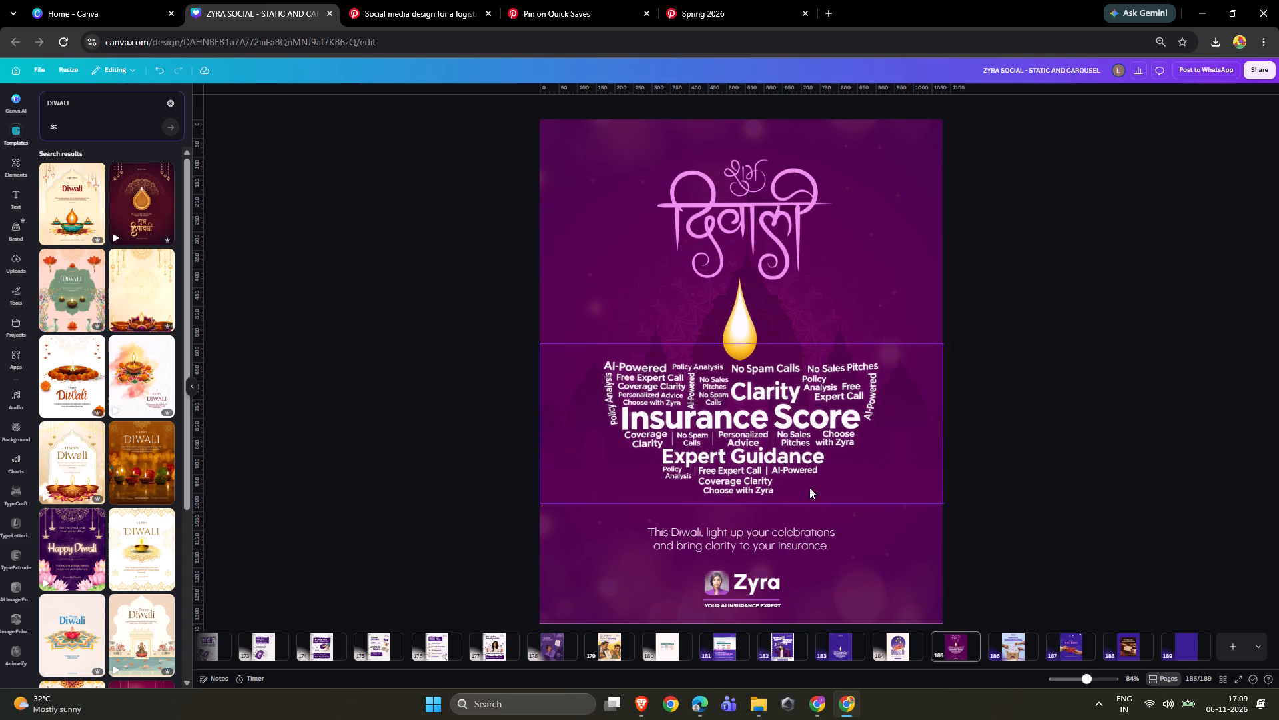
left_click_drag(772, 548, 773, 533)
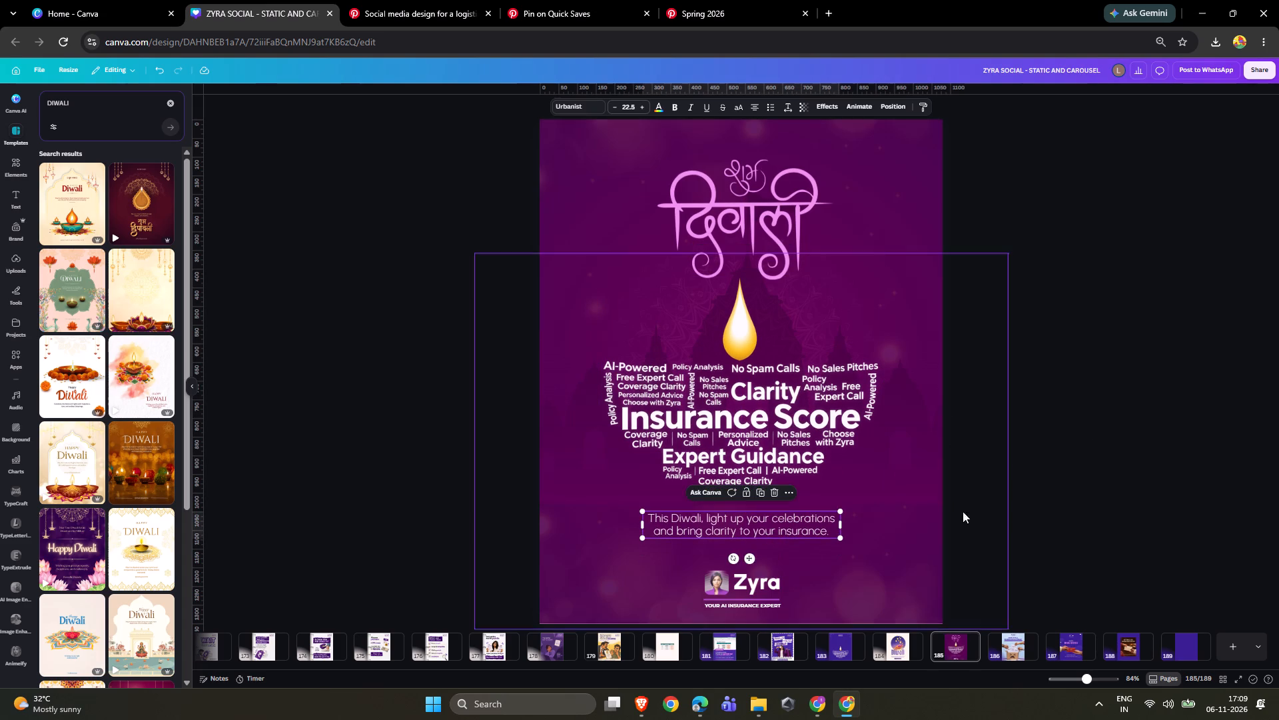
double_click(1042, 495)
left_click_drag(752, 587, 752, 581)
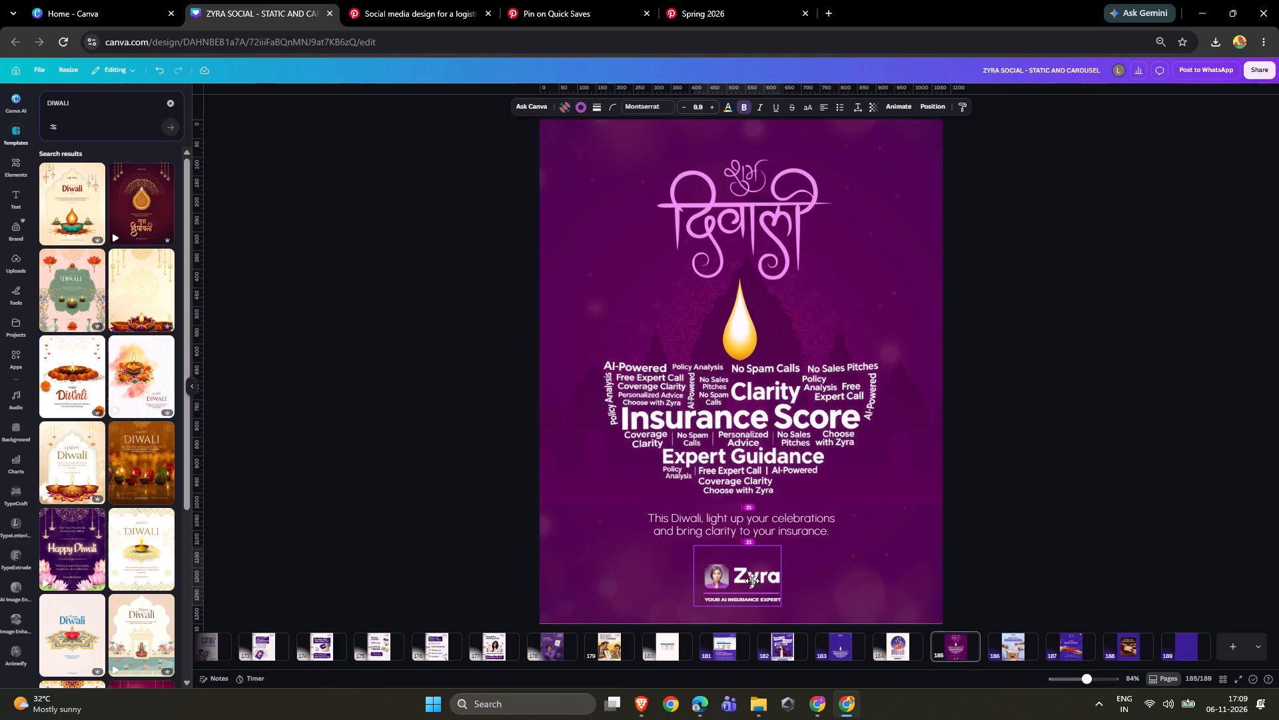
double_click(1031, 549)
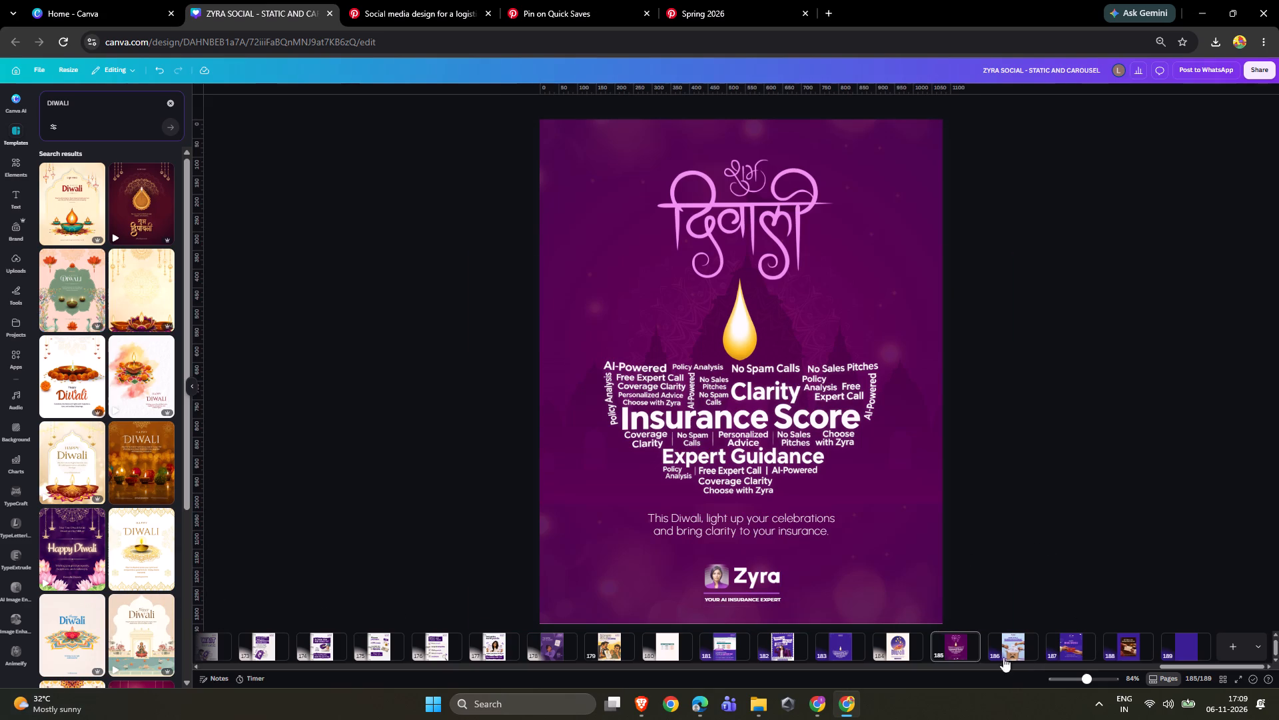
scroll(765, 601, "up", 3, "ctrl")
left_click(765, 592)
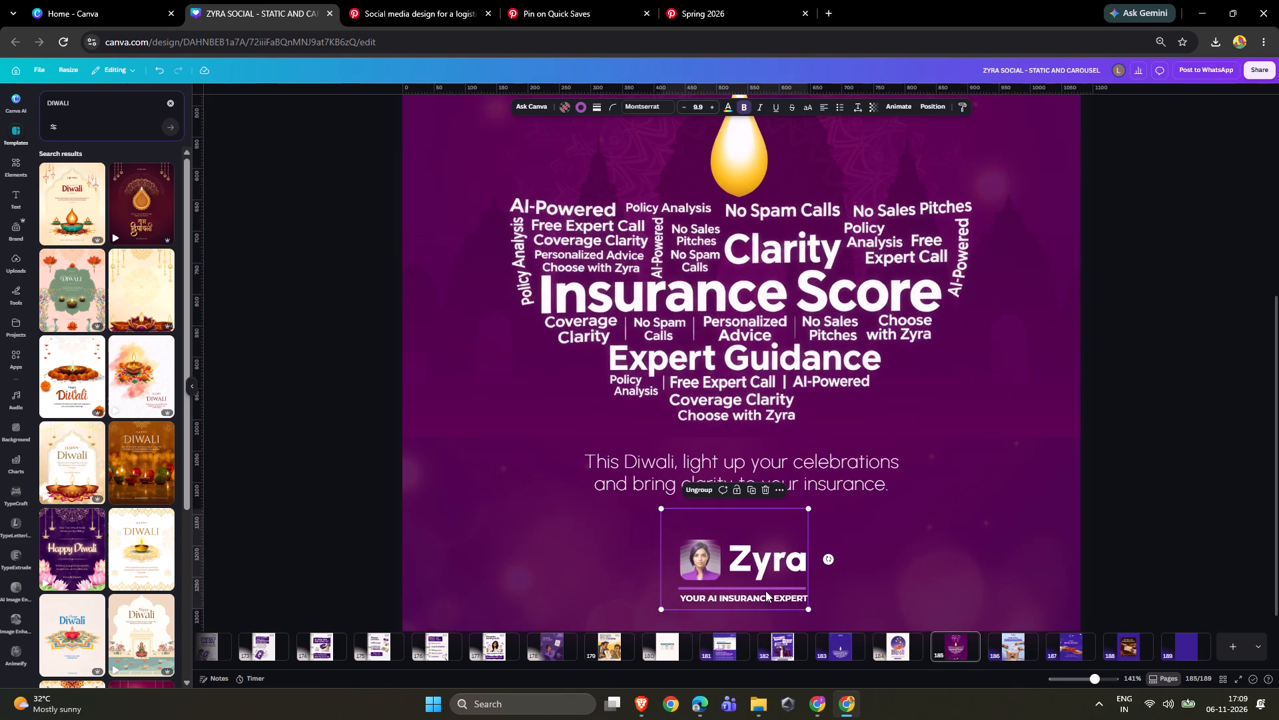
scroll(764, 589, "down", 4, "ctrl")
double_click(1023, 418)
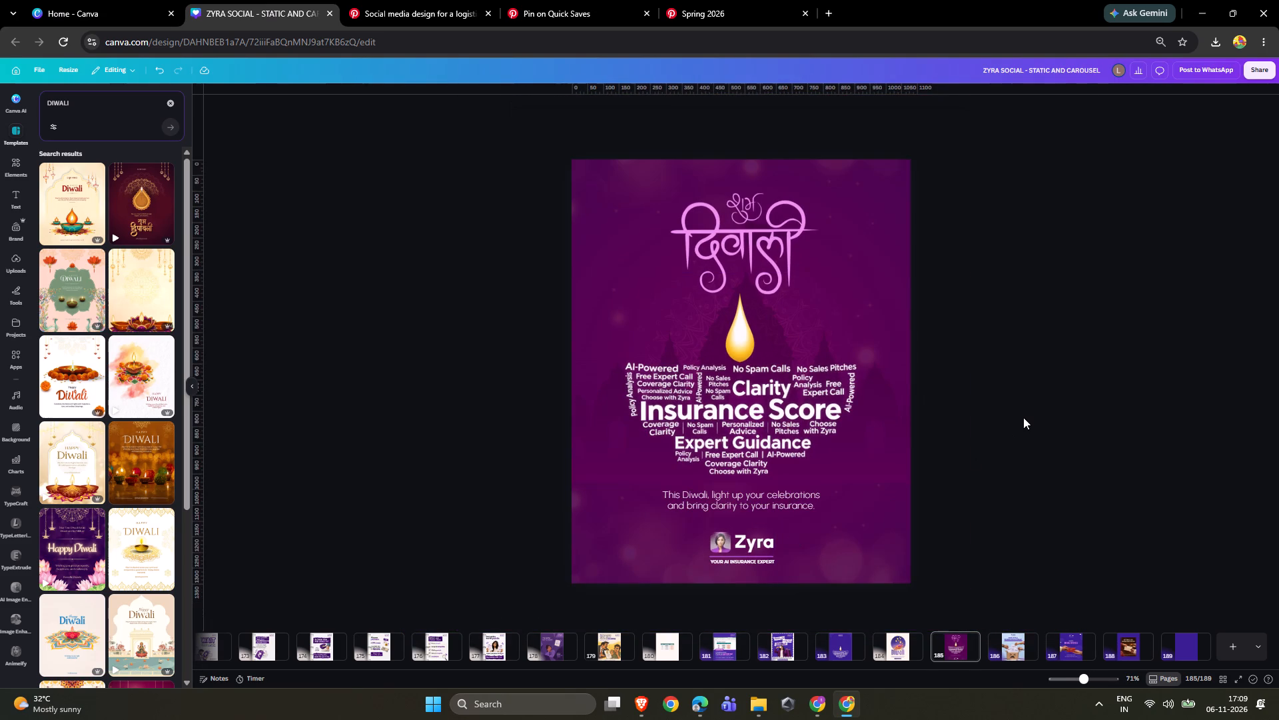
Download only page 185, the finished Diwali post, as a high-quality PNG.
left_click(1261, 75)
left_click(1133, 283)
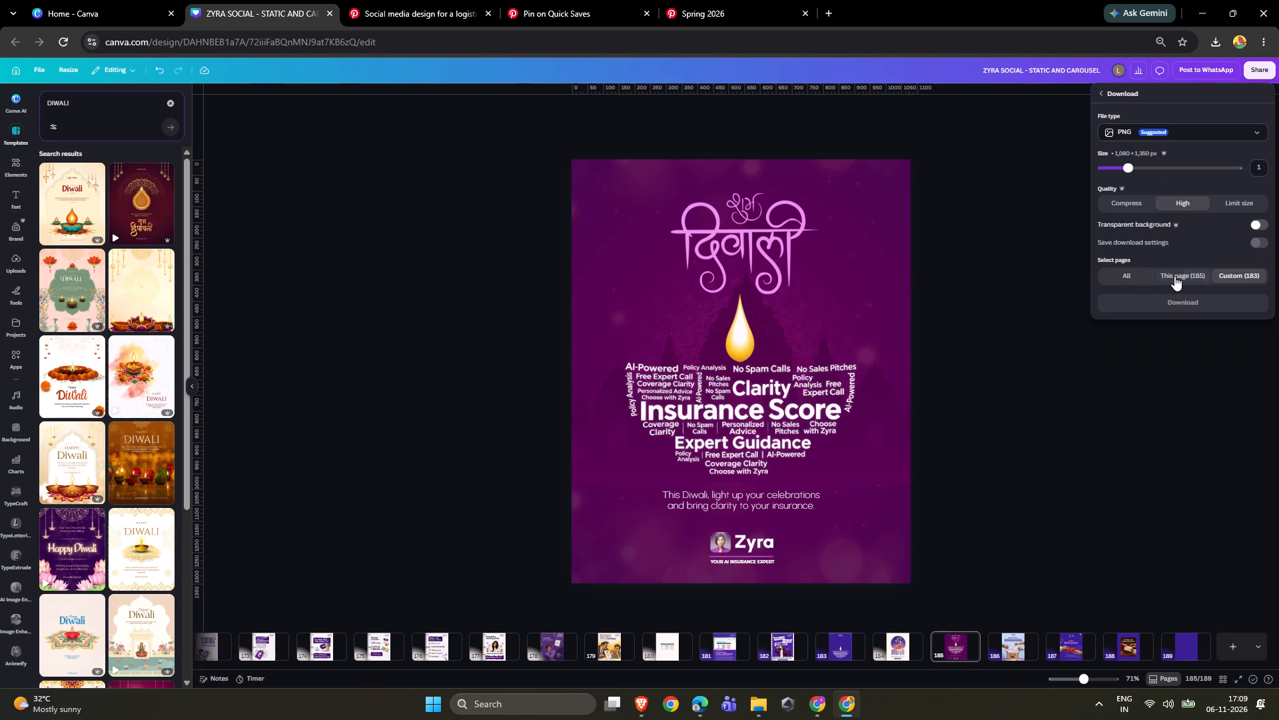
left_click(1185, 276)
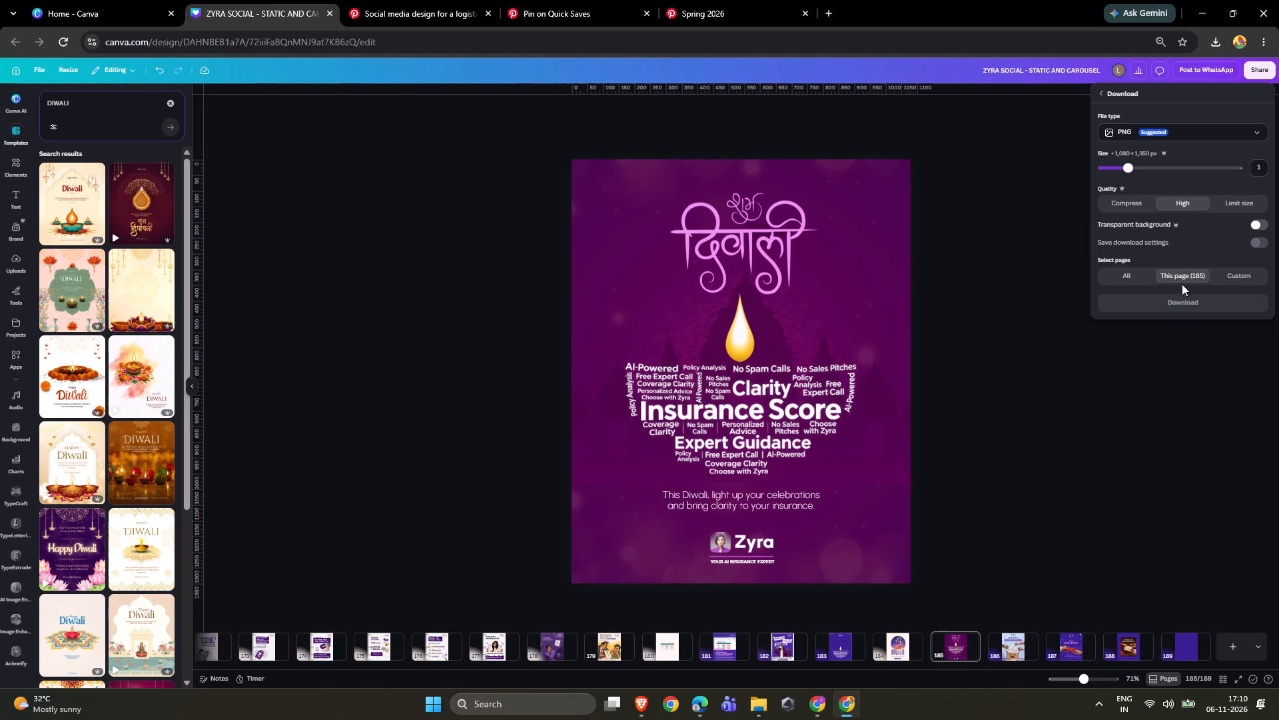
left_click(1179, 314)
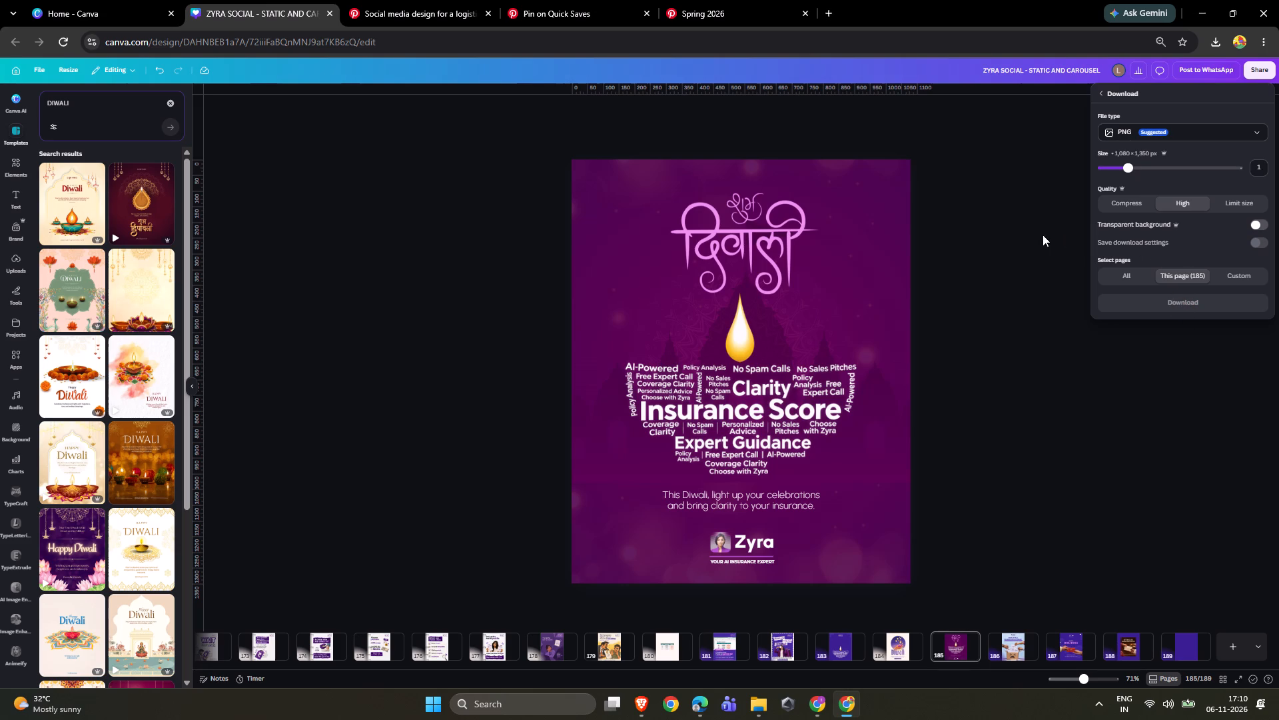
left_click(1043, 235)
left_click(1254, 59)
left_click(1251, 71)
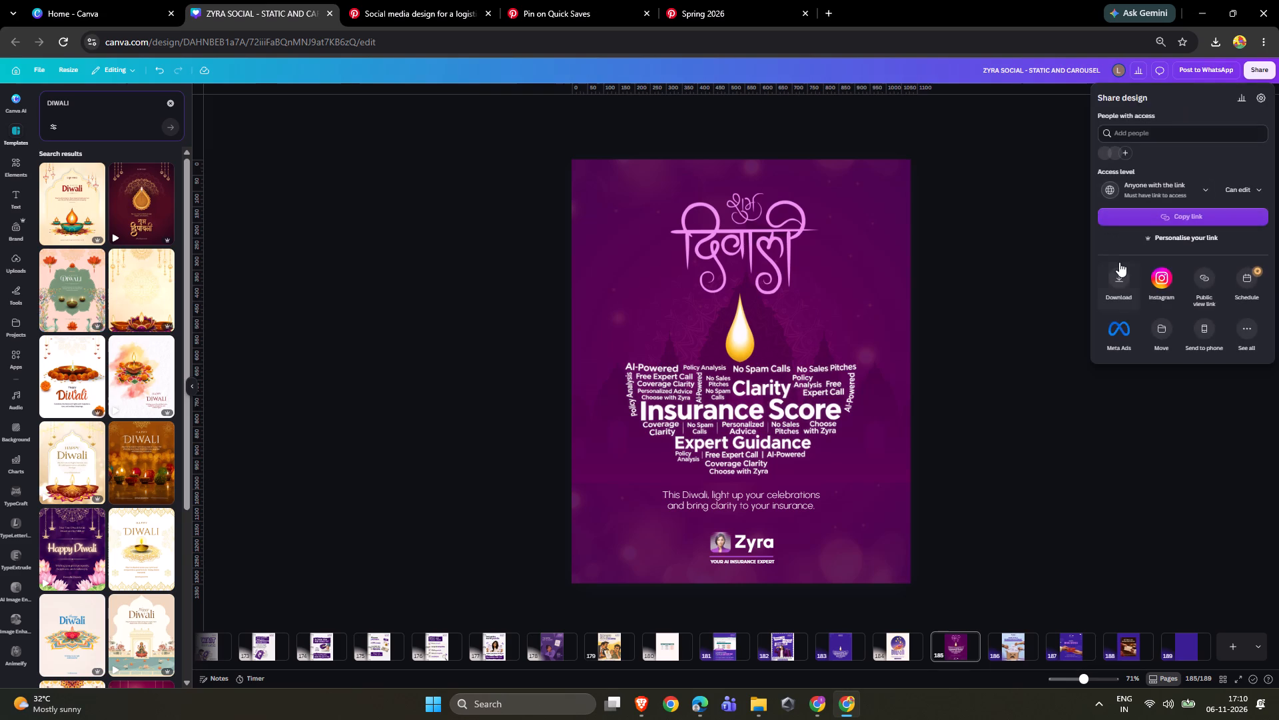
left_click(1118, 267)
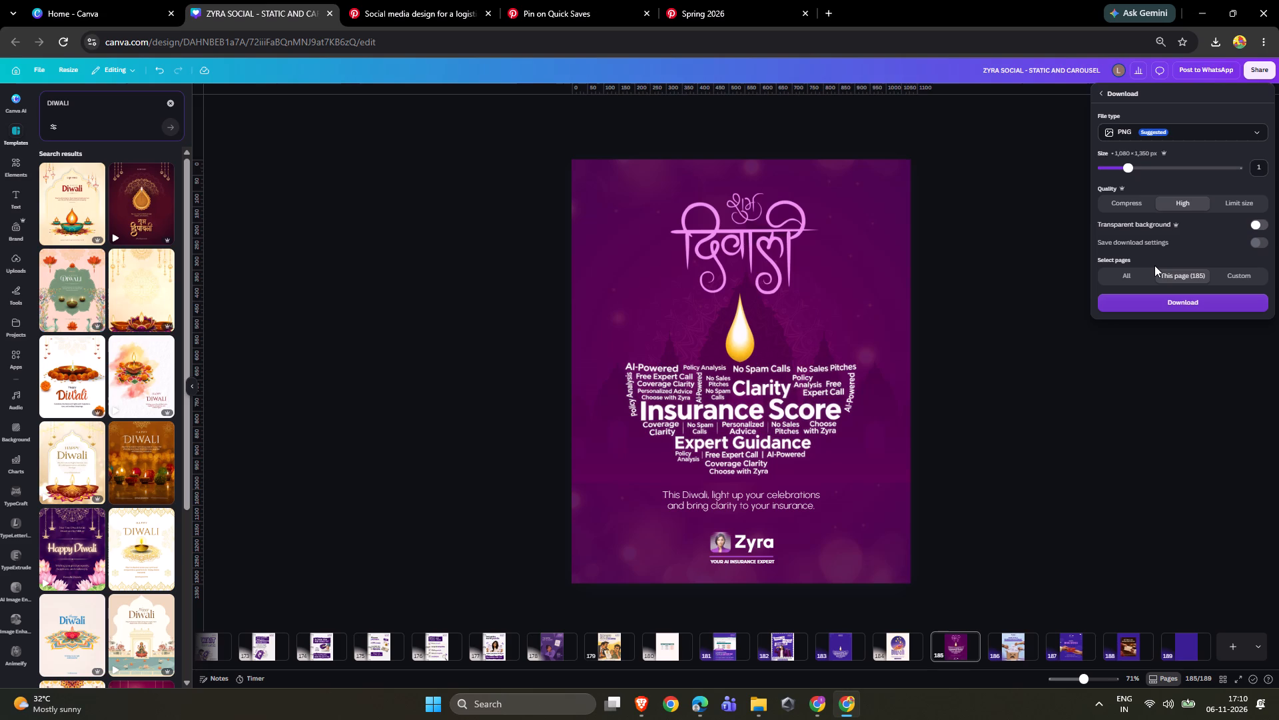
left_click(1213, 299)
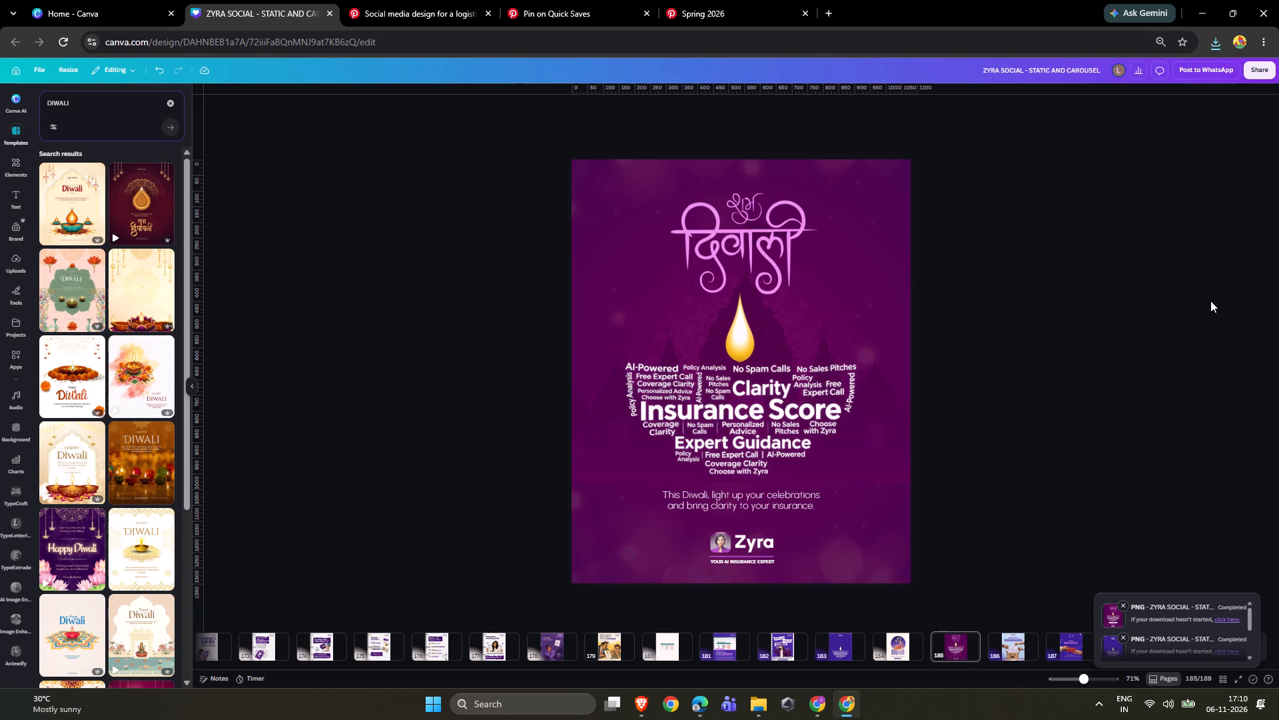
Switch to the Downloads folder in File Explorer, which holds the exported Diwali post.
key("alt+Tab")
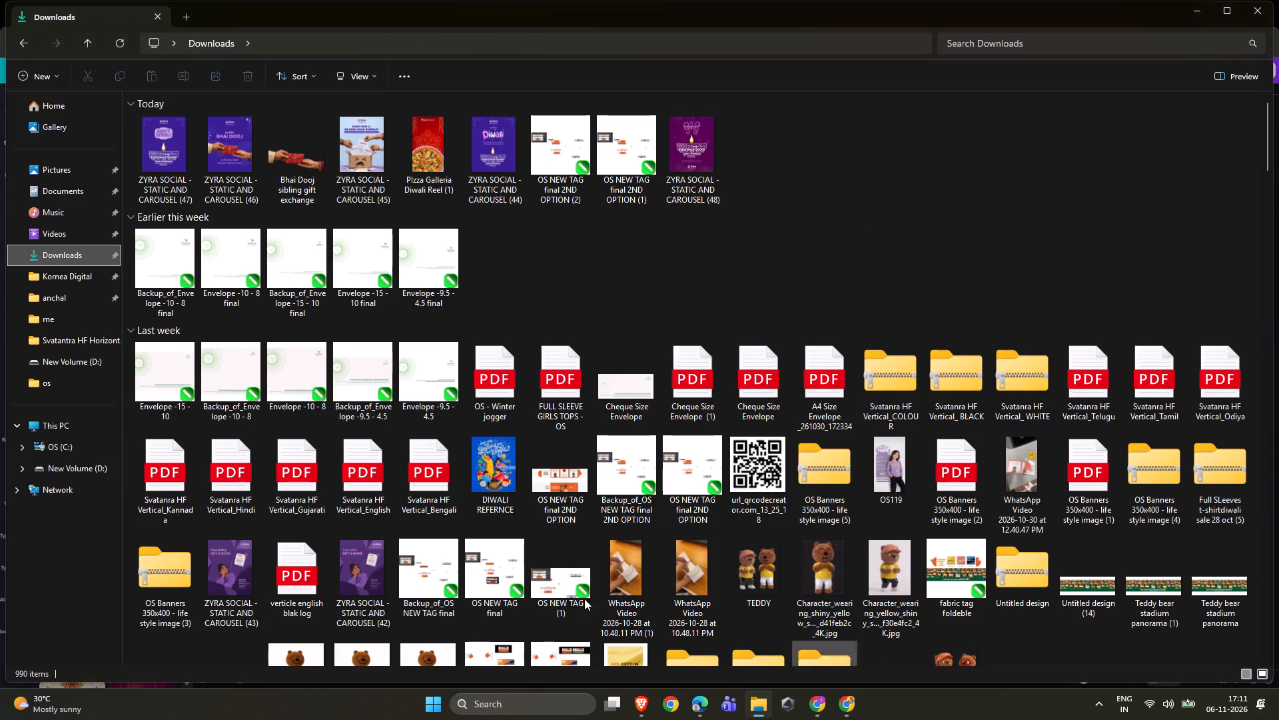
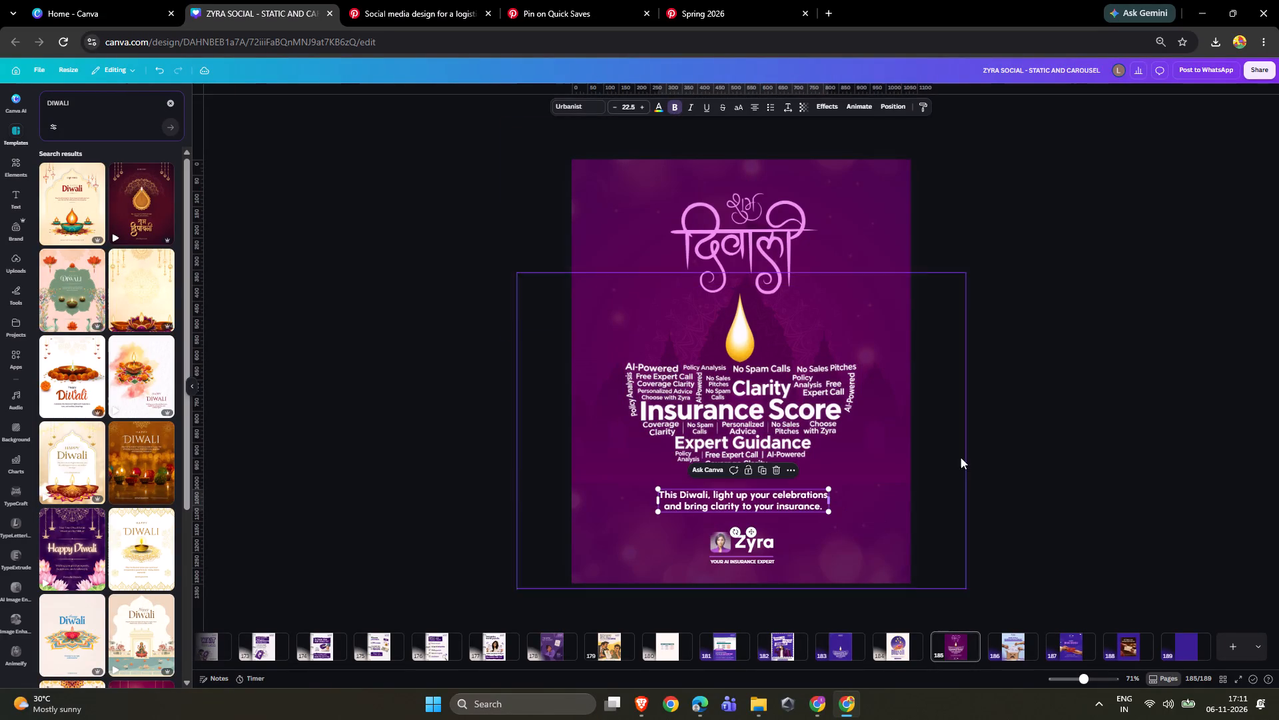
Recolour the caption "This Diwali, light up your celebrations and bring clarity to your insurance." from the text colours to light pink, matching the Diwali lettering.
double_click(1005, 445)
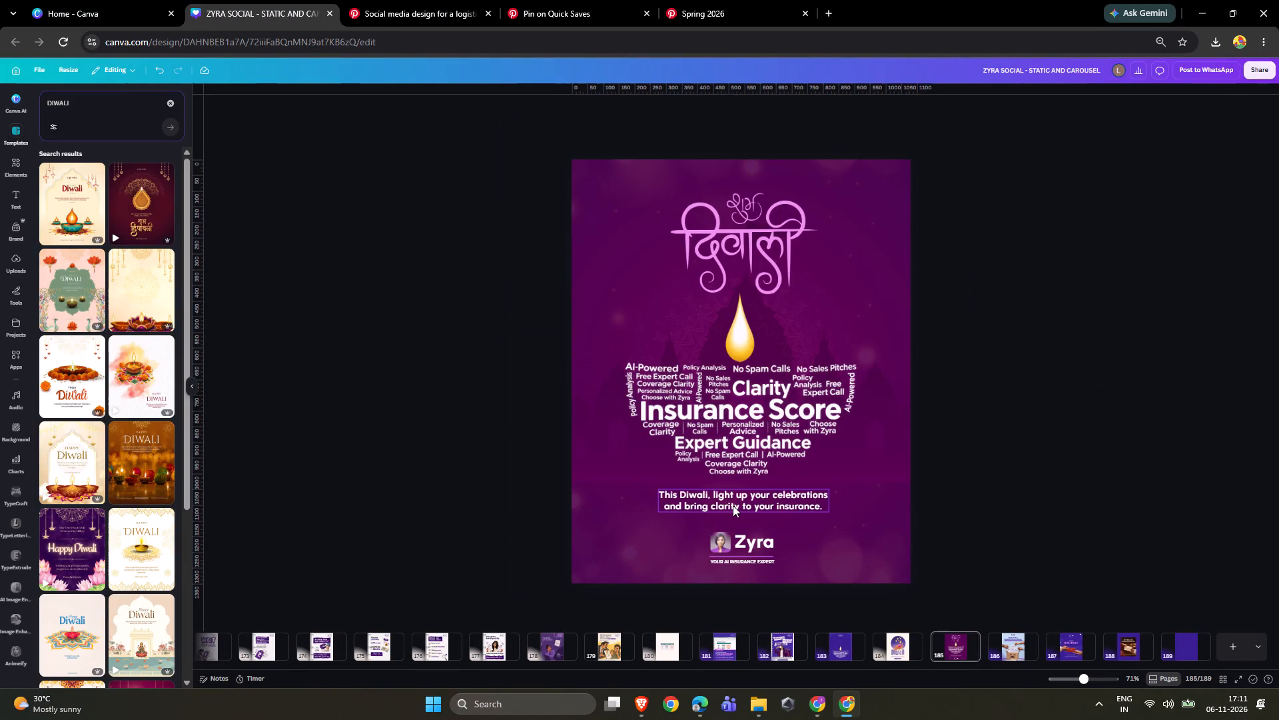
left_click(733, 505)
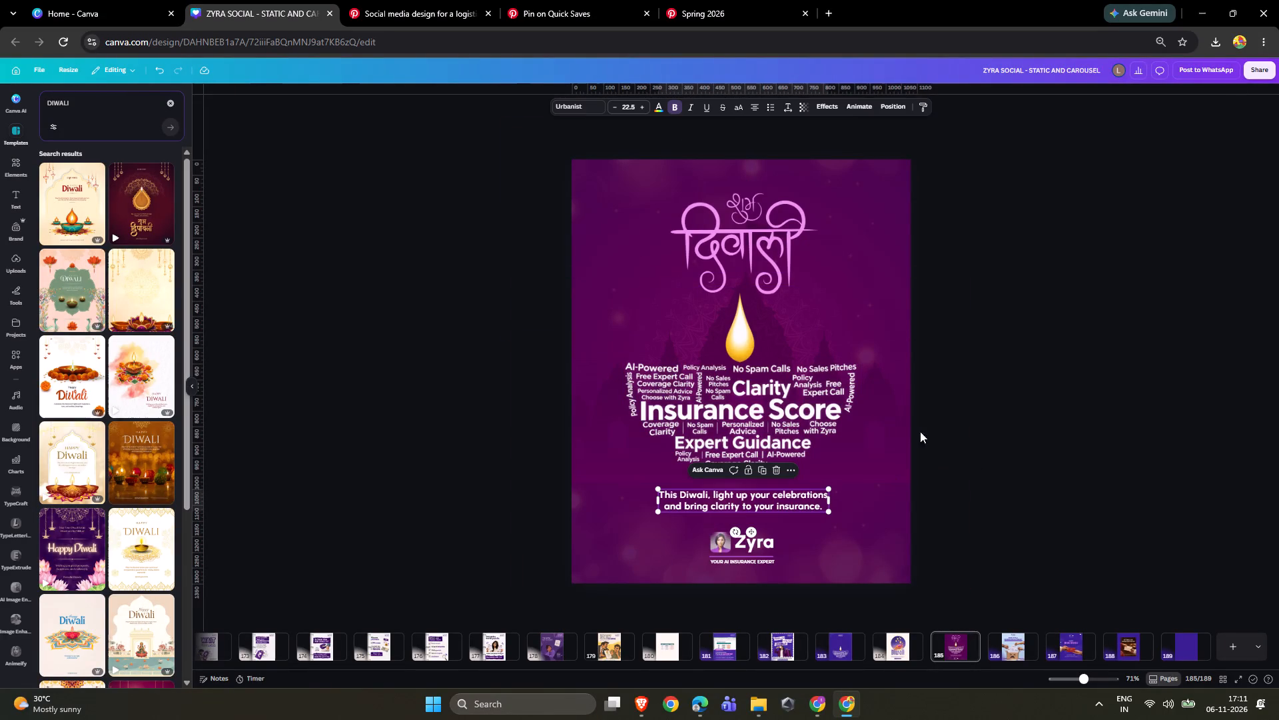
left_click(658, 104)
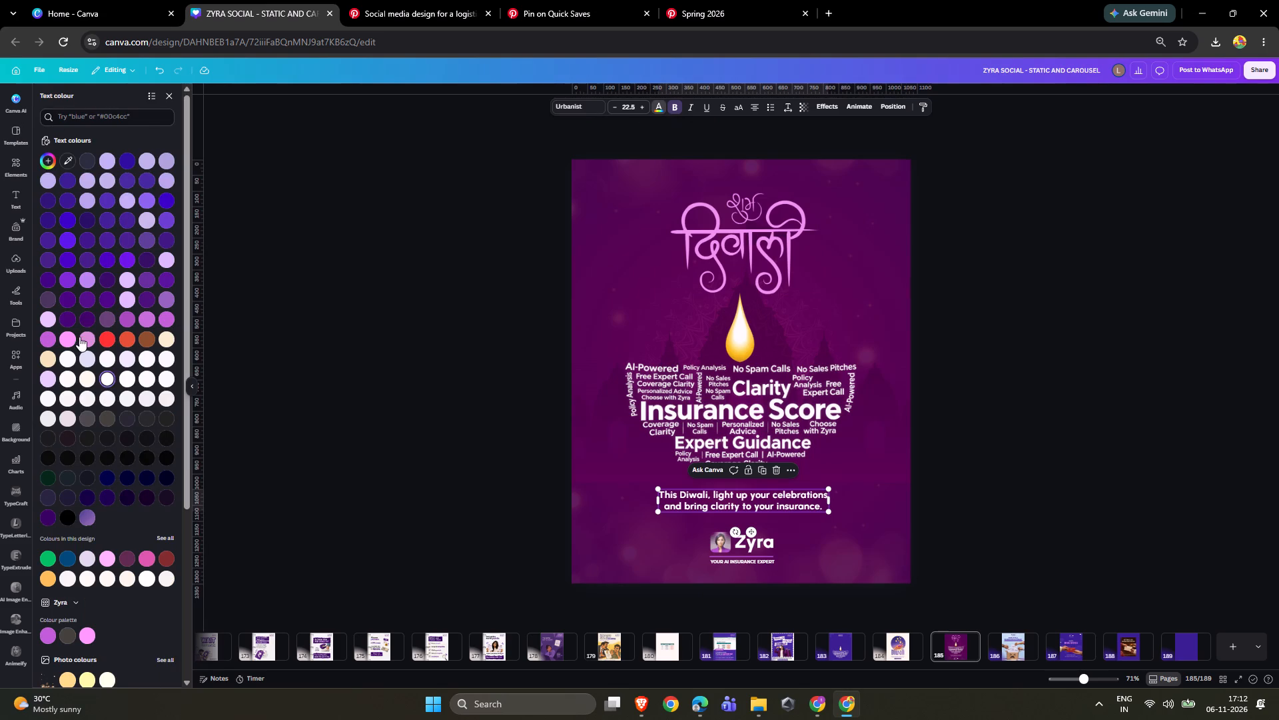
left_click(71, 335)
triple_click(1168, 447)
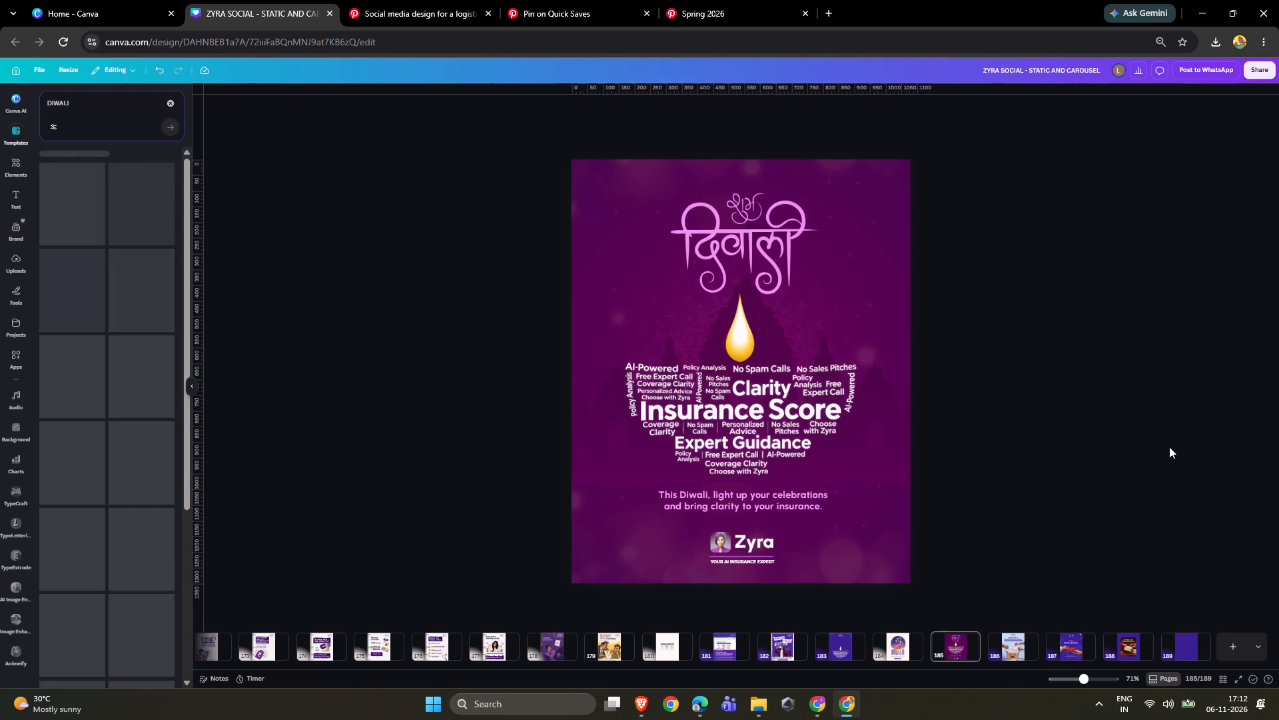
Open the design's sharing and download options for exporting the Diwali post with the pink caption.
left_click(1260, 77)
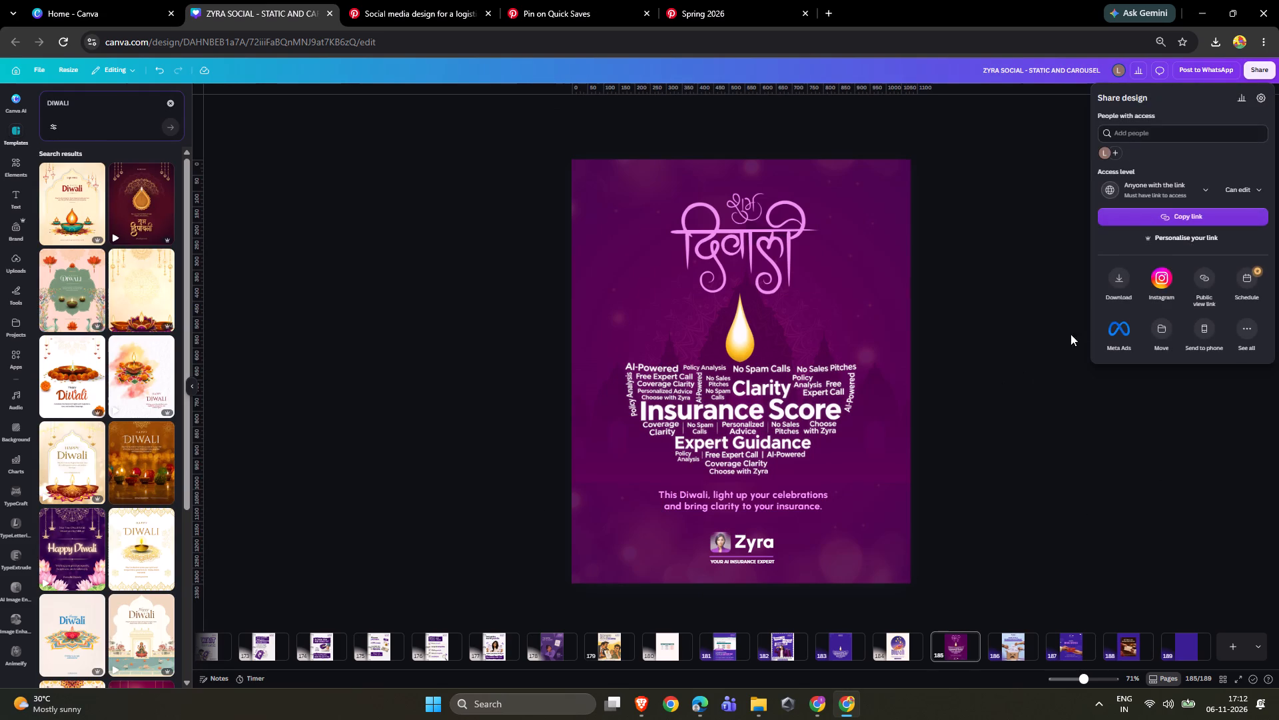
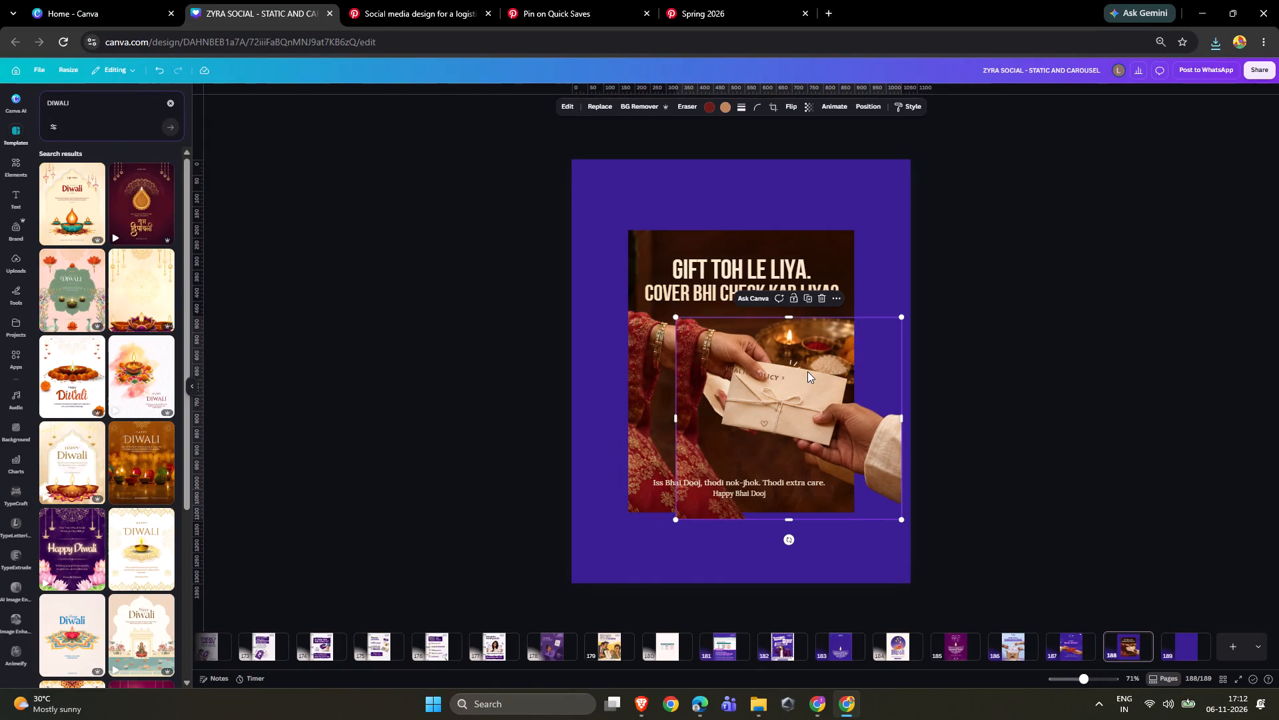
Undo the accidental shift of the envelope photo in the Bhai Dooj post on page 188 and select all the post's elements.
key("ctrl+z")
key("ctrl+a")
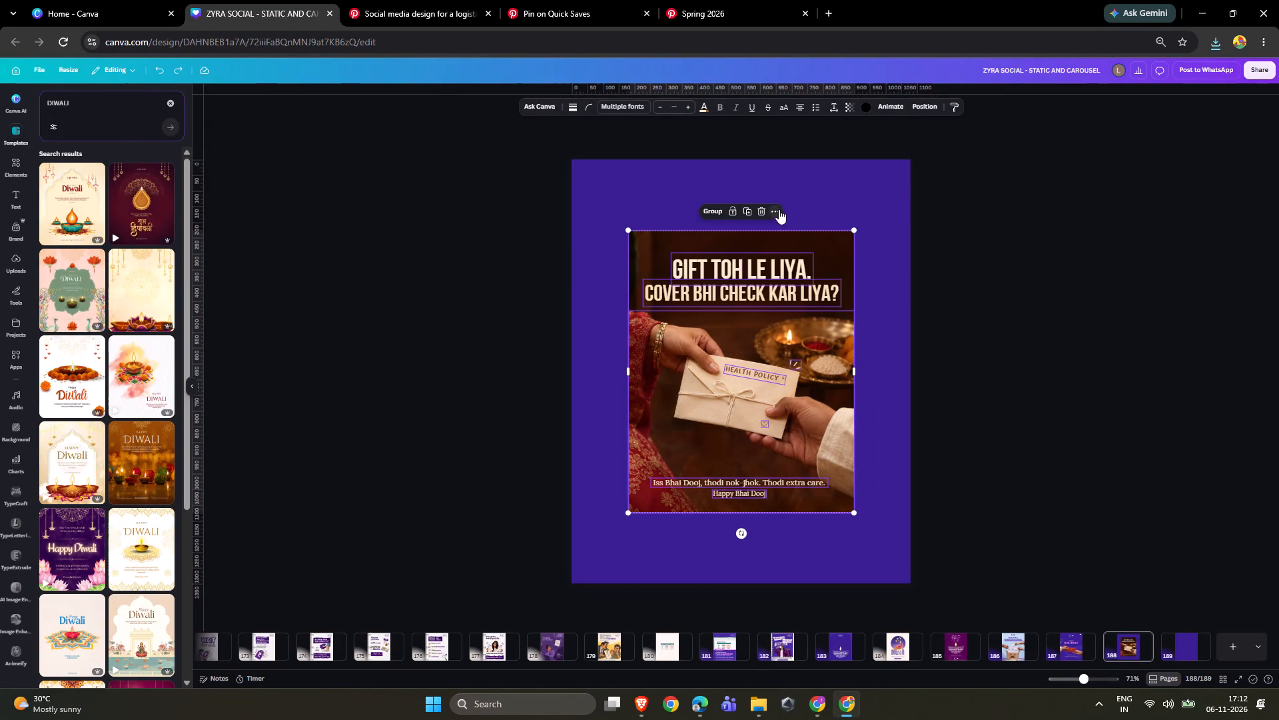
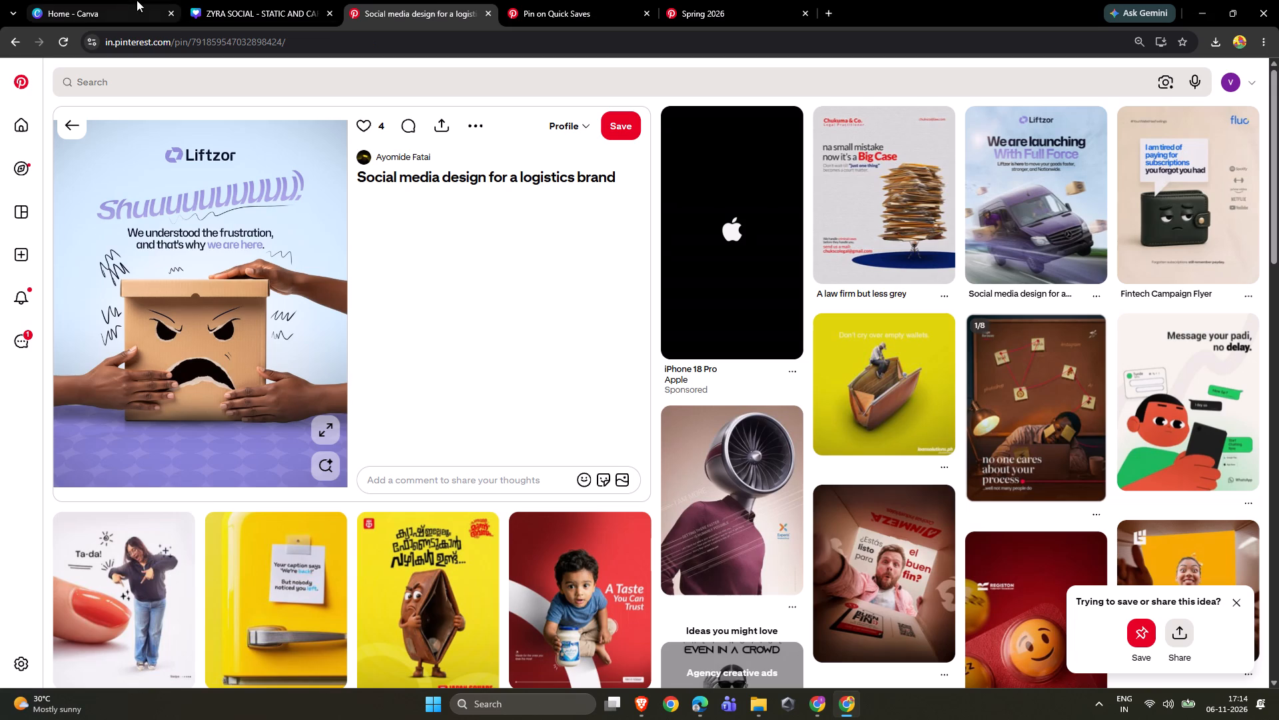
Look through the open Canva design and Pinterest tabs to review the Bhai Dooj reference pins.
left_click(137, 1)
left_click(222, 2)
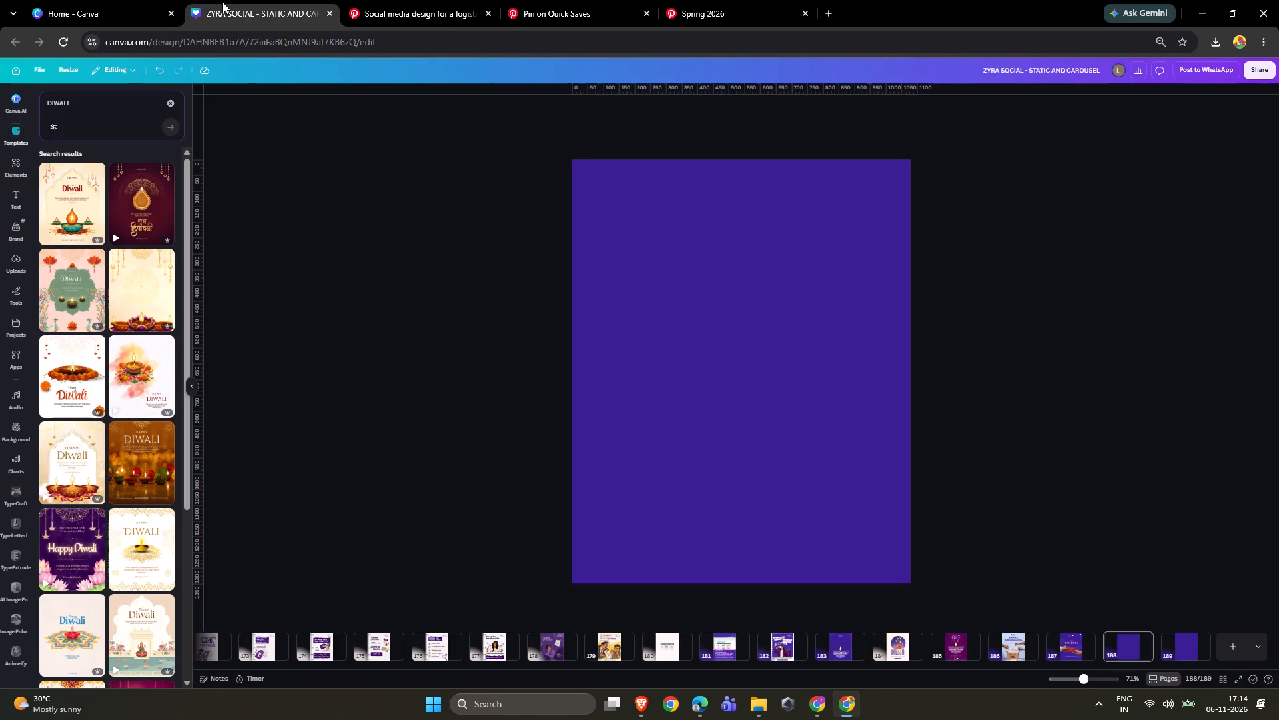
left_click(551, 0)
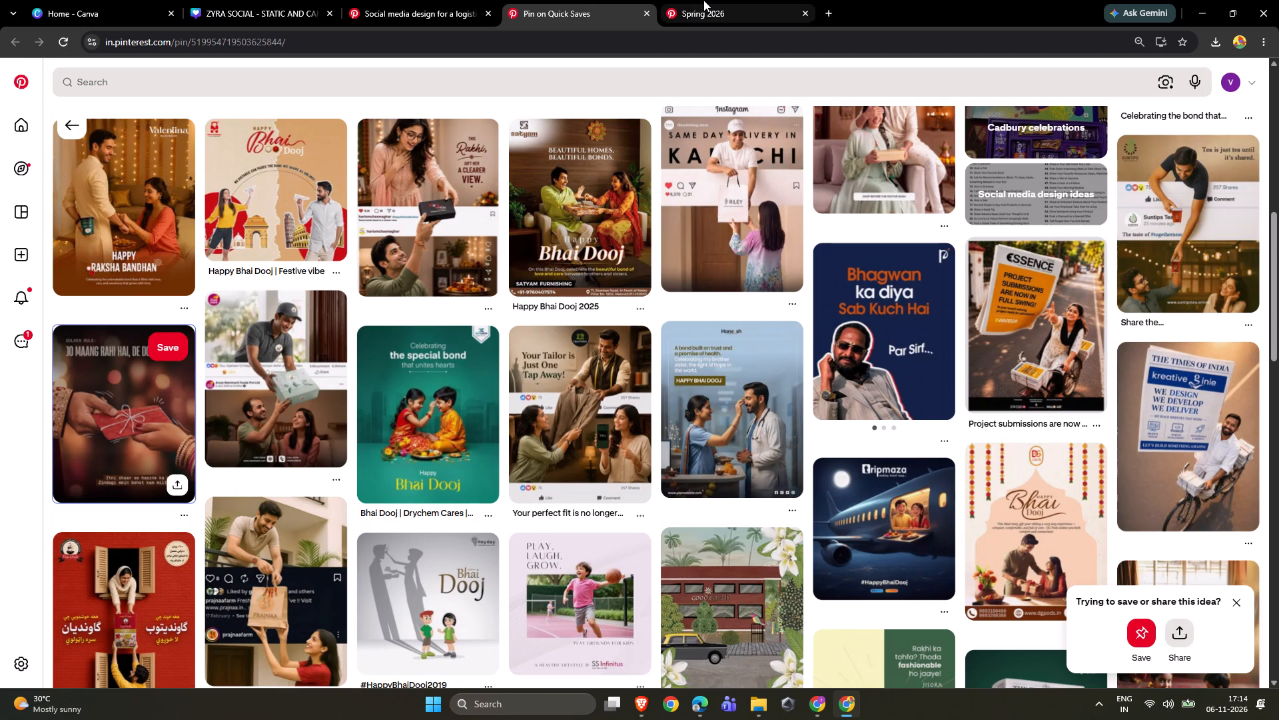
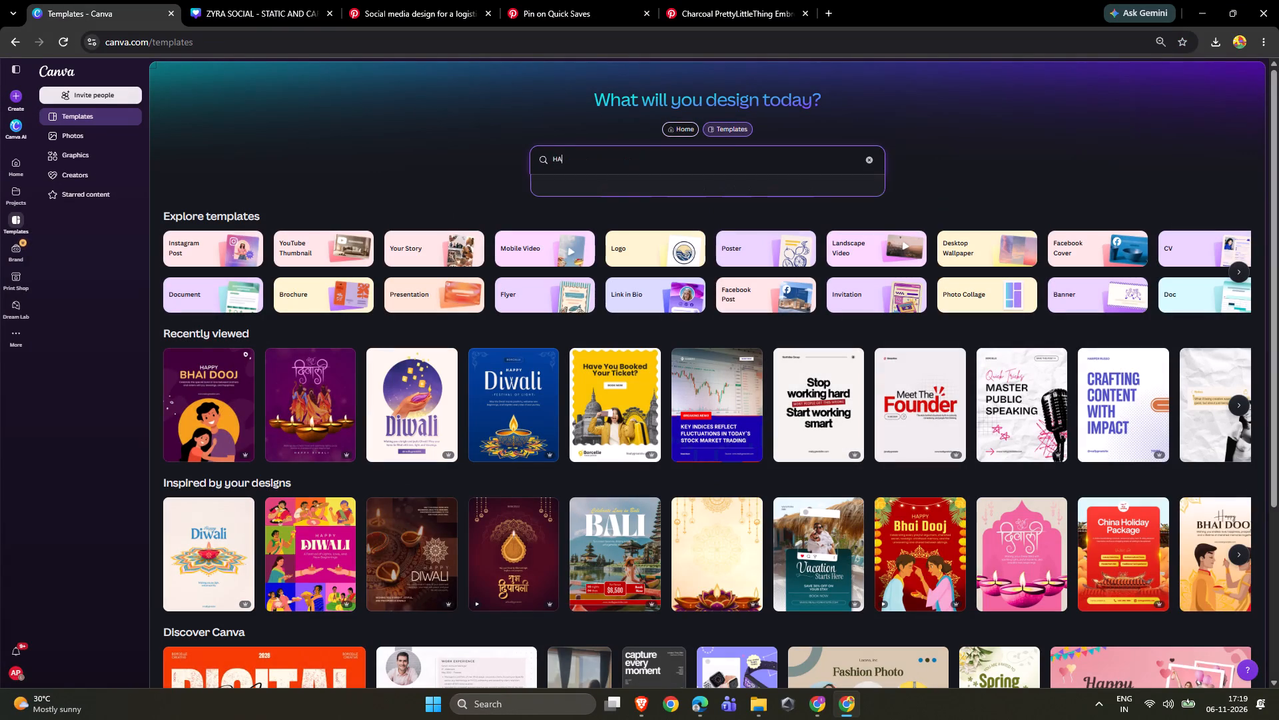
Search the Canva templates for HAPPY DIWALI and show all of the matching Instagram post templates.
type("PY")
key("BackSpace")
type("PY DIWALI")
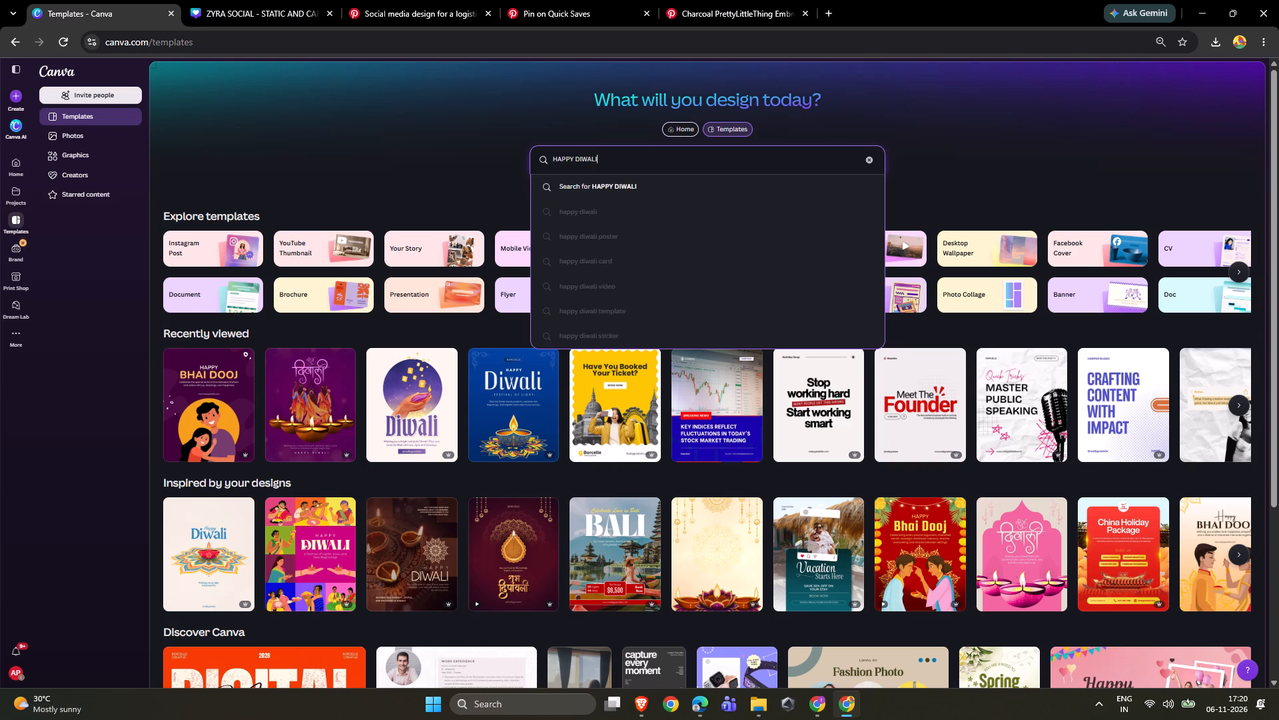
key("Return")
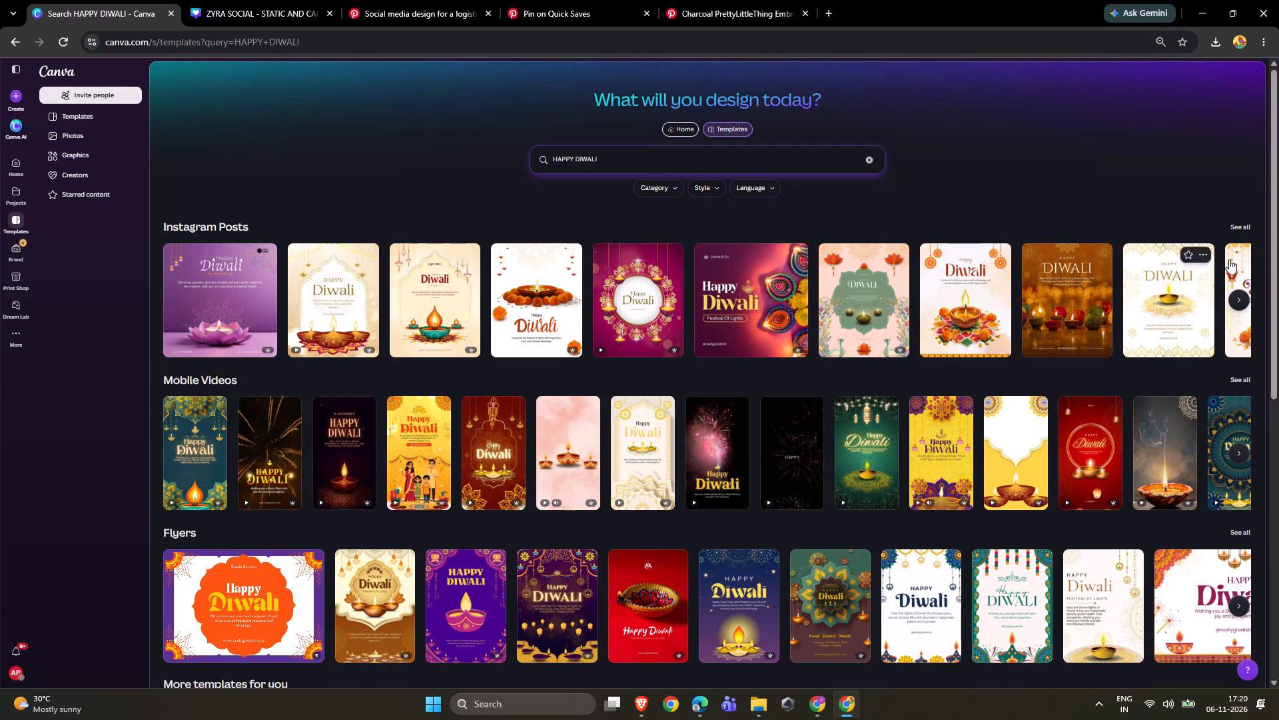
left_click(1232, 220)
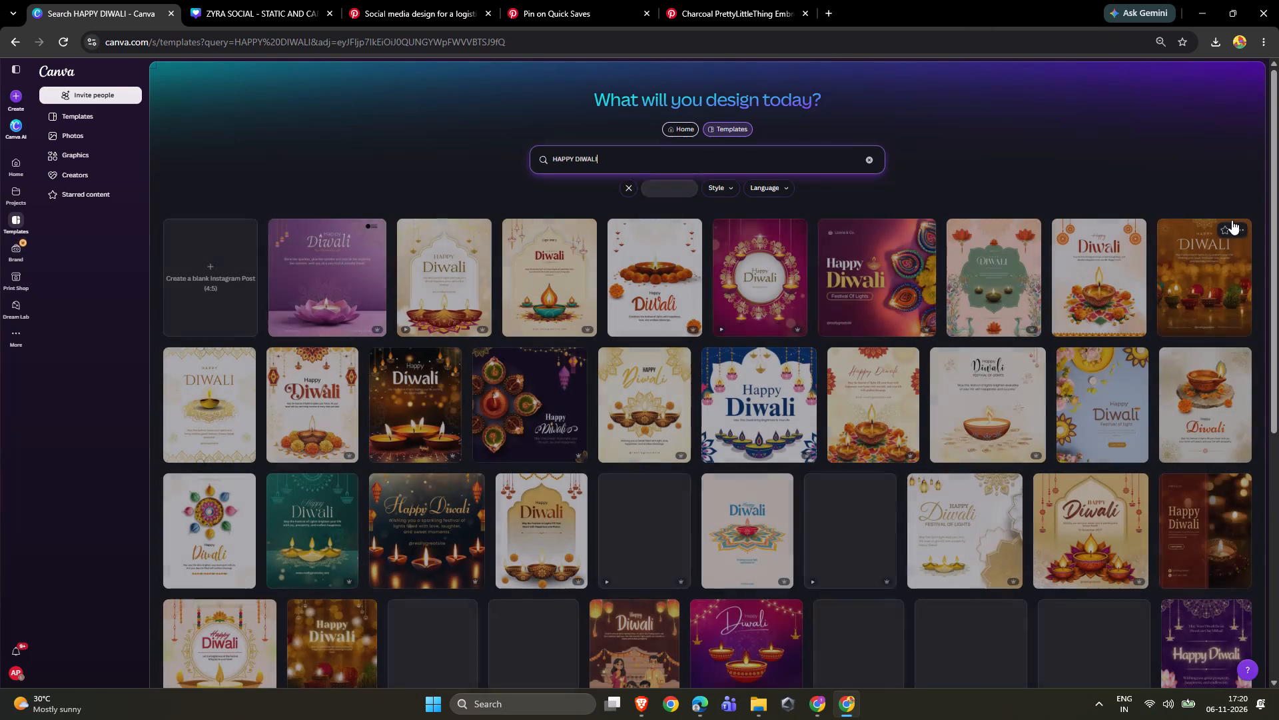
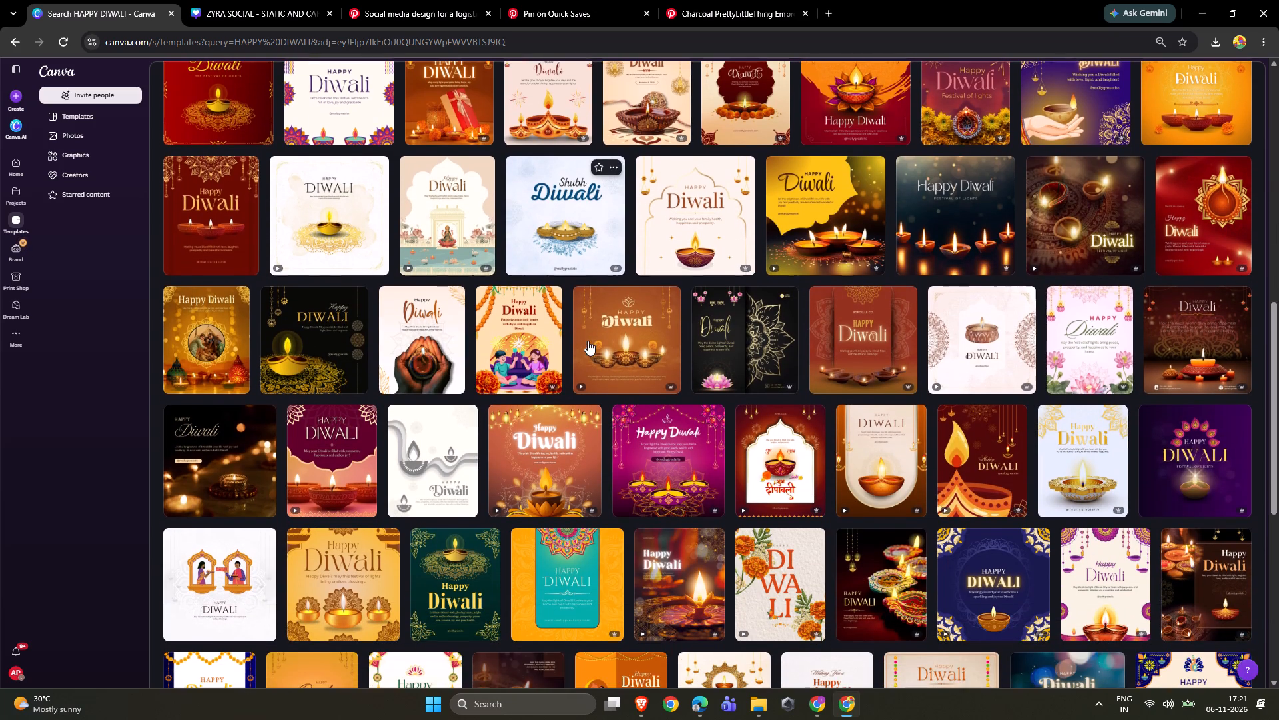
Browse the Happy Diwali results and open the Brown and Black Modern Happy Diwali Instagram Post template for customising.
scroll(588, 341, "down", 6)
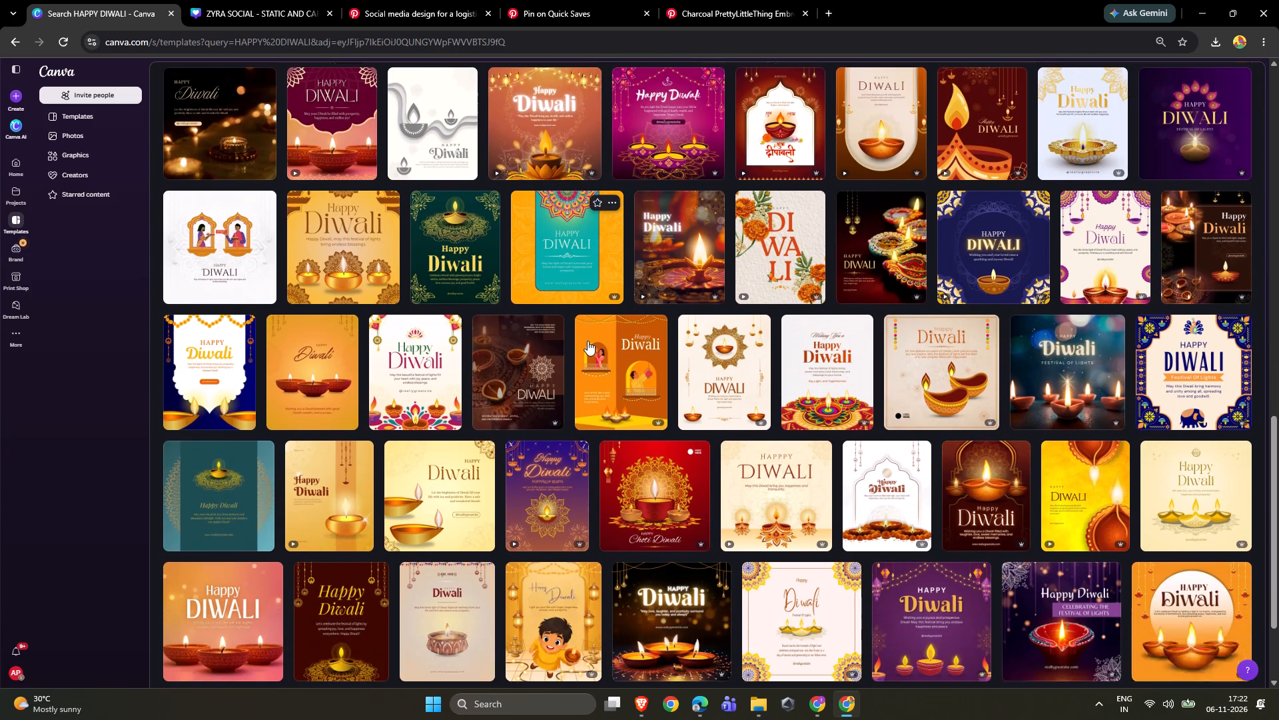
scroll(588, 341, "down", 2)
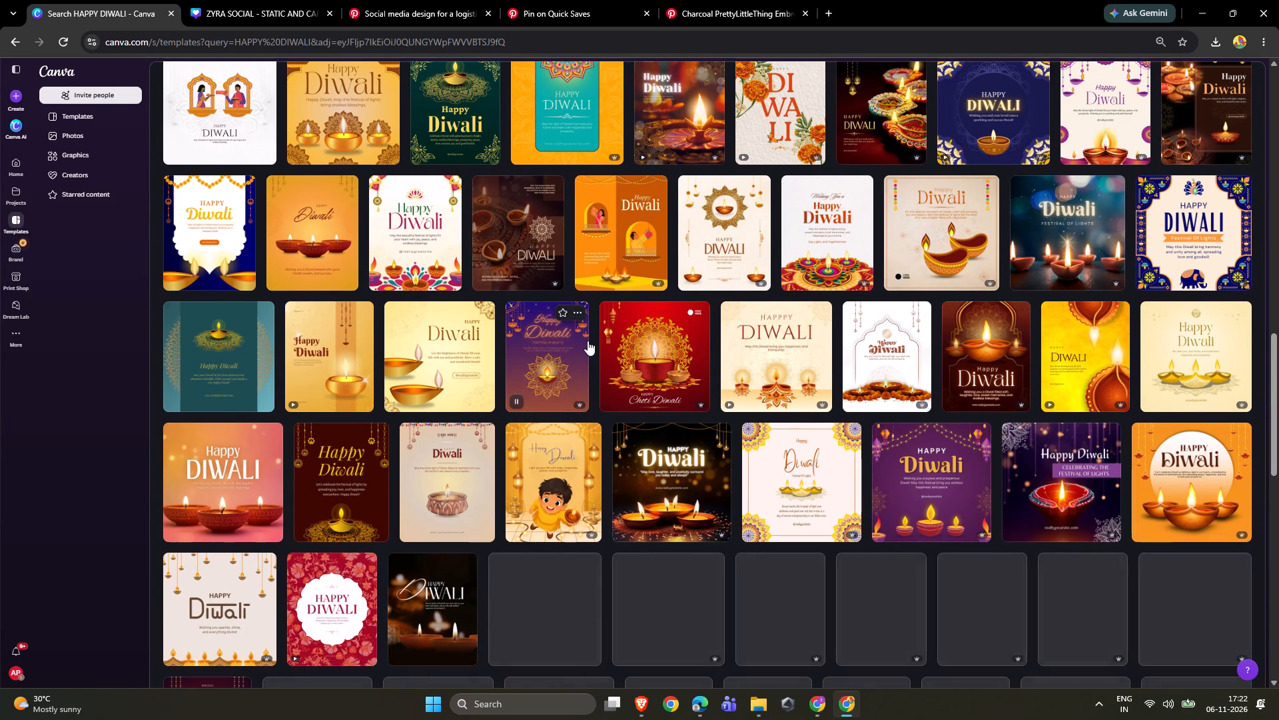
scroll(588, 341, "down", 2)
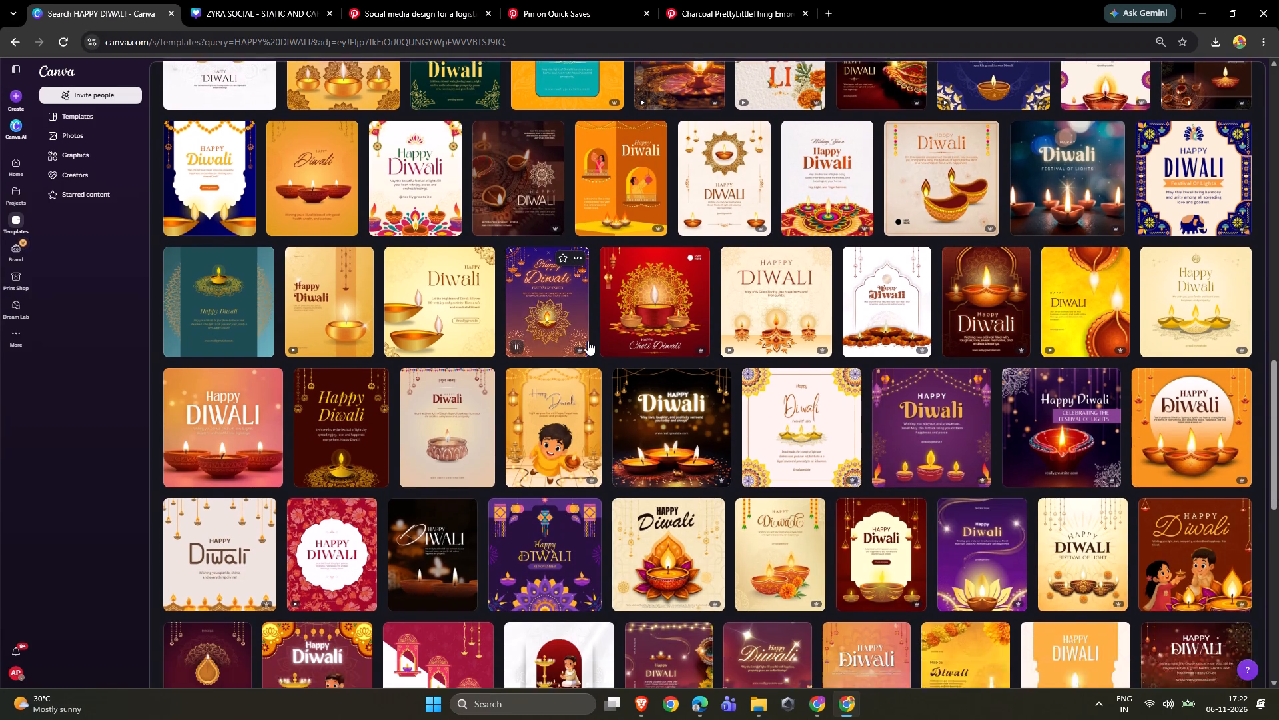
scroll(588, 341, "down", 1)
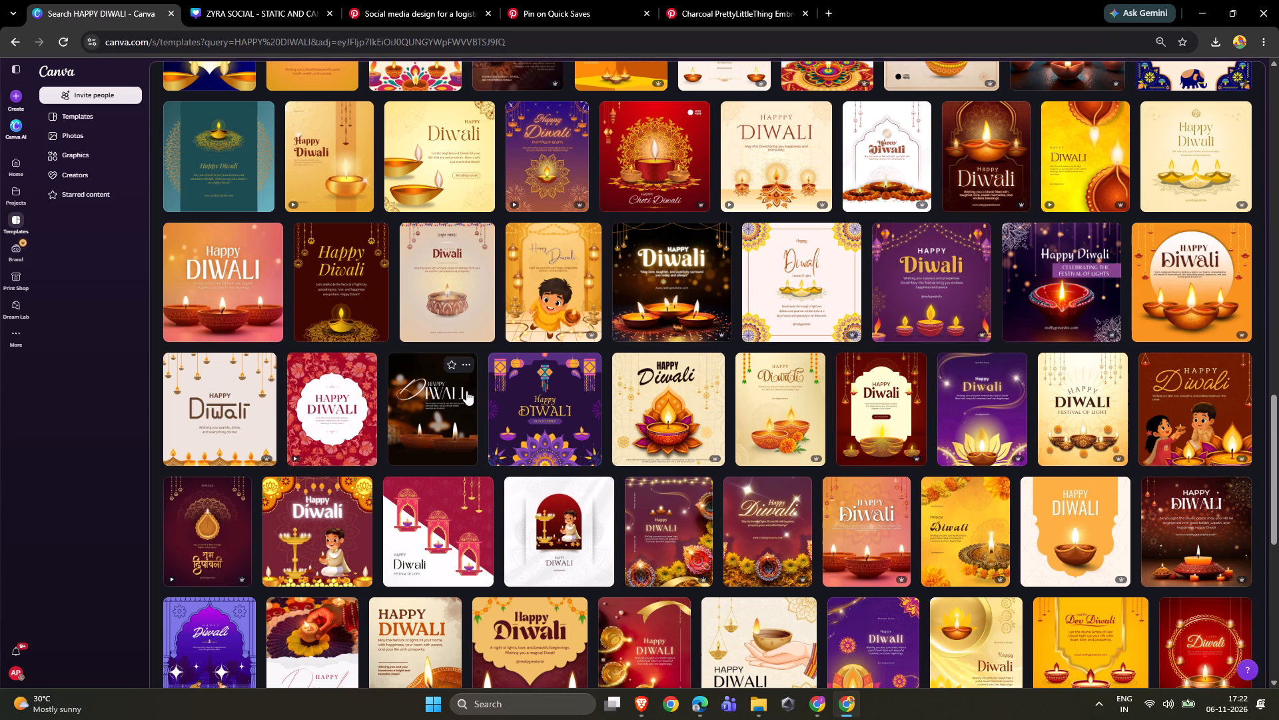
left_click(422, 407)
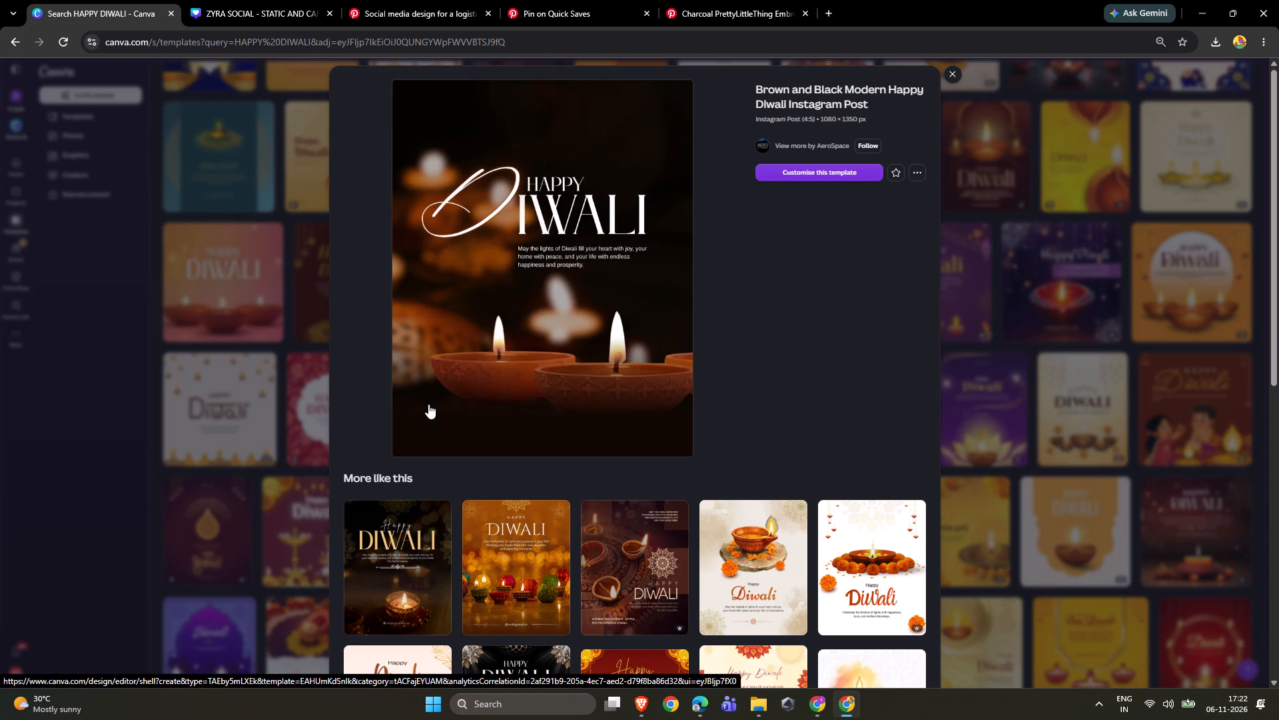
scroll(432, 399, "down", 2)
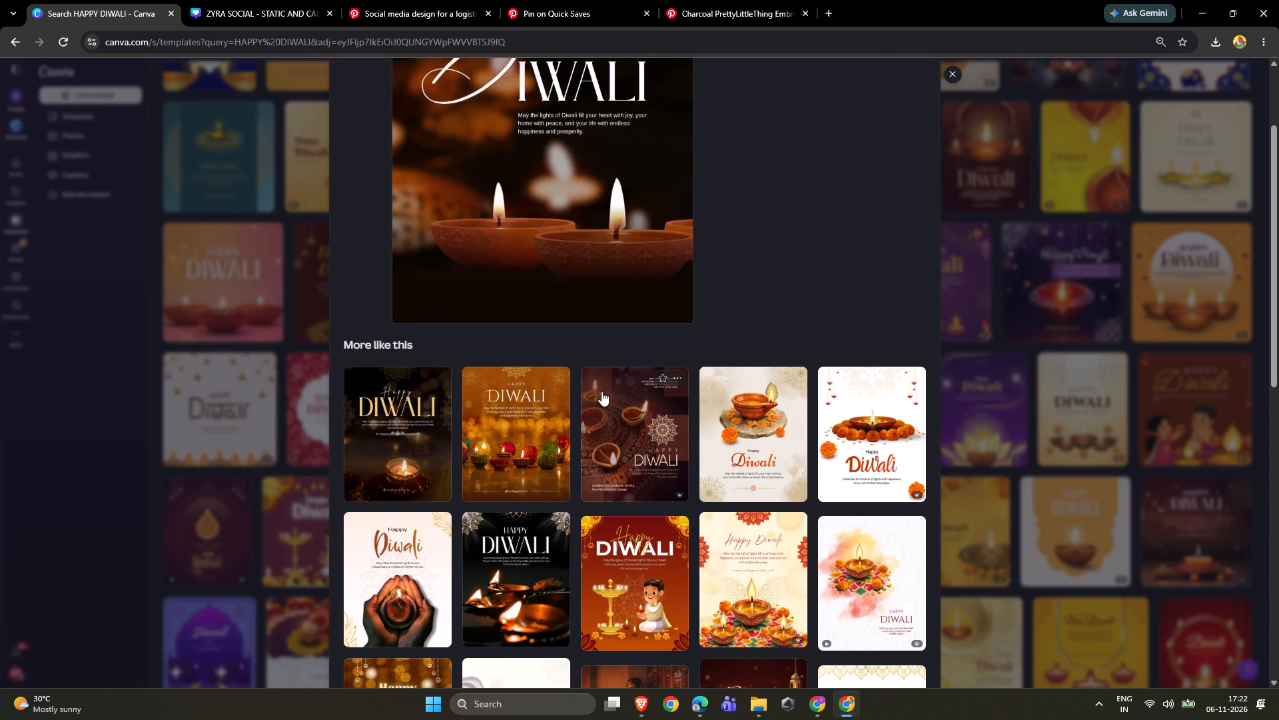
scroll(602, 391, "down", 2)
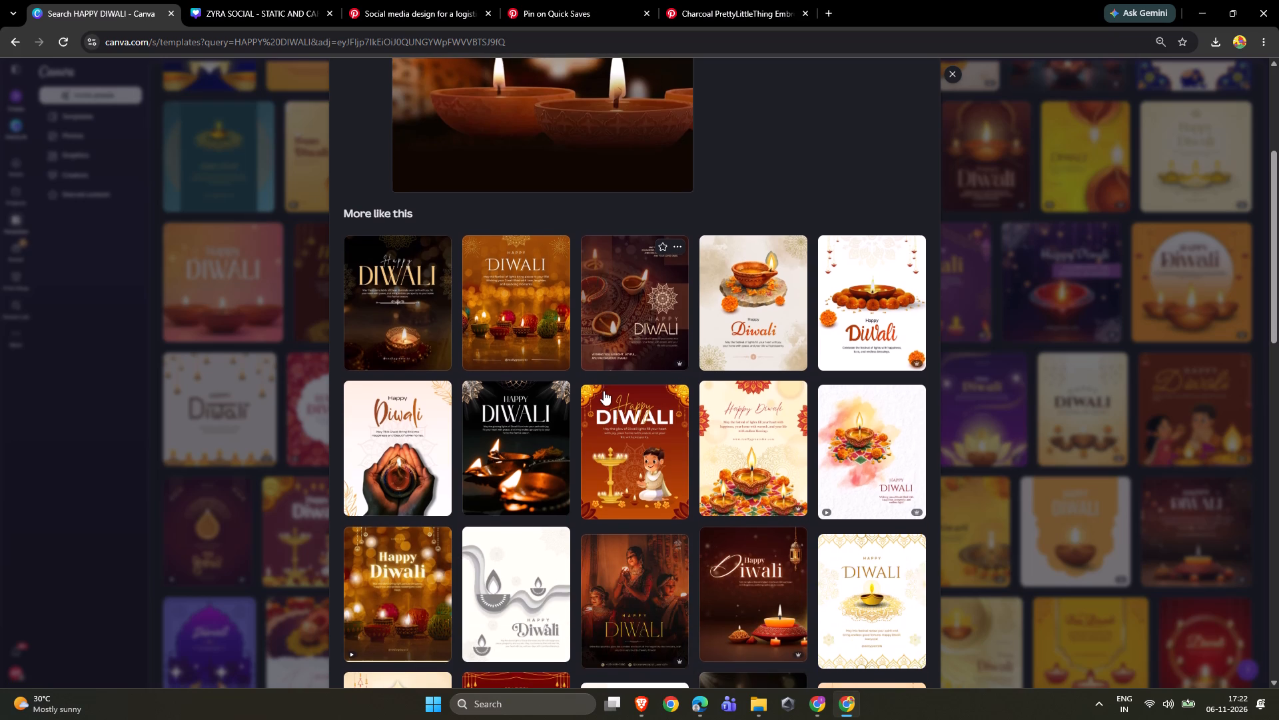
scroll(605, 388, "down", 1)
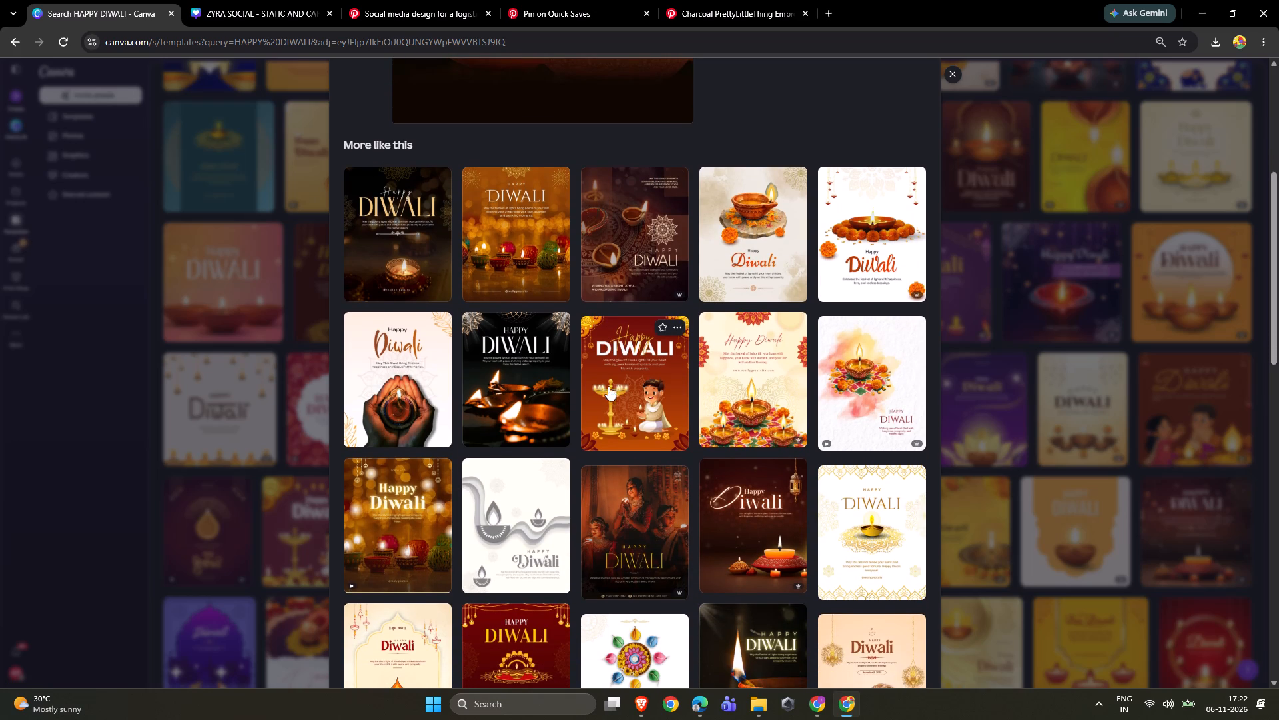
scroll(874, 203, "up", 3)
scroll(835, 164, "up", 3)
left_click(833, 179)
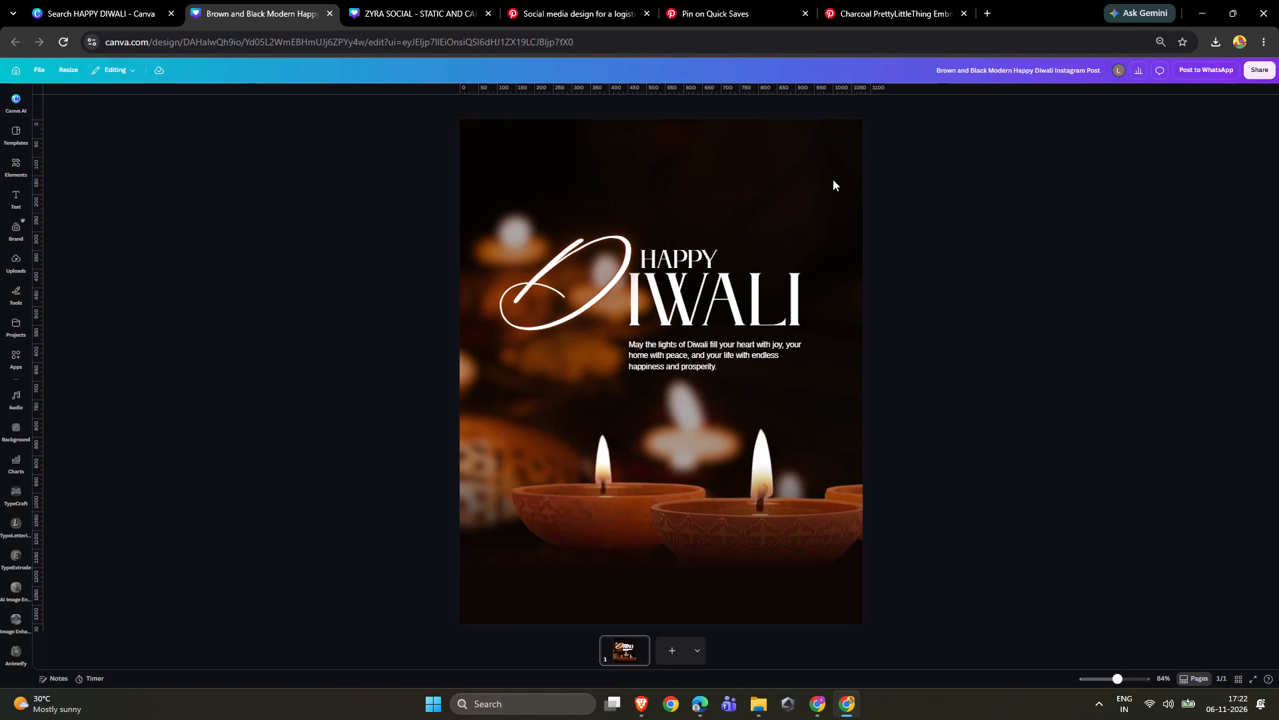
Search the existing Canva designs for GOODWORK and open the "goodwork static - 20 - Aug" design.
left_click(95, 0)
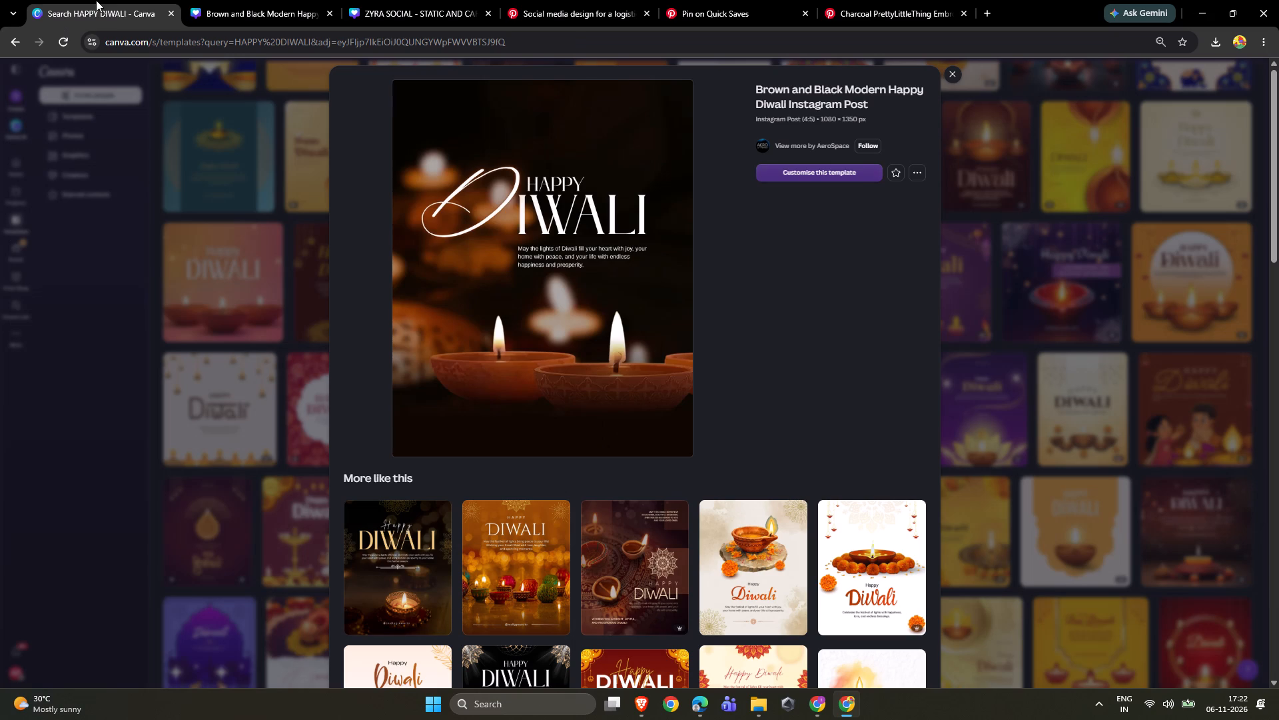
left_click(954, 76)
scroll(879, 118, "up", 5)
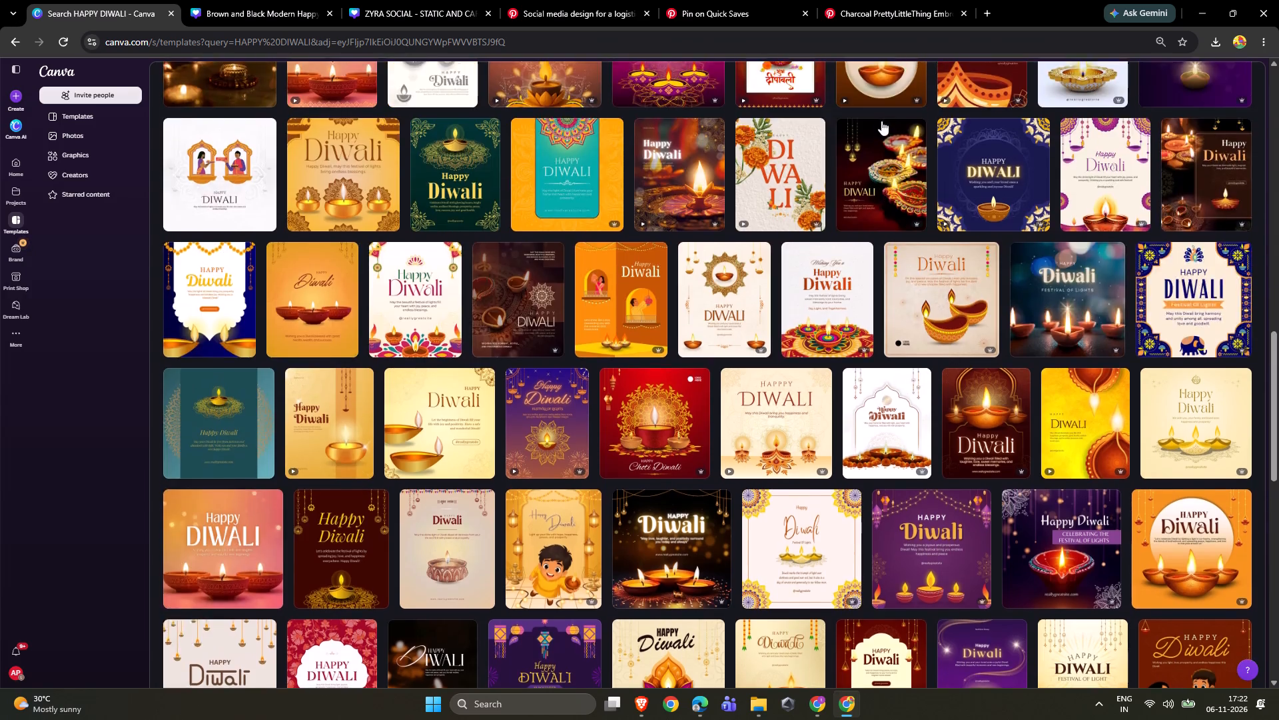
scroll(881, 121, "up", 20)
triple_click(741, 153)
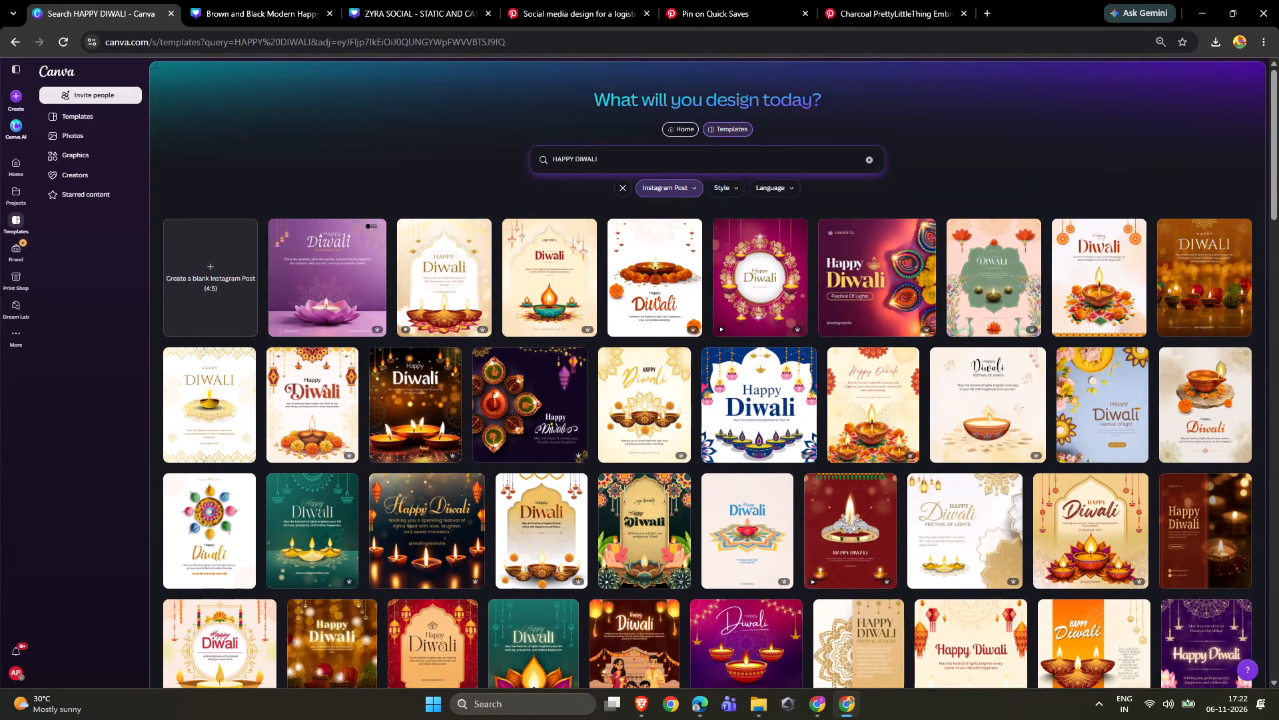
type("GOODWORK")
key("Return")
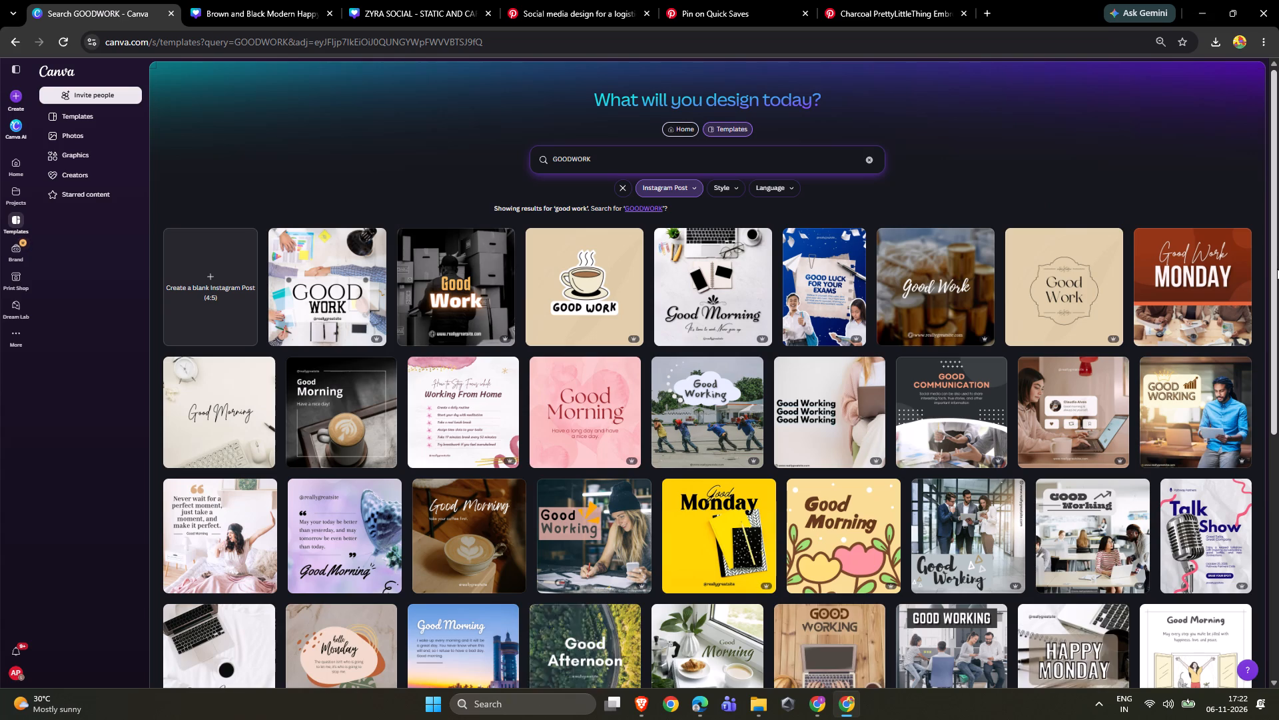
left_click(665, 127)
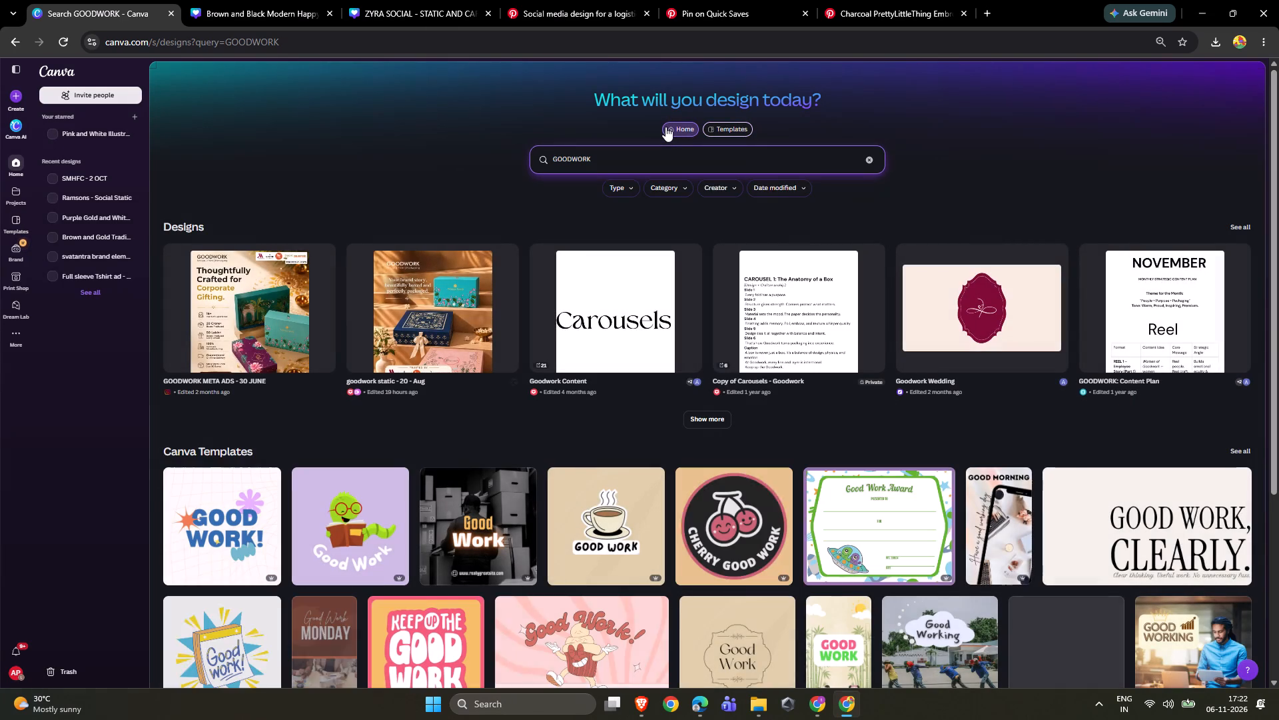
left_click_drag(257, 314, 302, 303)
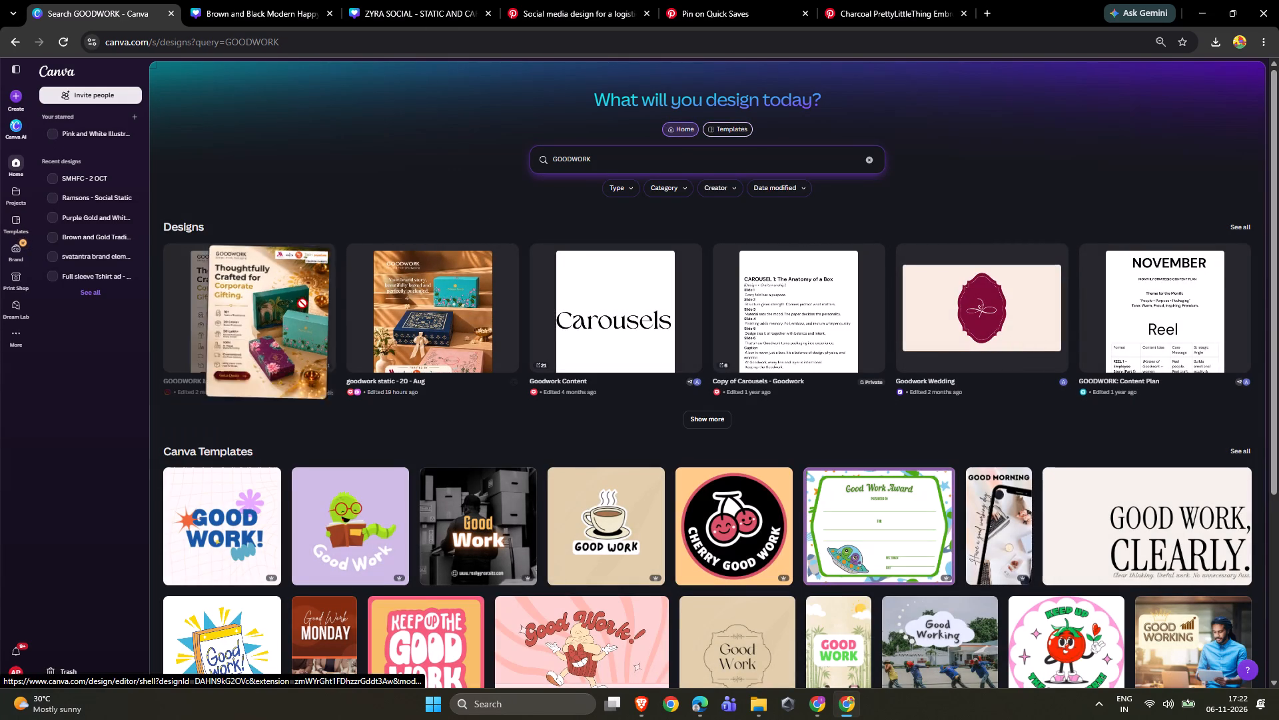
left_click_drag(302, 303, 277, 315)
left_click(428, 297)
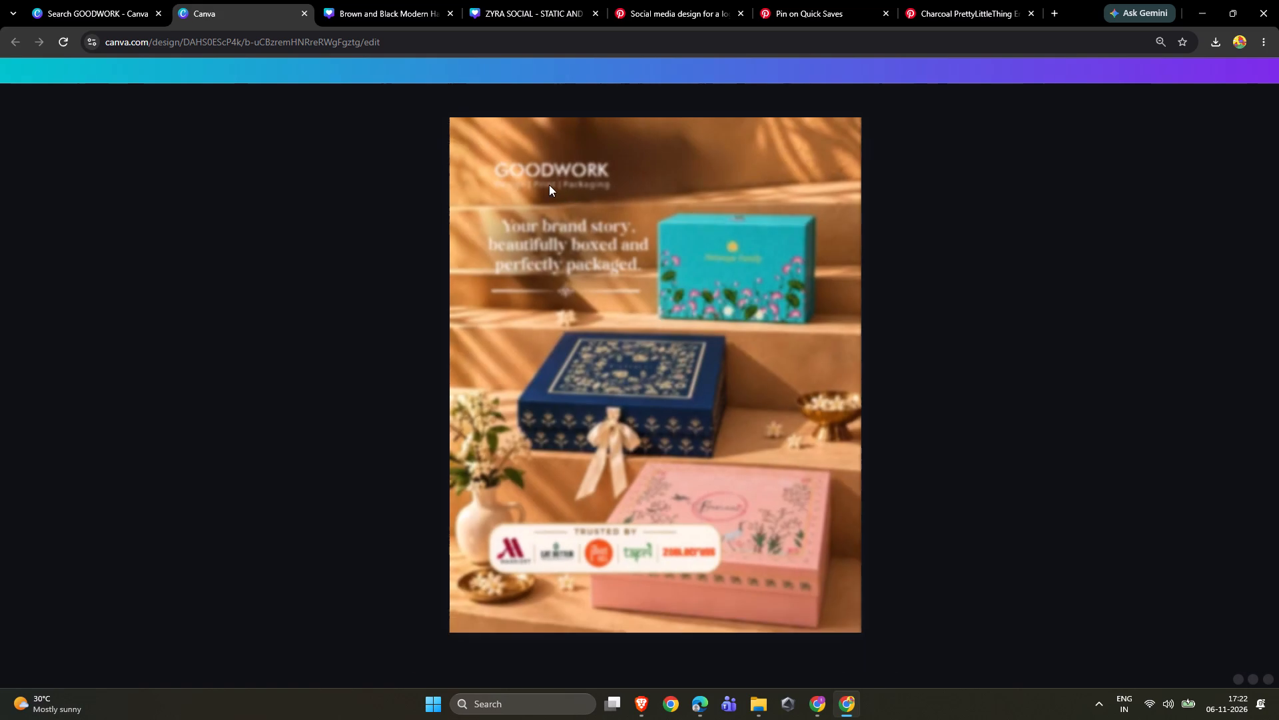
Copy the white GOODWORK Design | Print | Packaging logo from the first page into the Brown and Black Happy Diwali post.
left_click(556, 177)
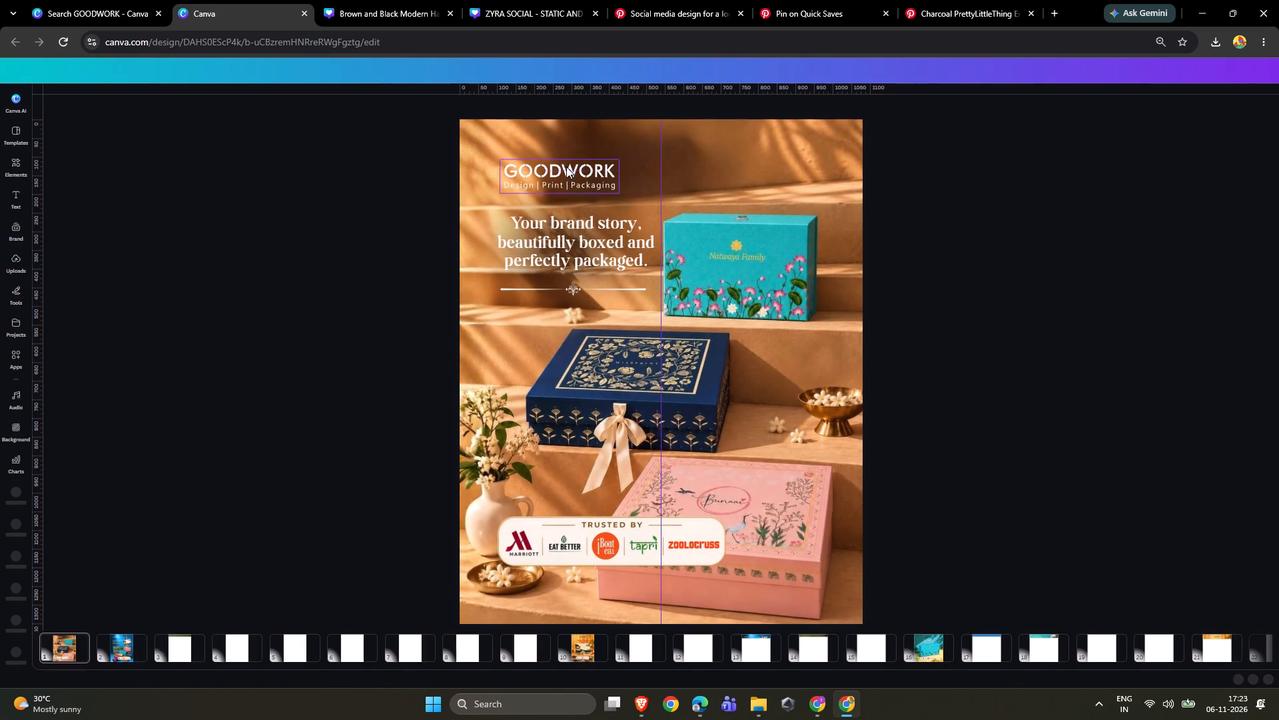
left_click(568, 165)
key("ctrl+c")
left_click(556, 0)
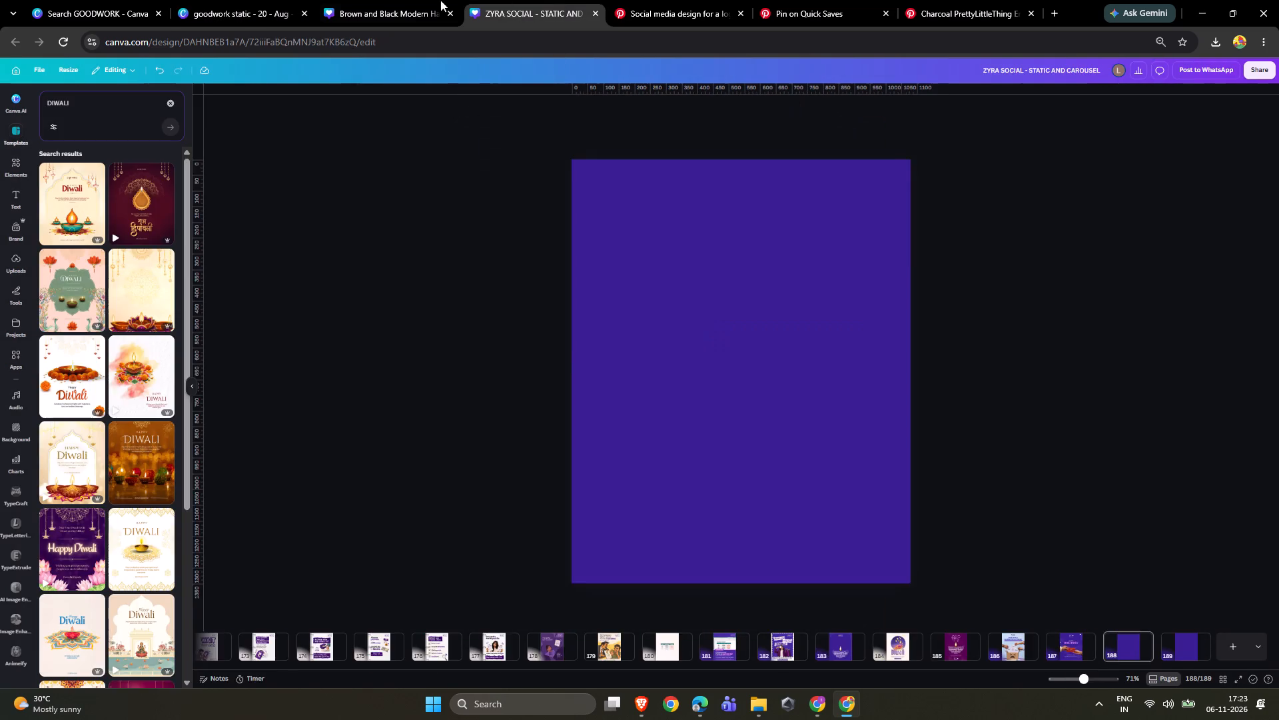
left_click(406, 0)
key("ctrl+v")
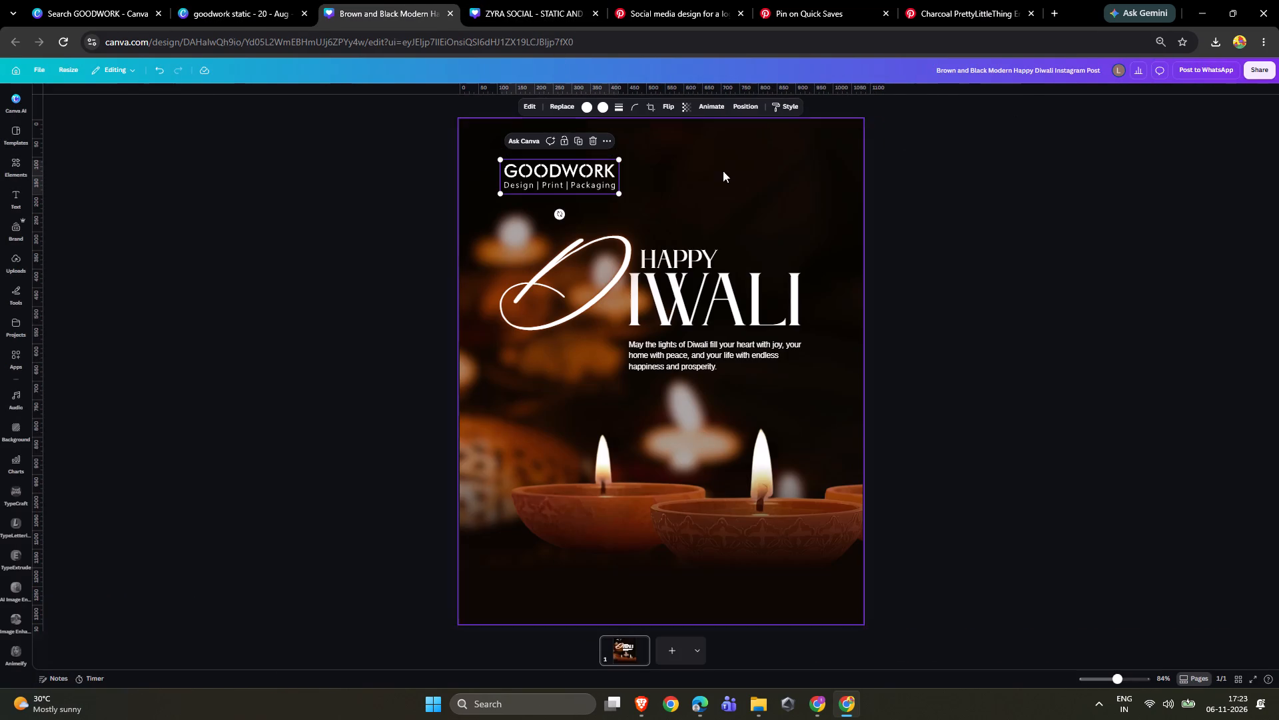
Centre the GOODWORK logo horizontally on the page, above the Happy Diwali heading.
left_click_drag(585, 176, 708, 179, "shift")
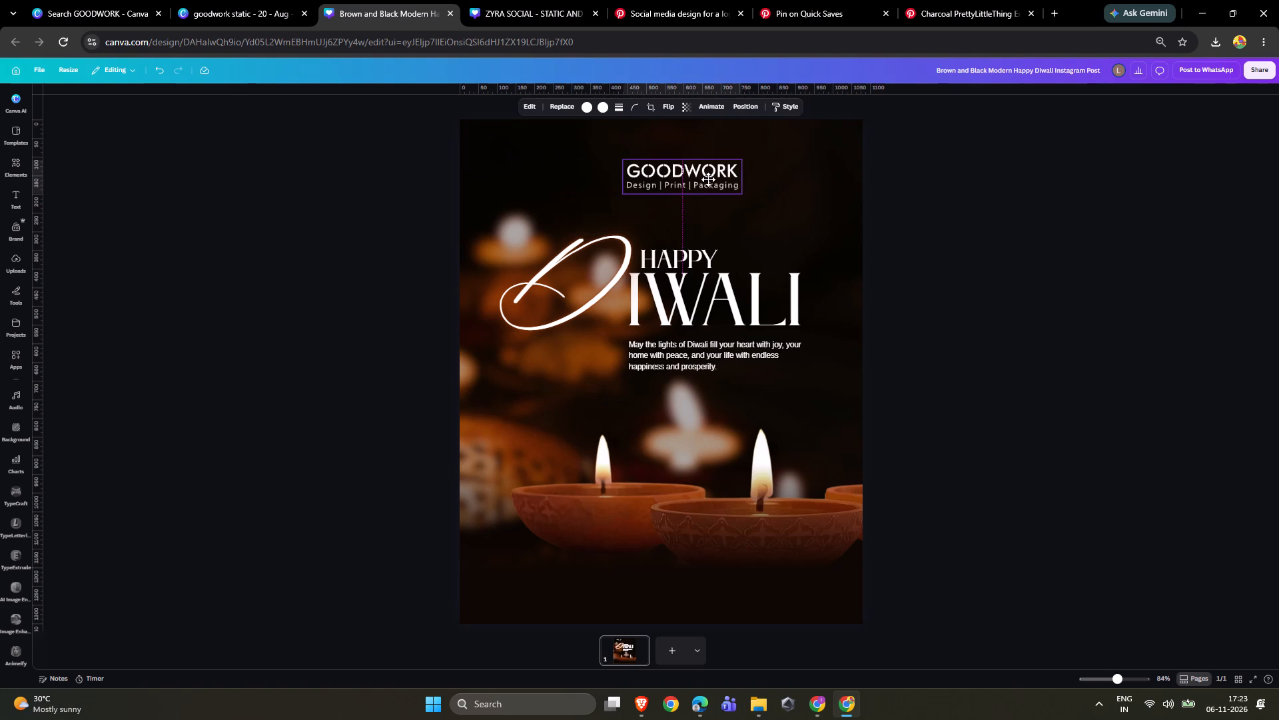
left_click_drag(708, 179, 685, 179, "shift")
double_click(1019, 200, "shift")
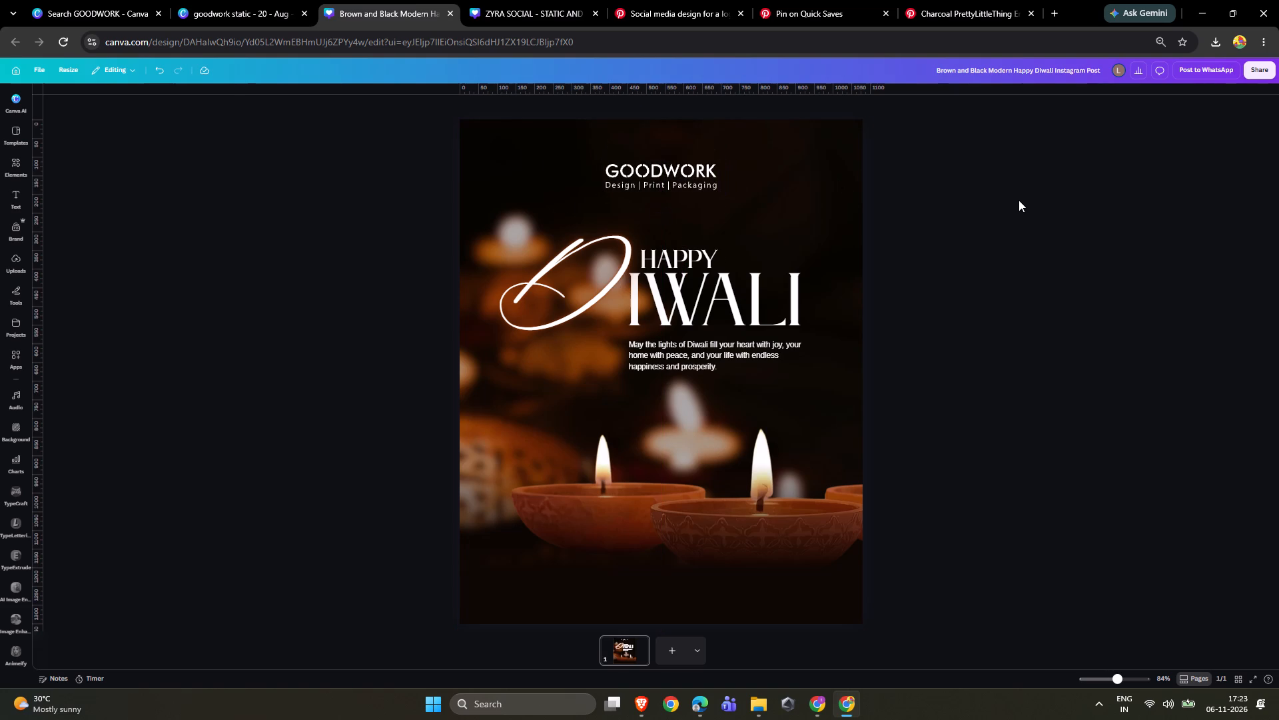
left_click(662, 179)
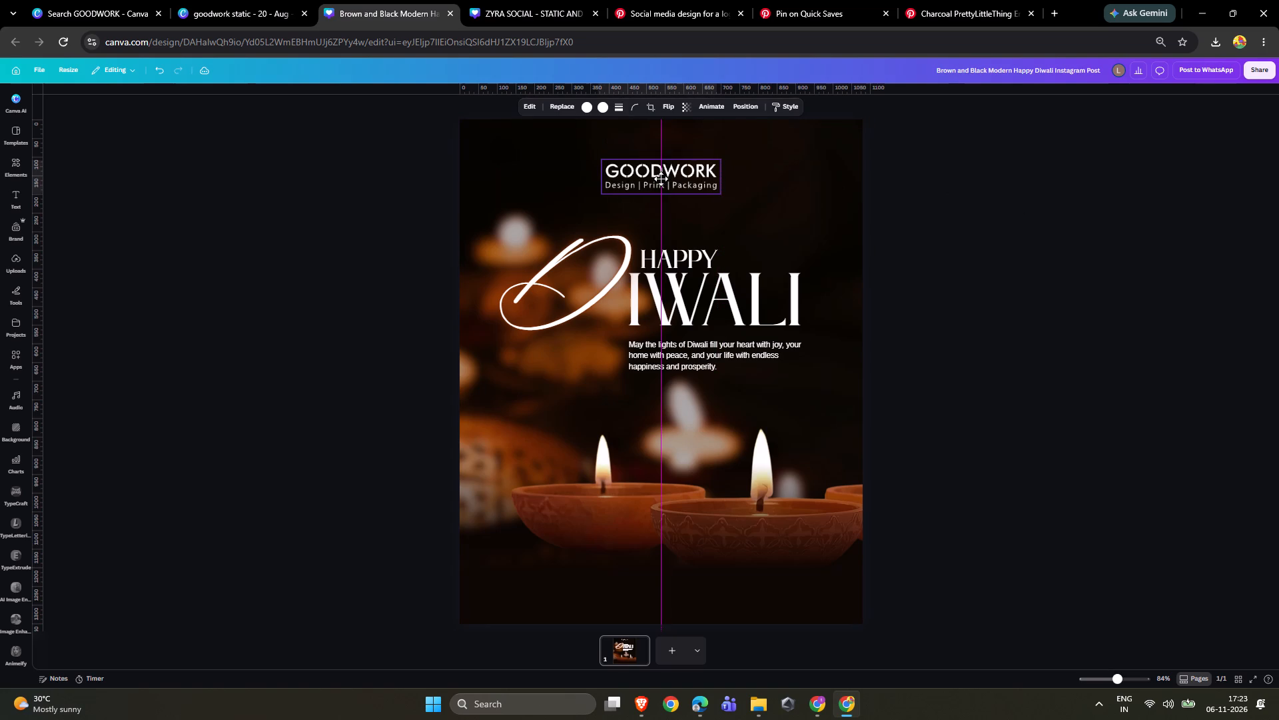
Deselect the GOODWORK logo above the Happy Diwali heading to leave its placement as it is.
double_click(1278, 201)
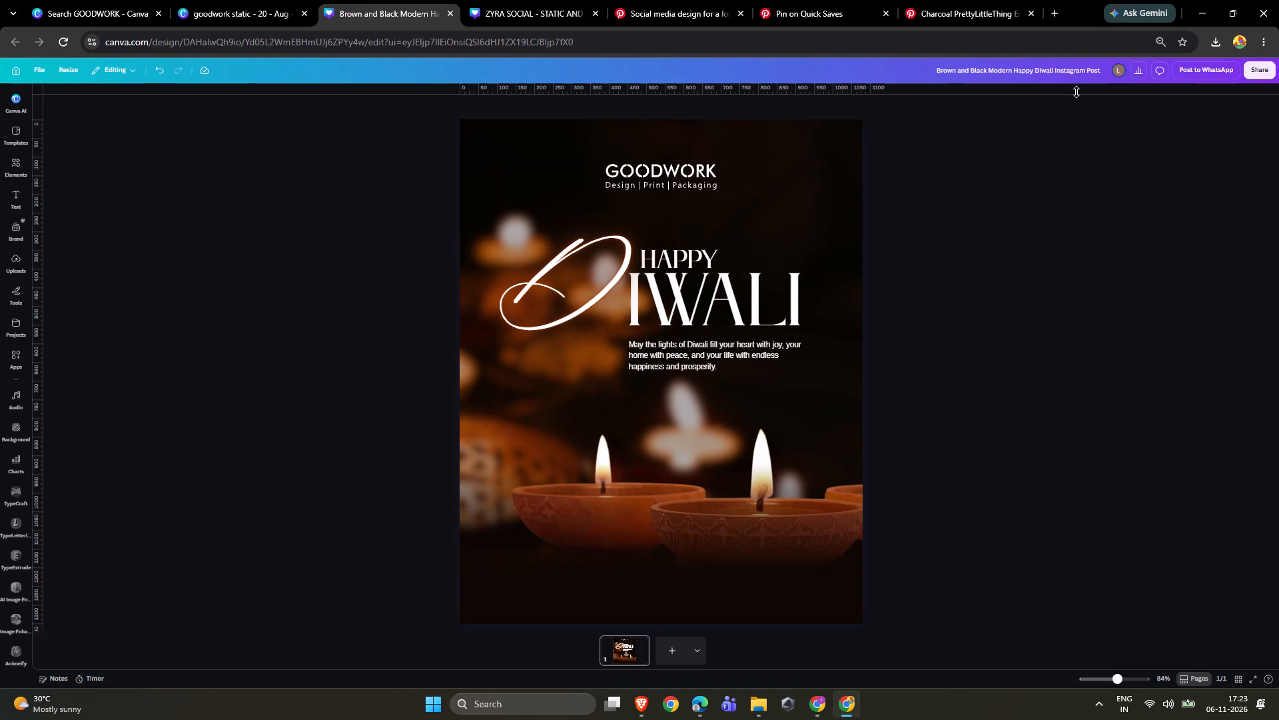
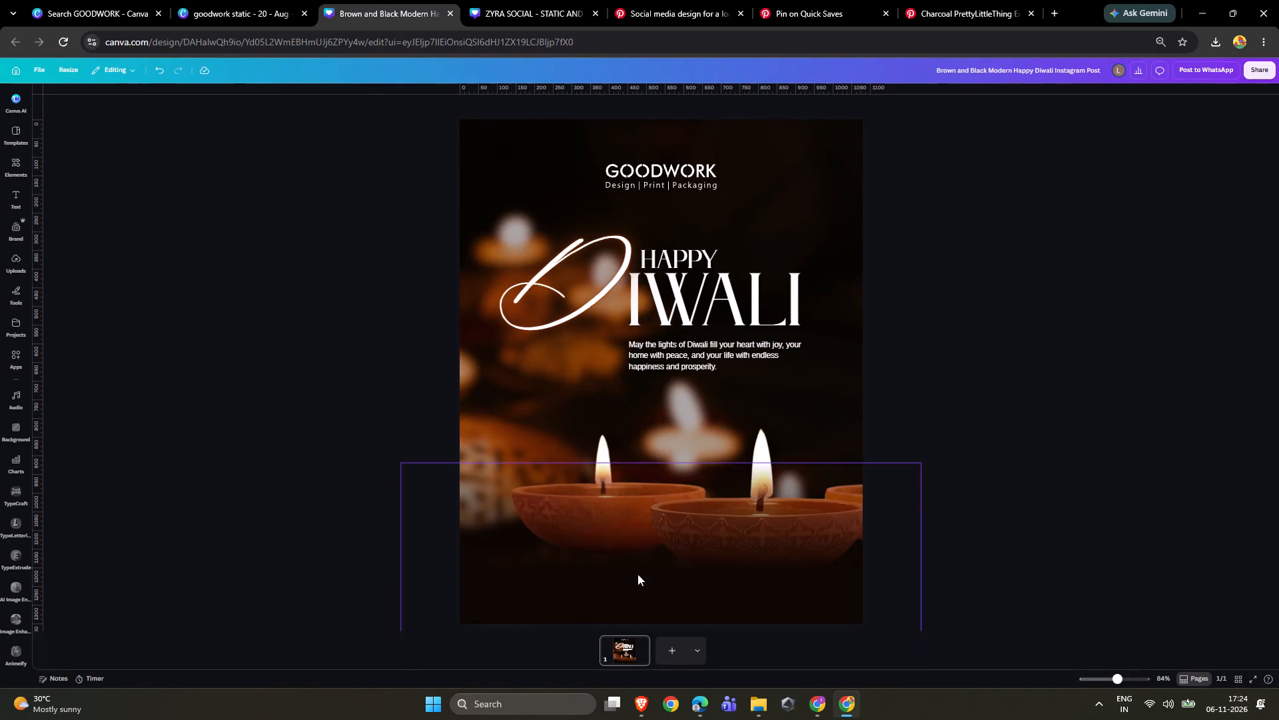
Scale the GOODWORK logo down slightly and centre it horizontally on the page above the Happy Diwali heading.
left_click(701, 183)
left_click_drag(721, 195, 721, 195)
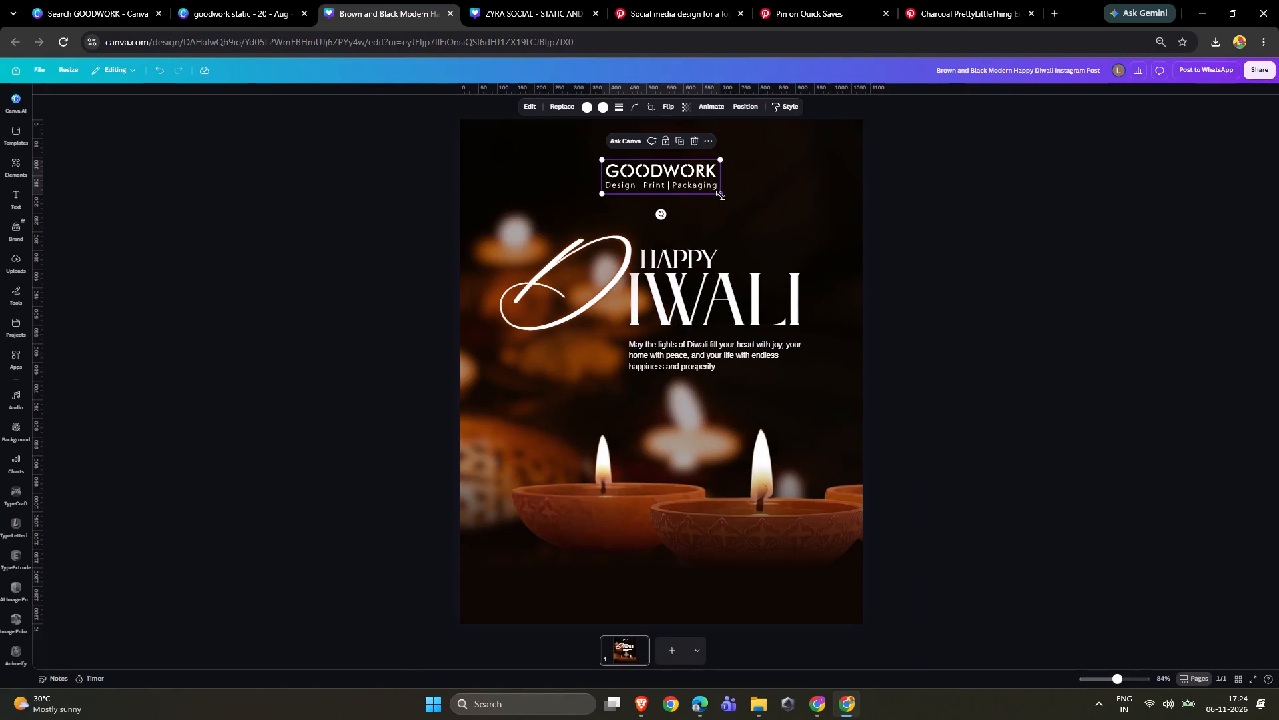
left_click_drag(721, 195, 710, 182)
left_click(695, 181)
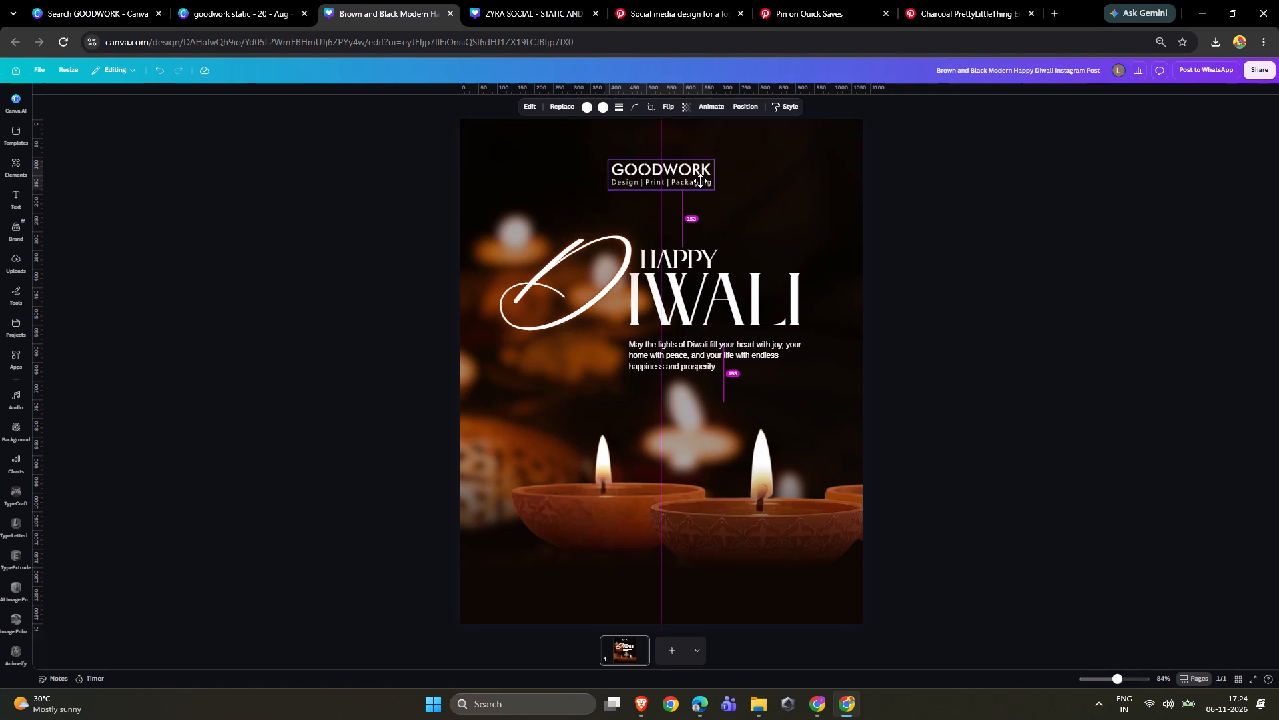
Deselect the GOODWORK logo, keeping it centred above the Happy Diwali heading.
left_click(1038, 229)
left_click(1038, 229)
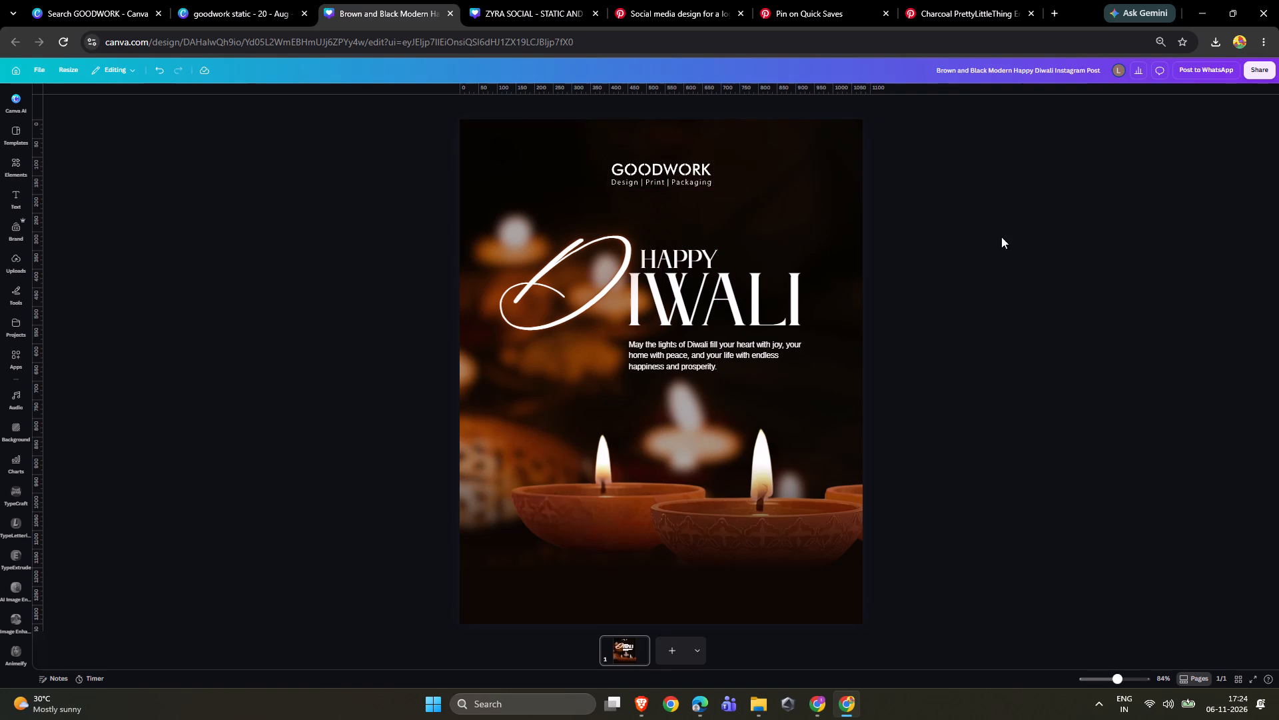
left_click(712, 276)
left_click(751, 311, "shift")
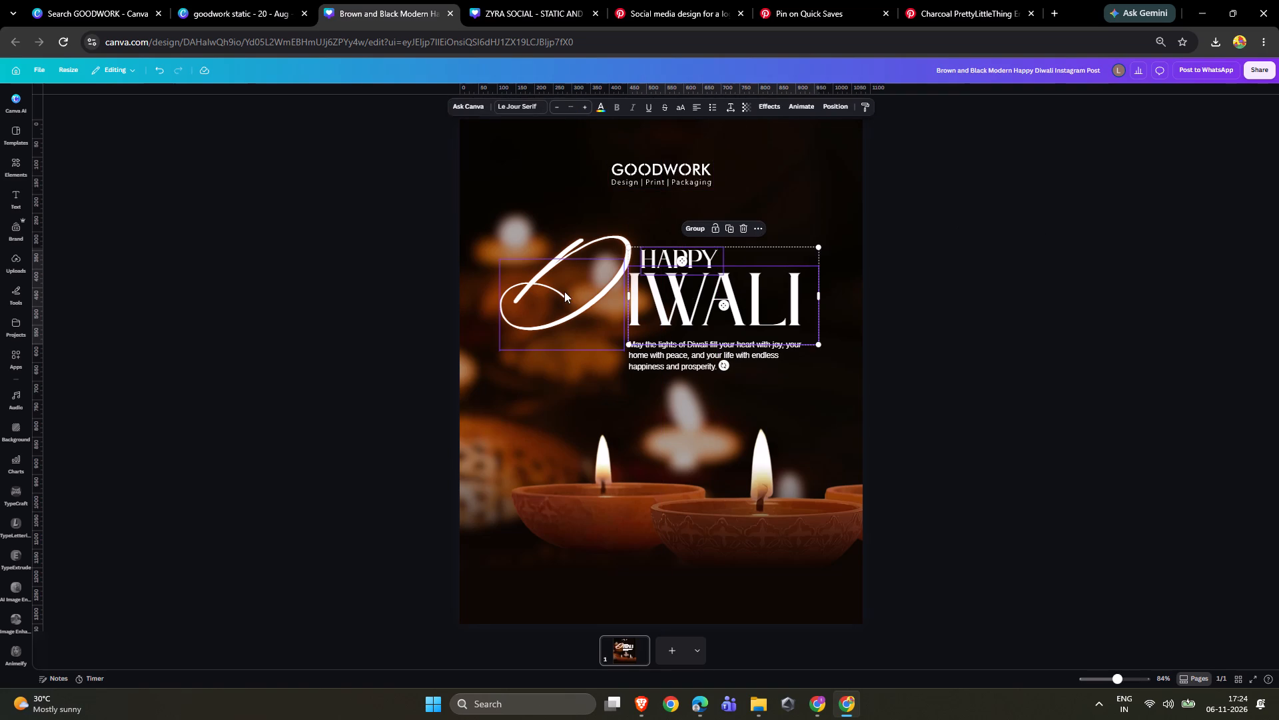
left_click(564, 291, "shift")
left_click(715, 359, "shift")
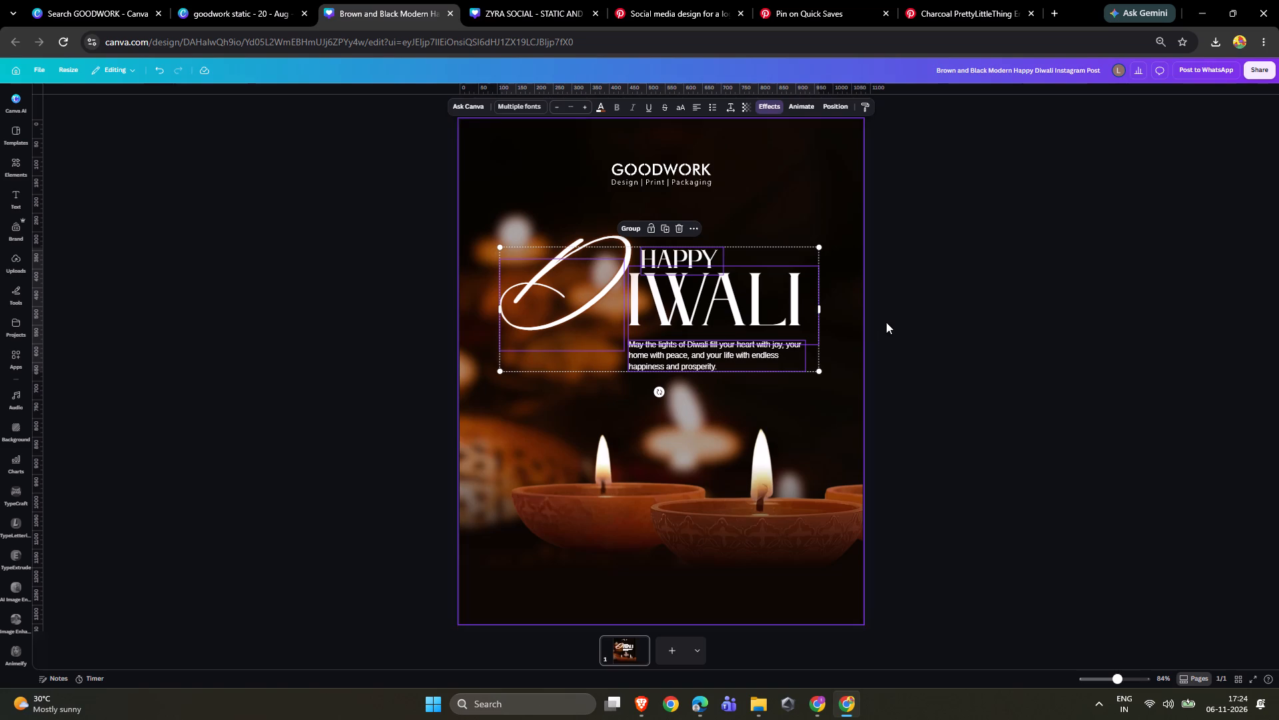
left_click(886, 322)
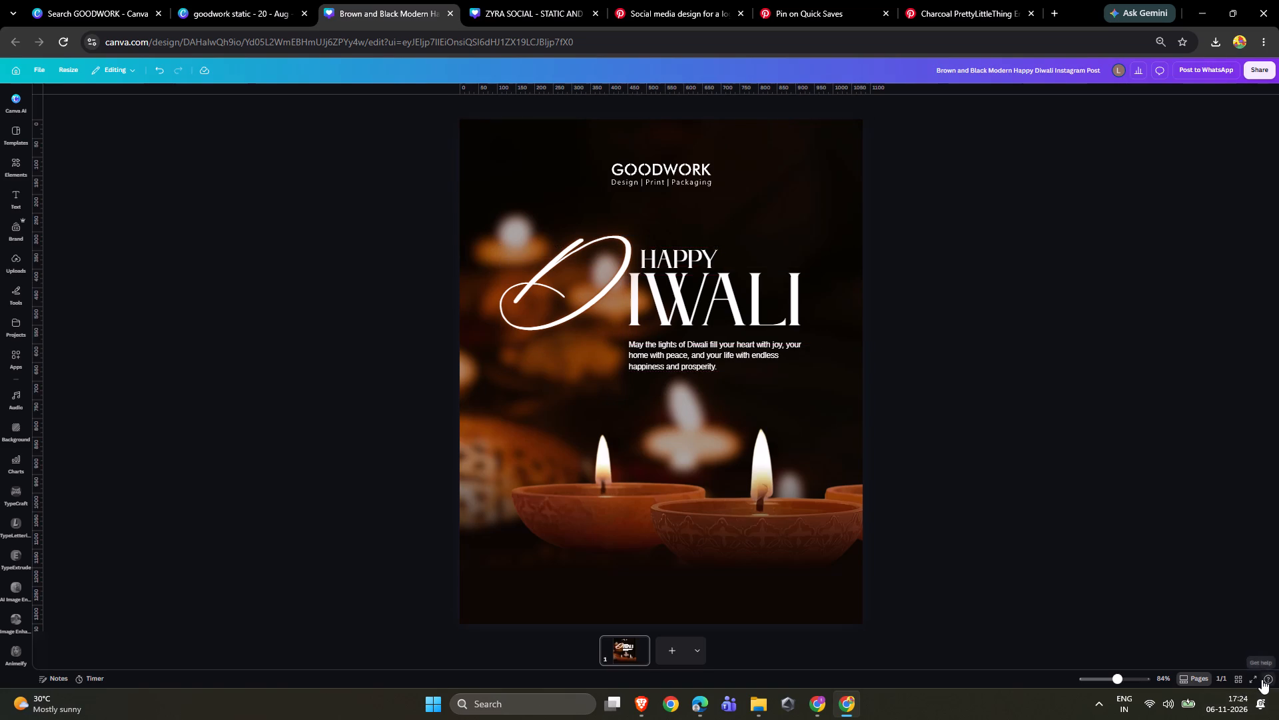
Preview the branded Happy Diwali post in full screen.
left_click(1255, 678)
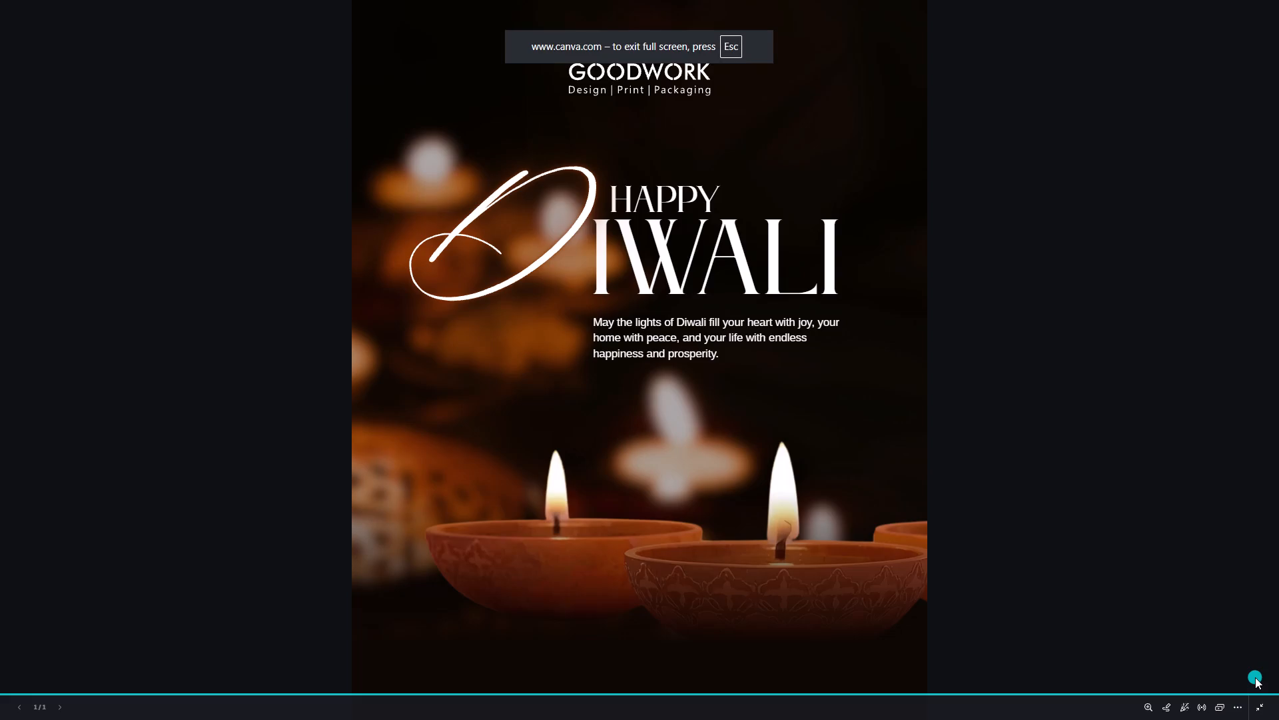
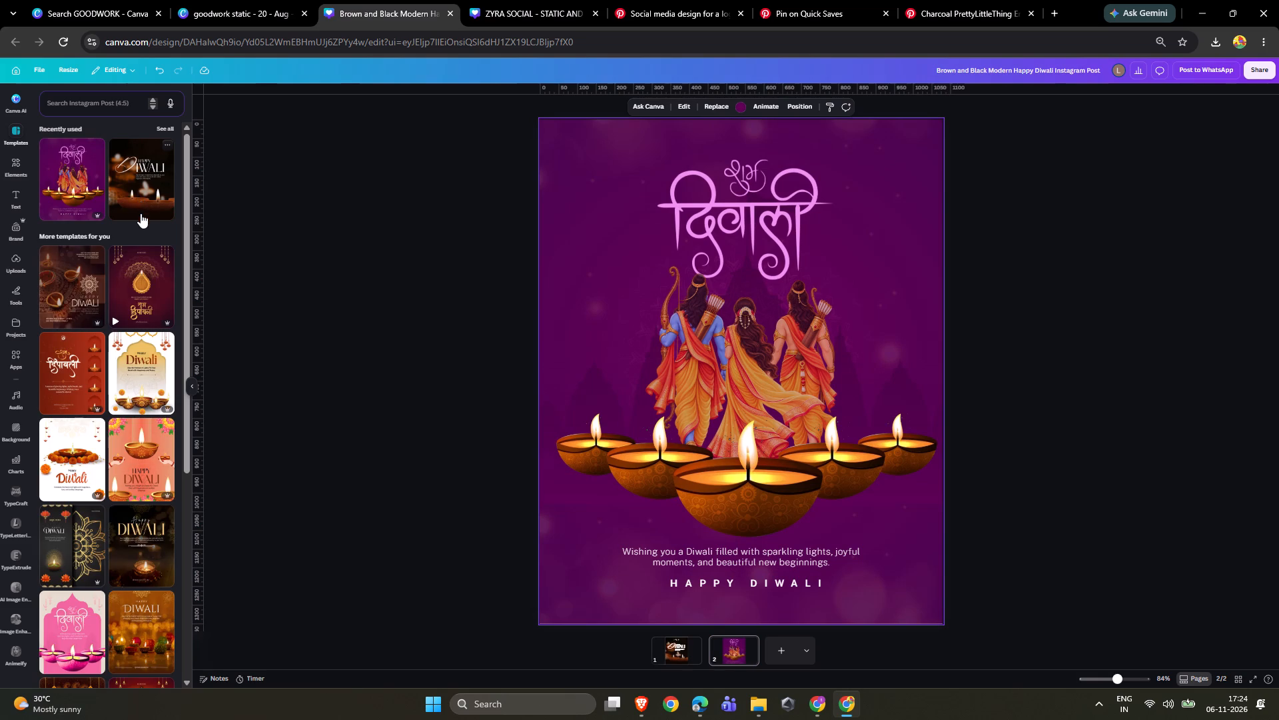
Browse the suggested Diwali post templates for another design option.
scroll(139, 213, "down", 3)
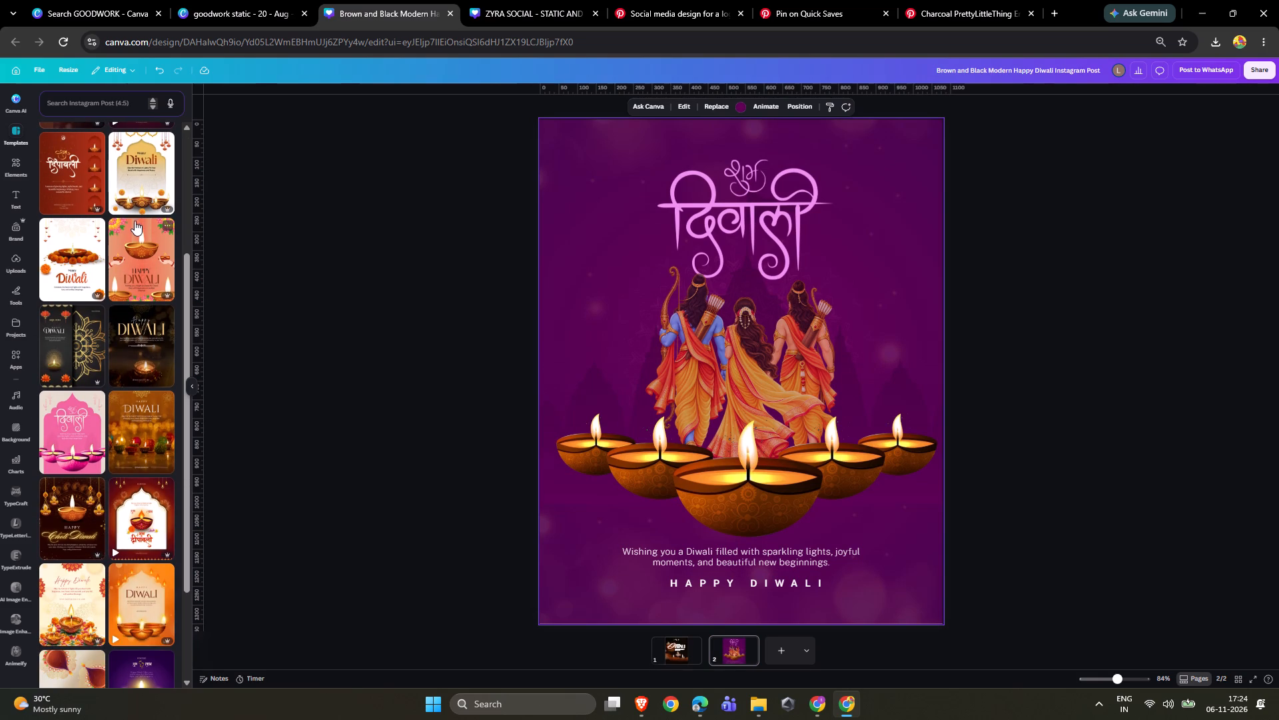
Browse the Instagram post template suggestions for a suitable Diwali design.
scroll(137, 225, "down", 2)
scroll(137, 227, "up", 1)
scroll(137, 230, "down", 2)
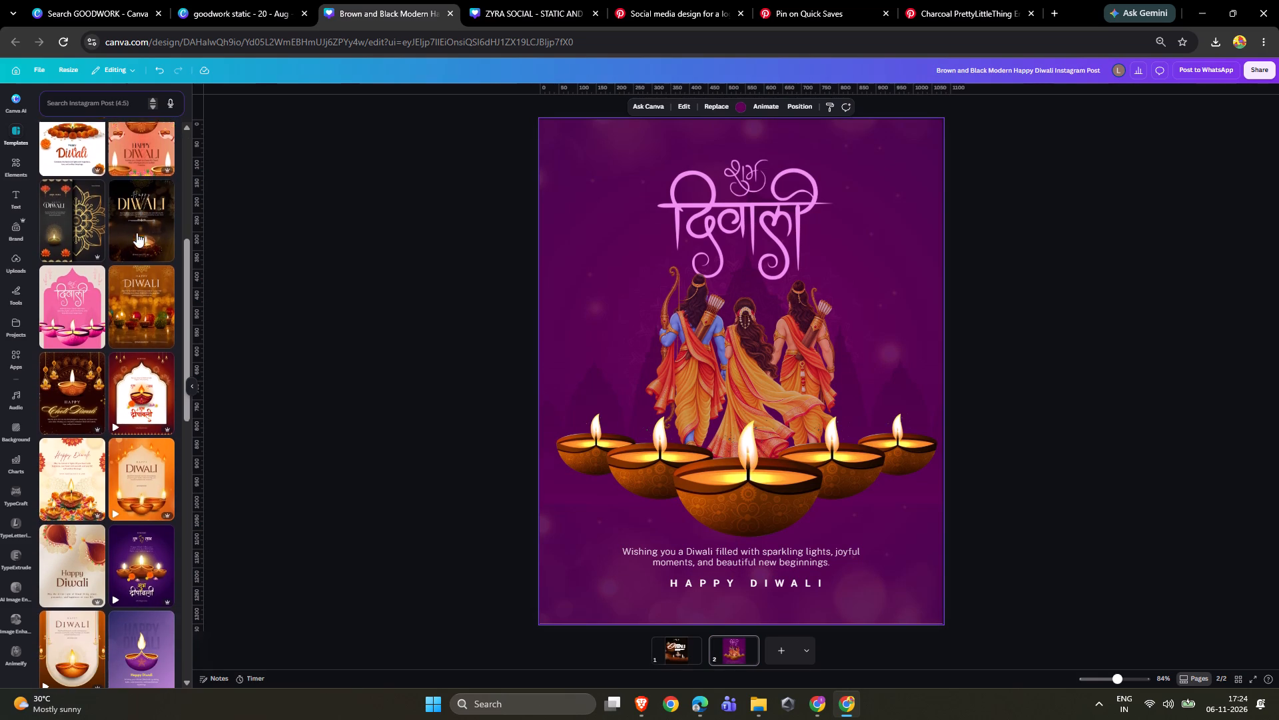
scroll(137, 229, "down", 4)
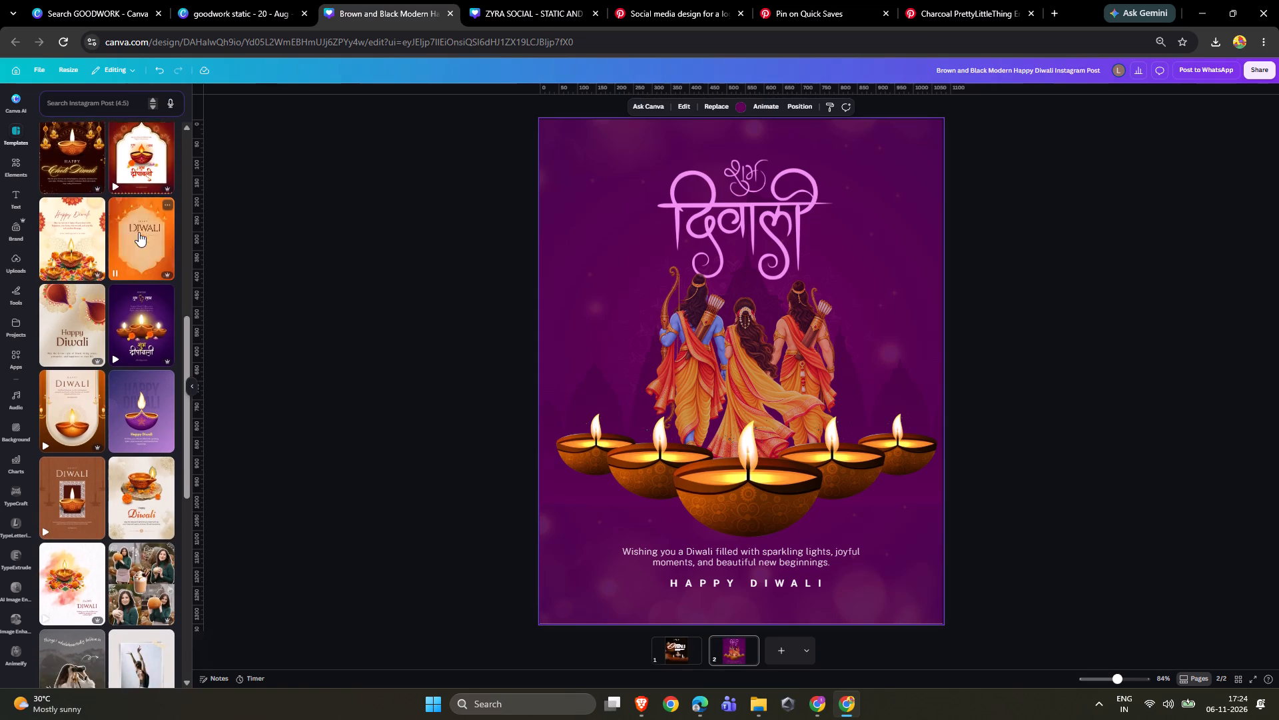
scroll(139, 234, "down", 3)
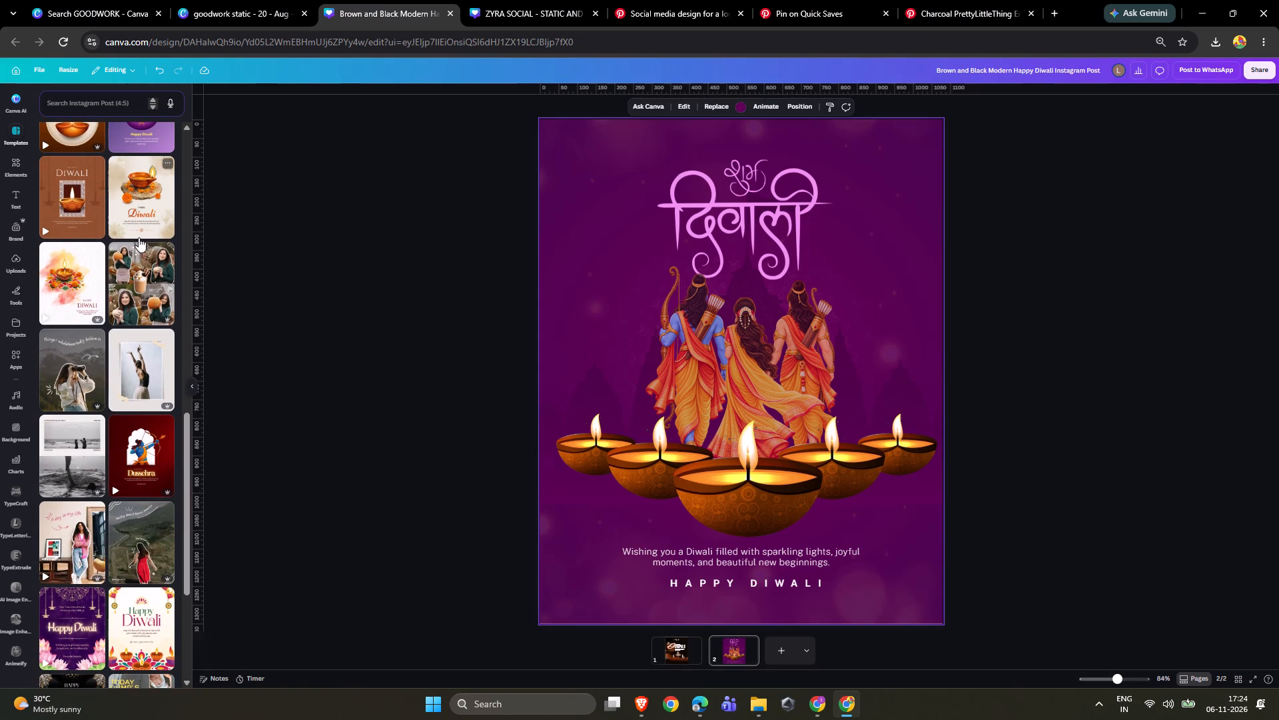
scroll(139, 242, "down", 4)
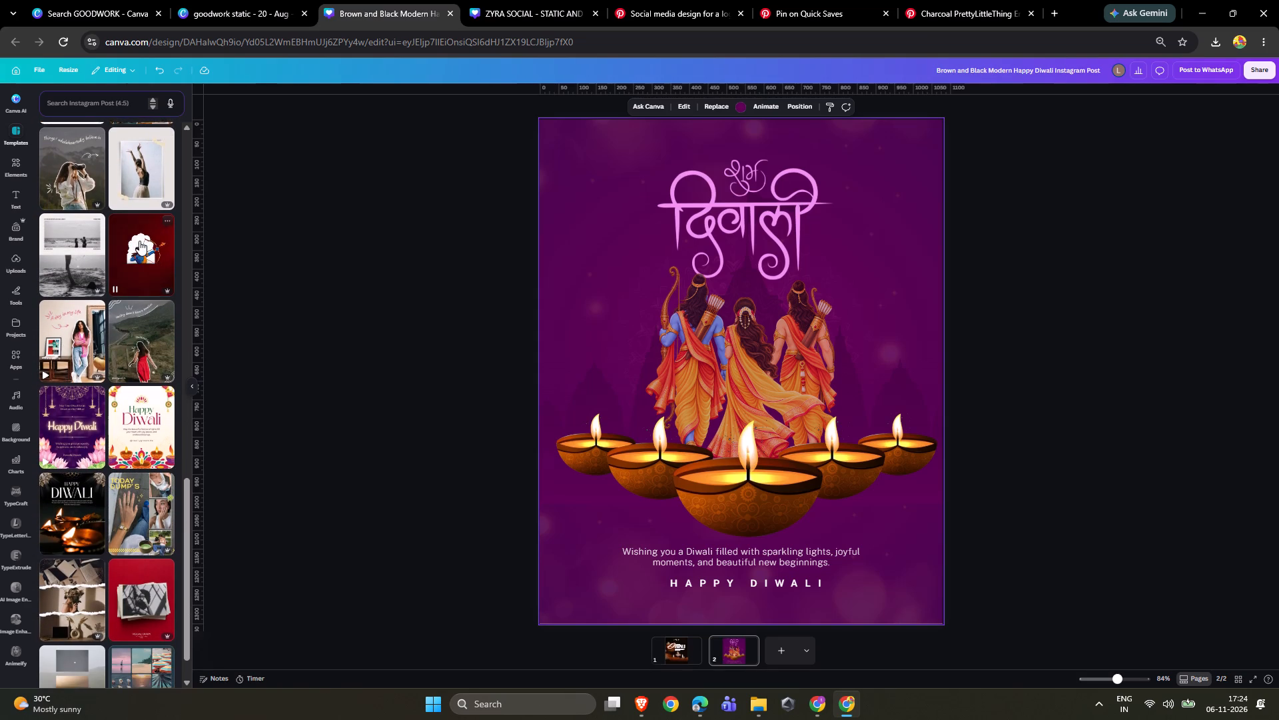
scroll(139, 241, "down", 7)
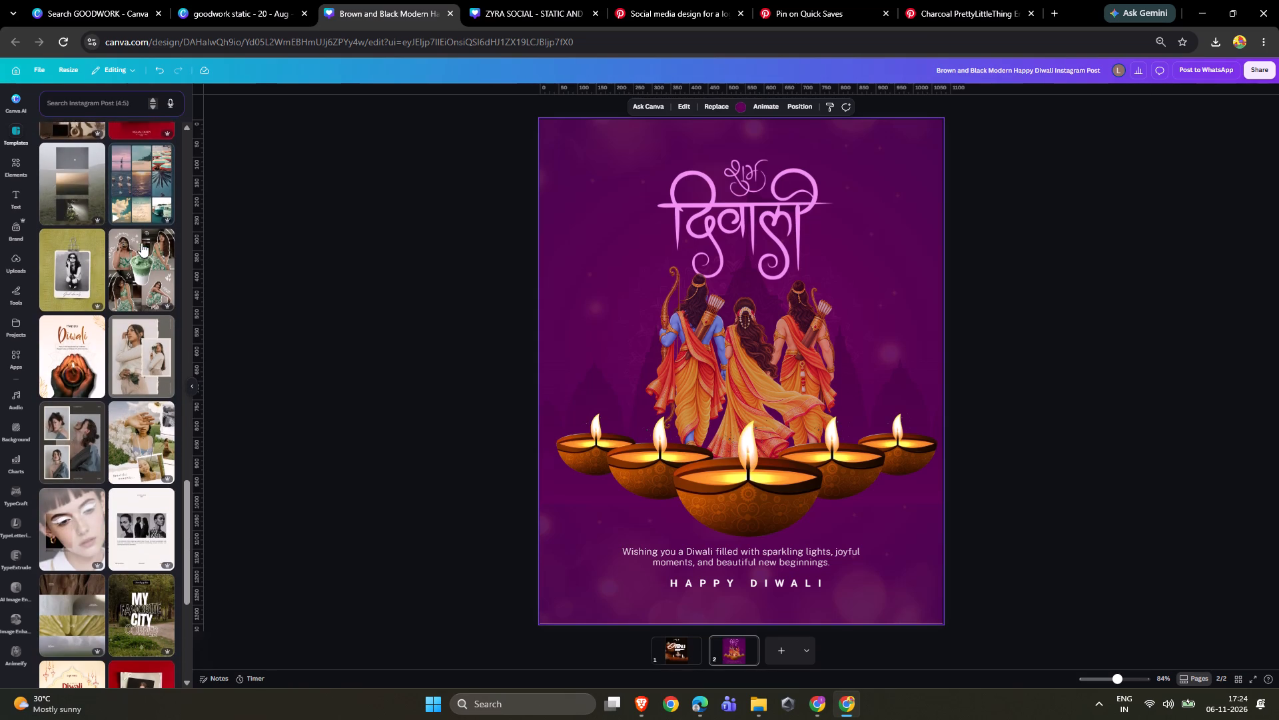
scroll(142, 242, "down", 5)
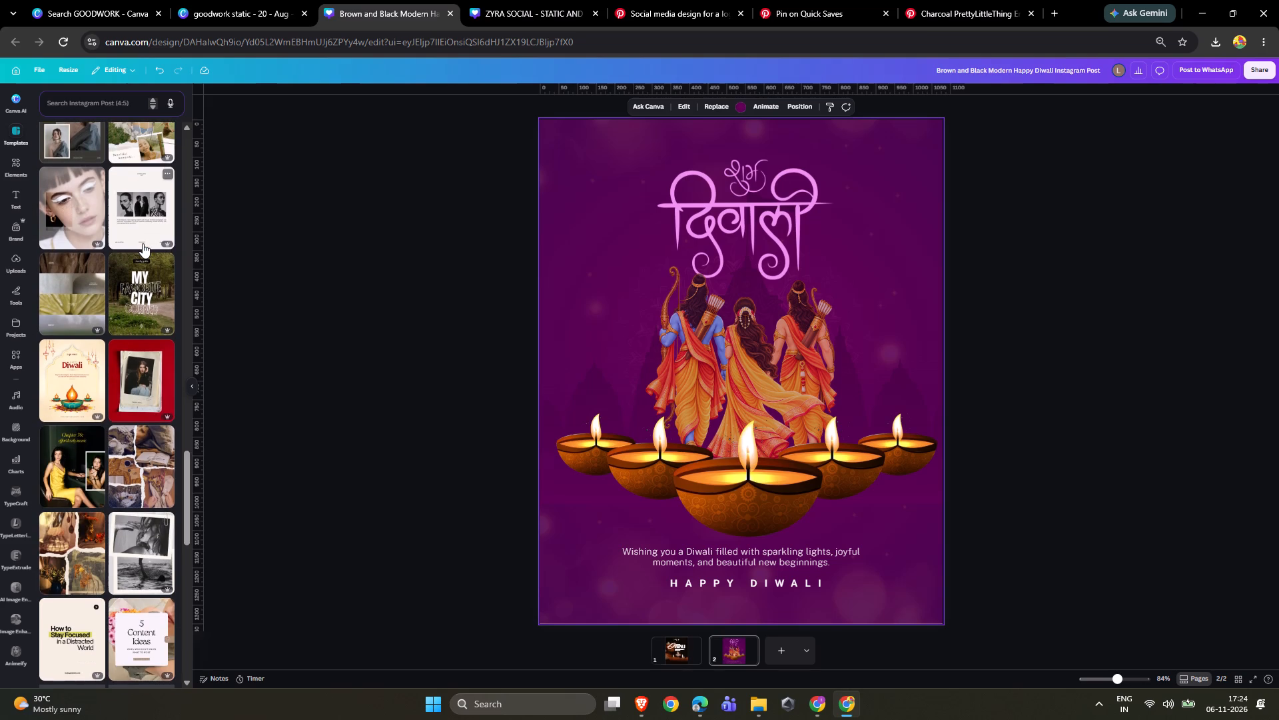
scroll(143, 243, "down", 13)
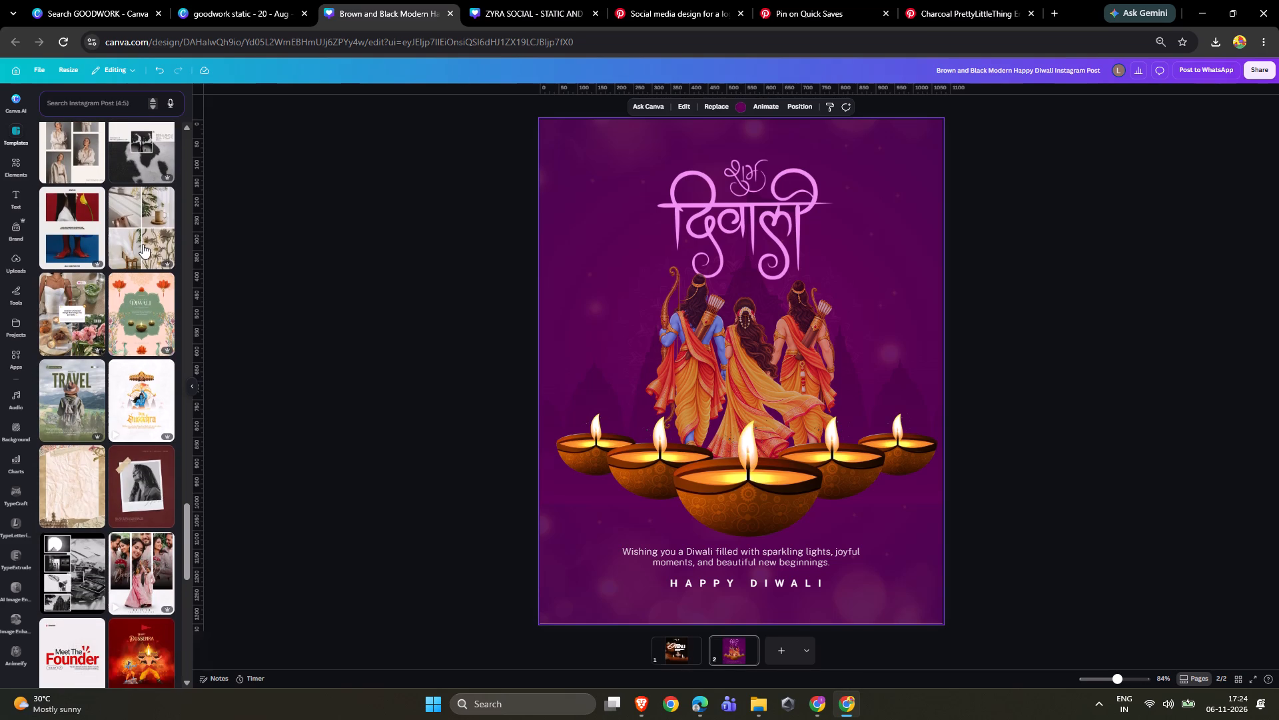
scroll(146, 233, "down", 7)
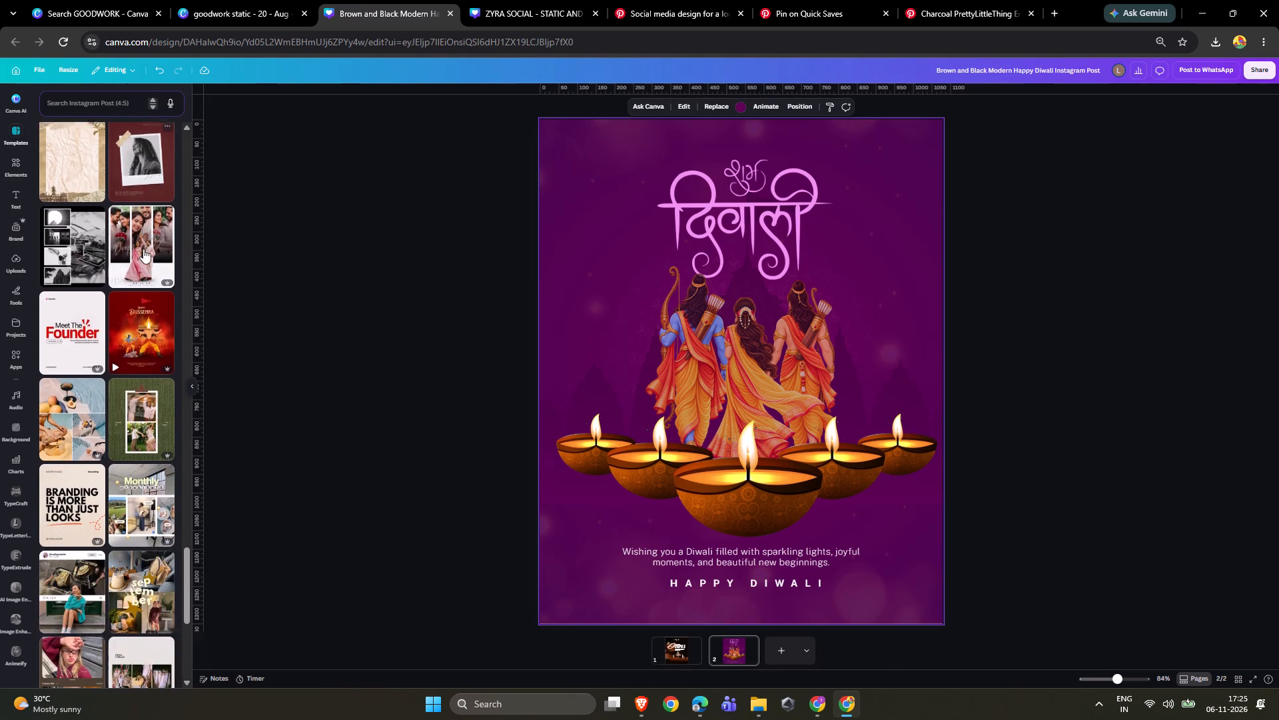
scroll(144, 249, "down", 5)
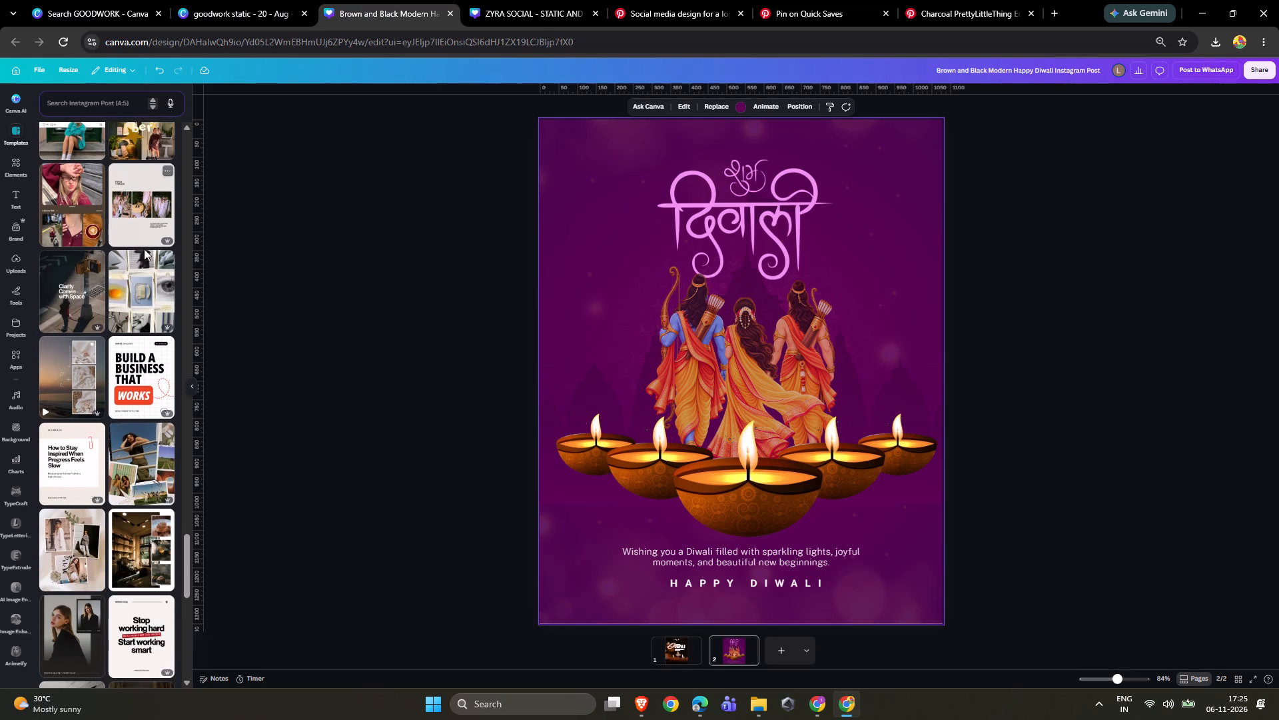
scroll(144, 249, "down", 6)
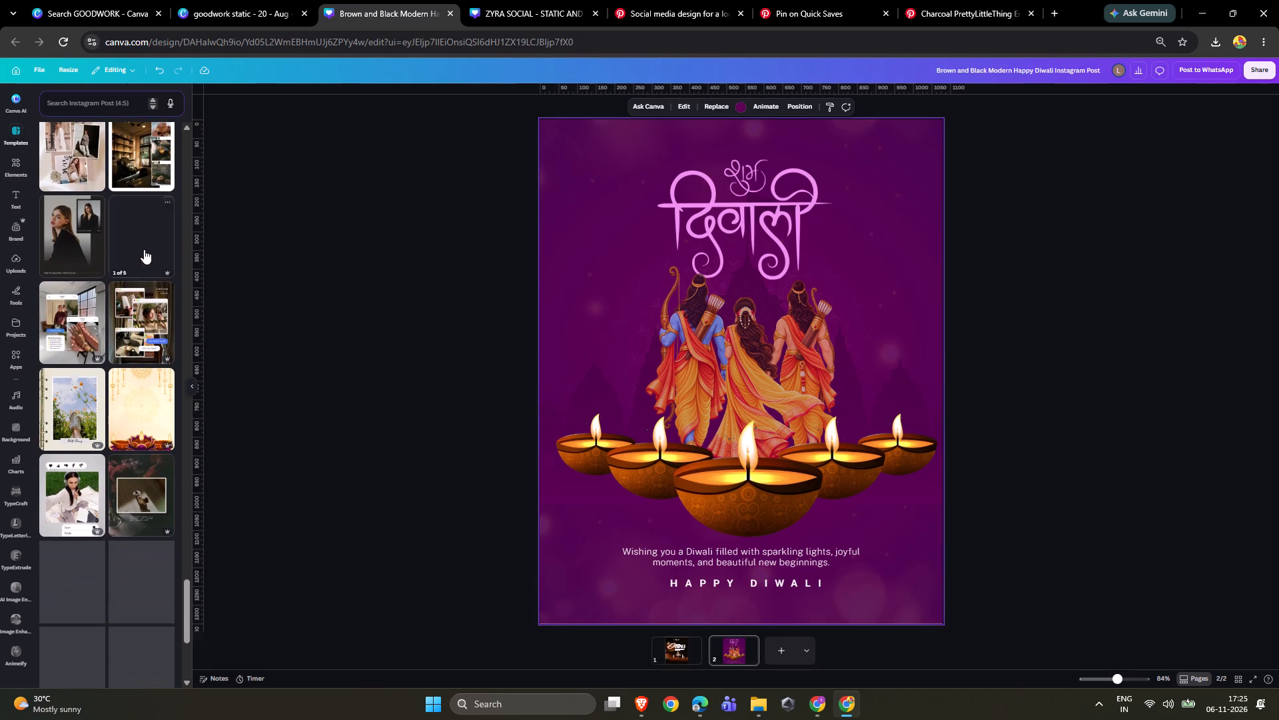
scroll(144, 249, "down", 5)
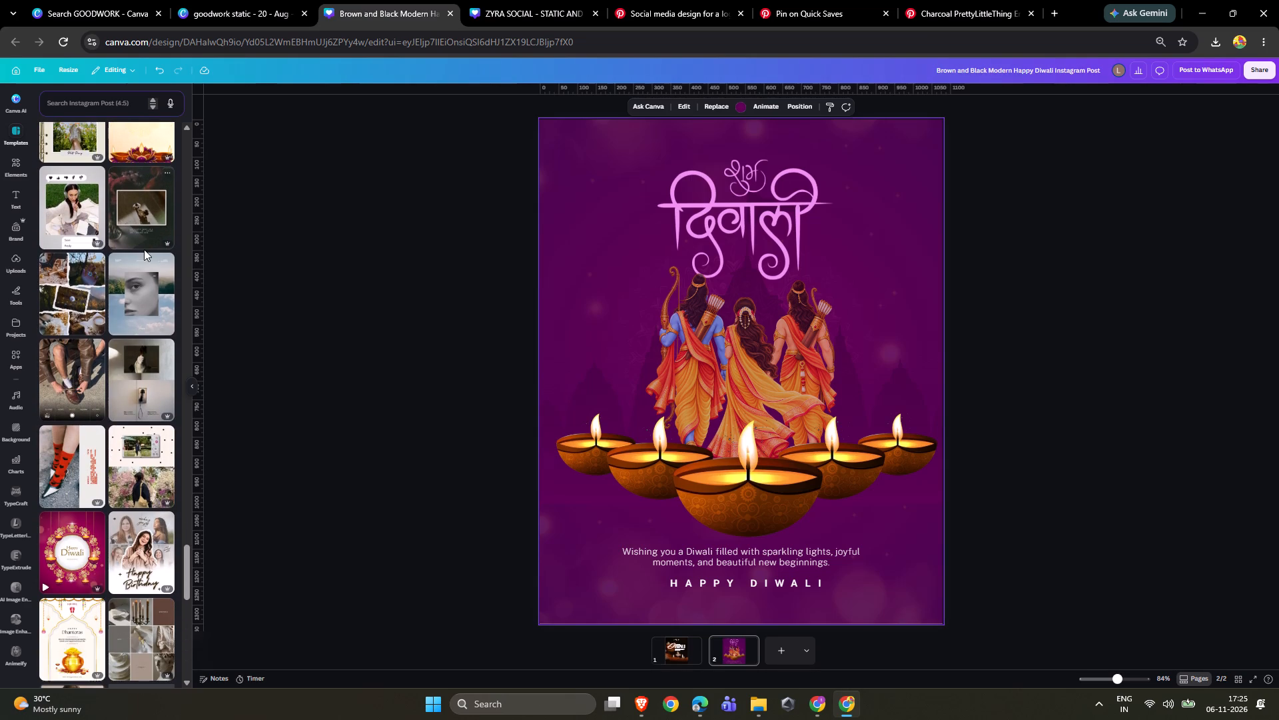
scroll(144, 249, "down", 2)
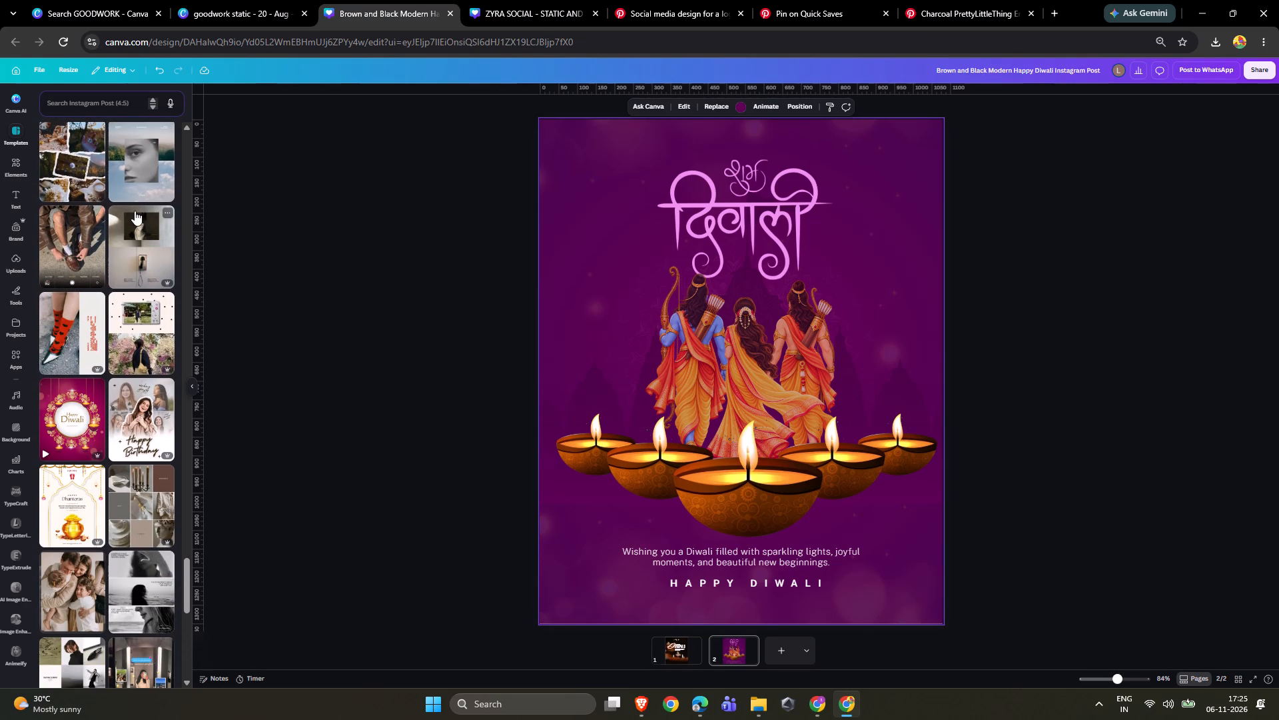
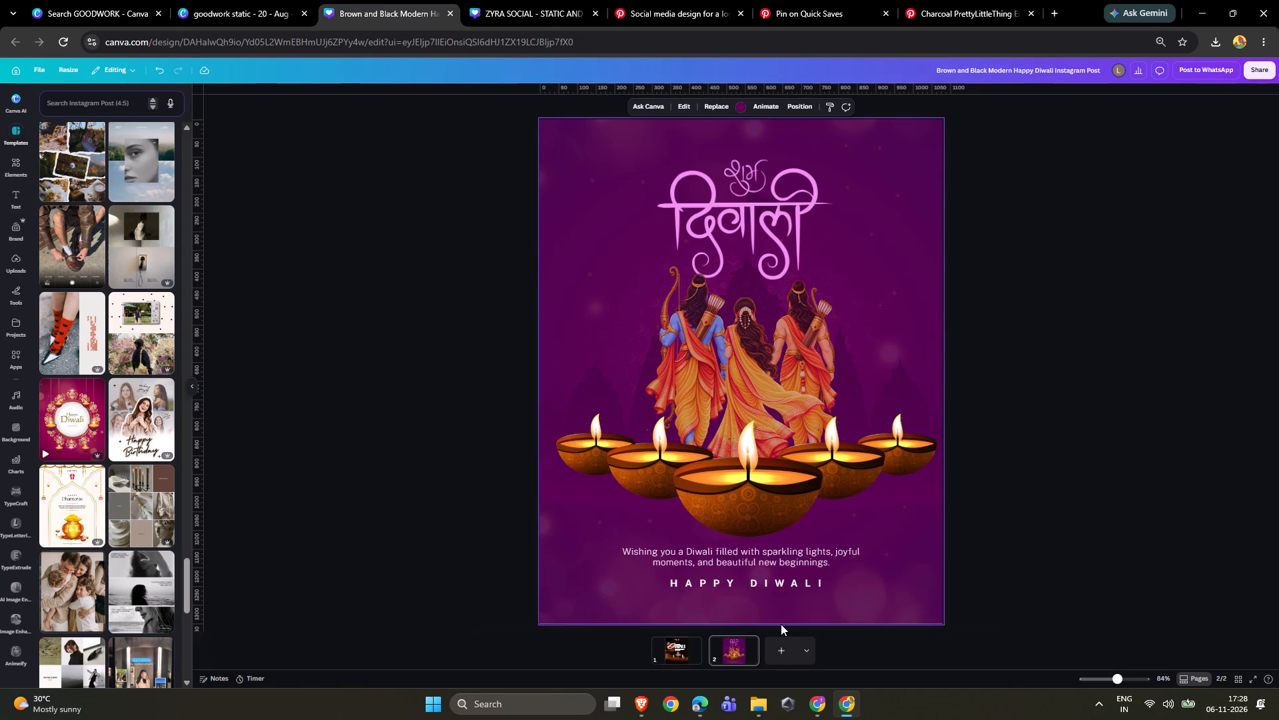
Add a new third page after the purple Shubh Diwali page.
left_click(769, 645)
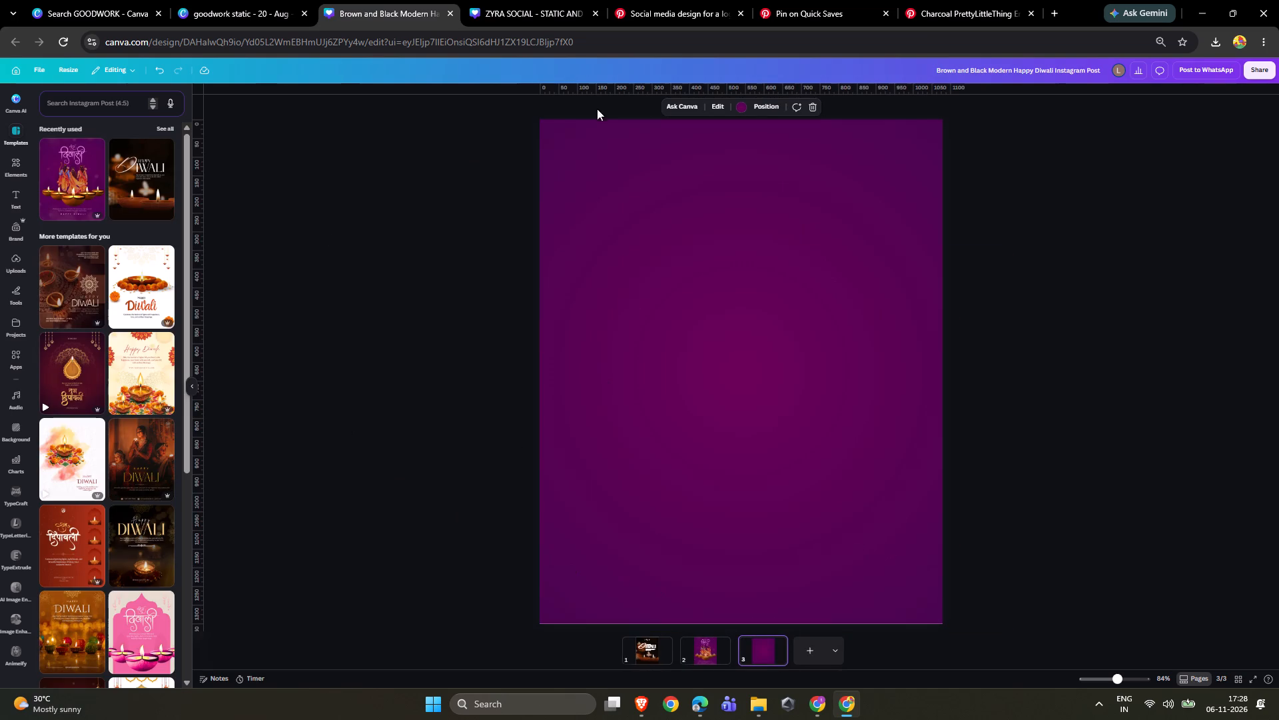
Browse the suggested Instagram post templates for another Diwali design to use on the new page.
scroll(167, 466, "down", 1)
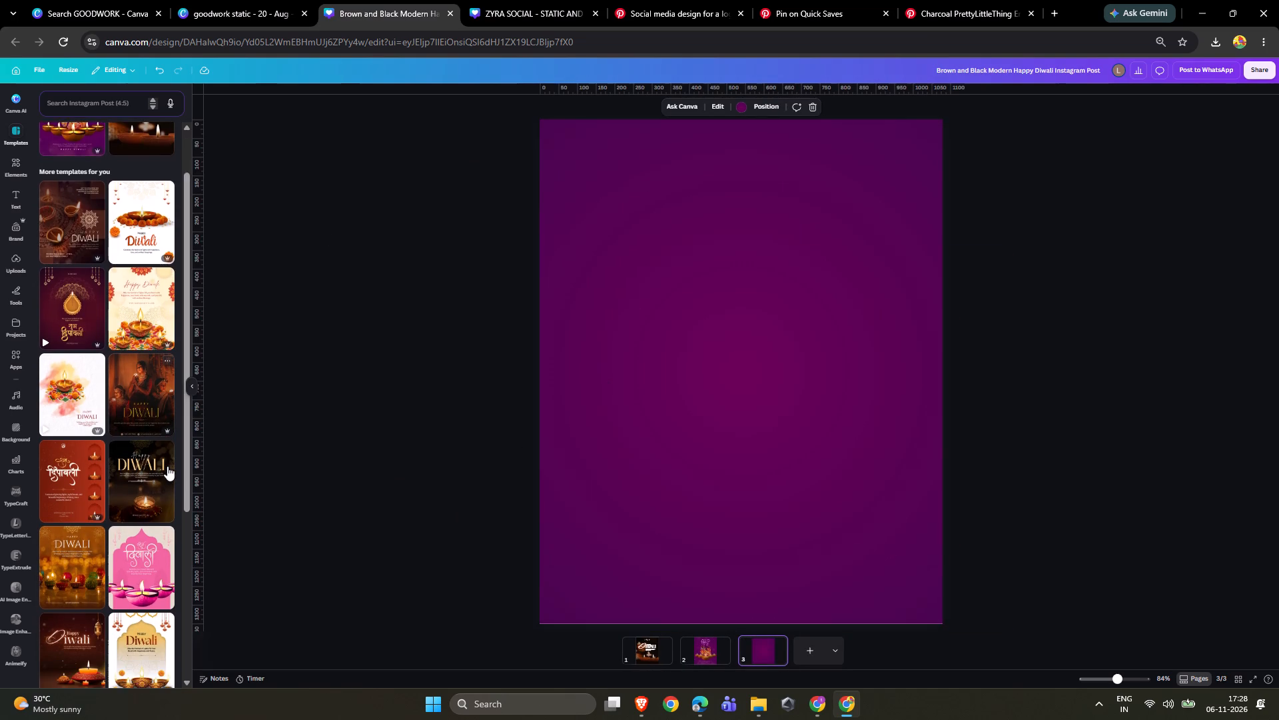
scroll(169, 461, "down", 5)
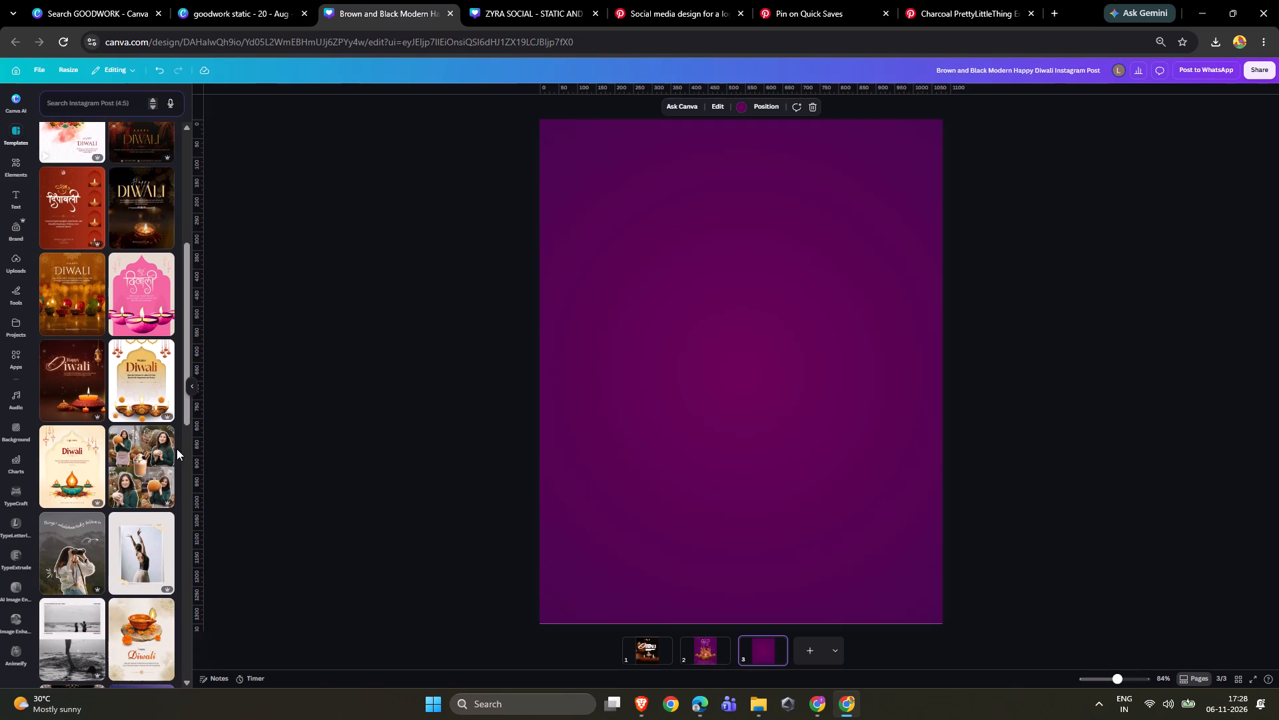
scroll(177, 449, "down", 4)
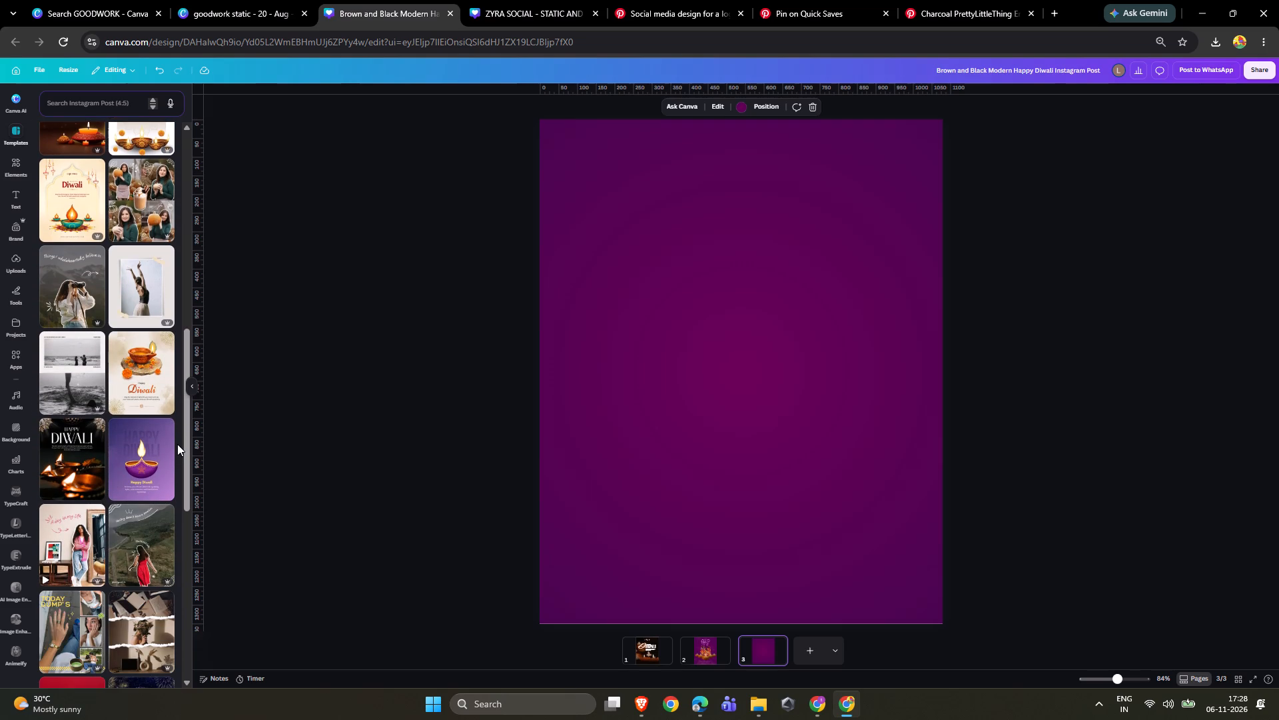
scroll(177, 444, "down", 5)
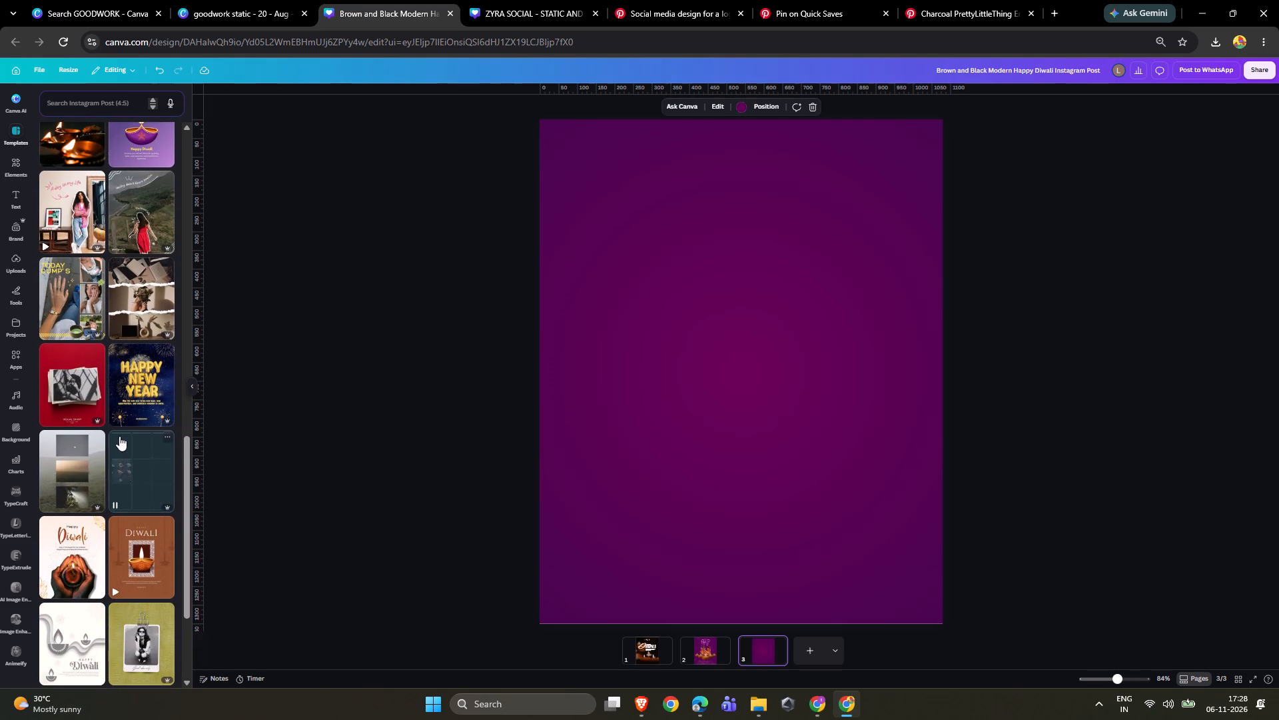
scroll(119, 437, "down", 9)
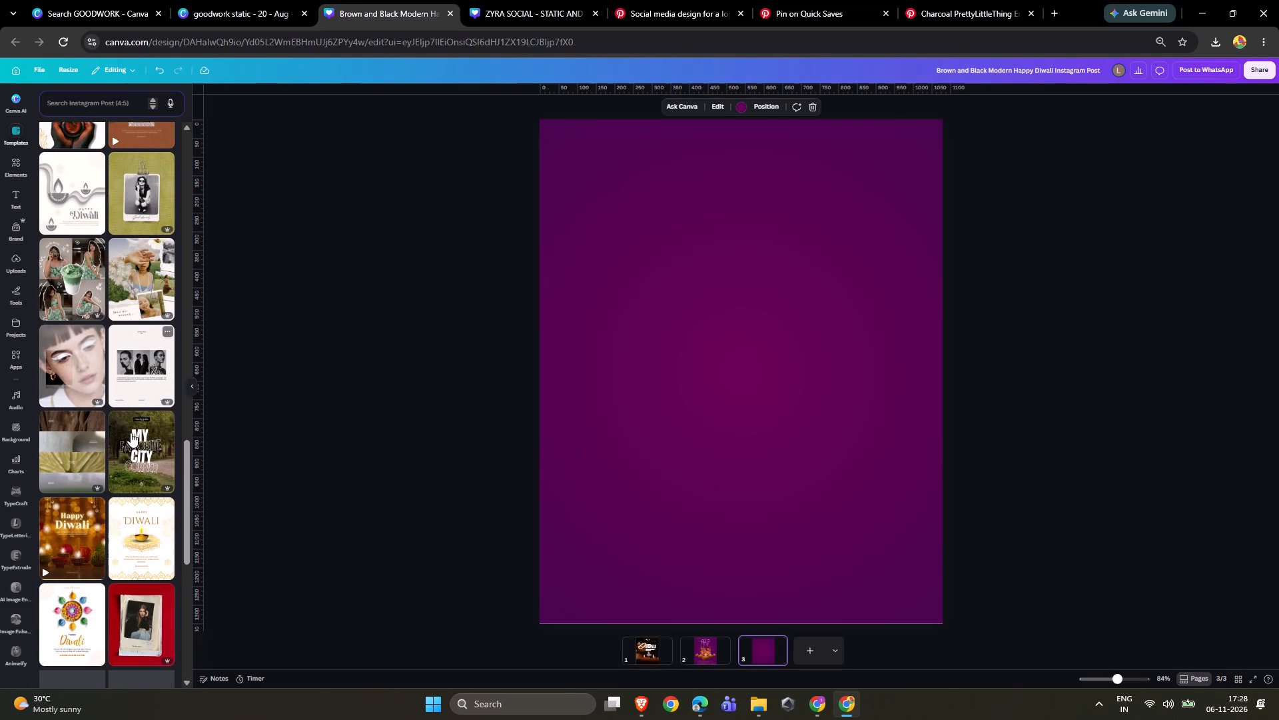
scroll(131, 433, "down", 5)
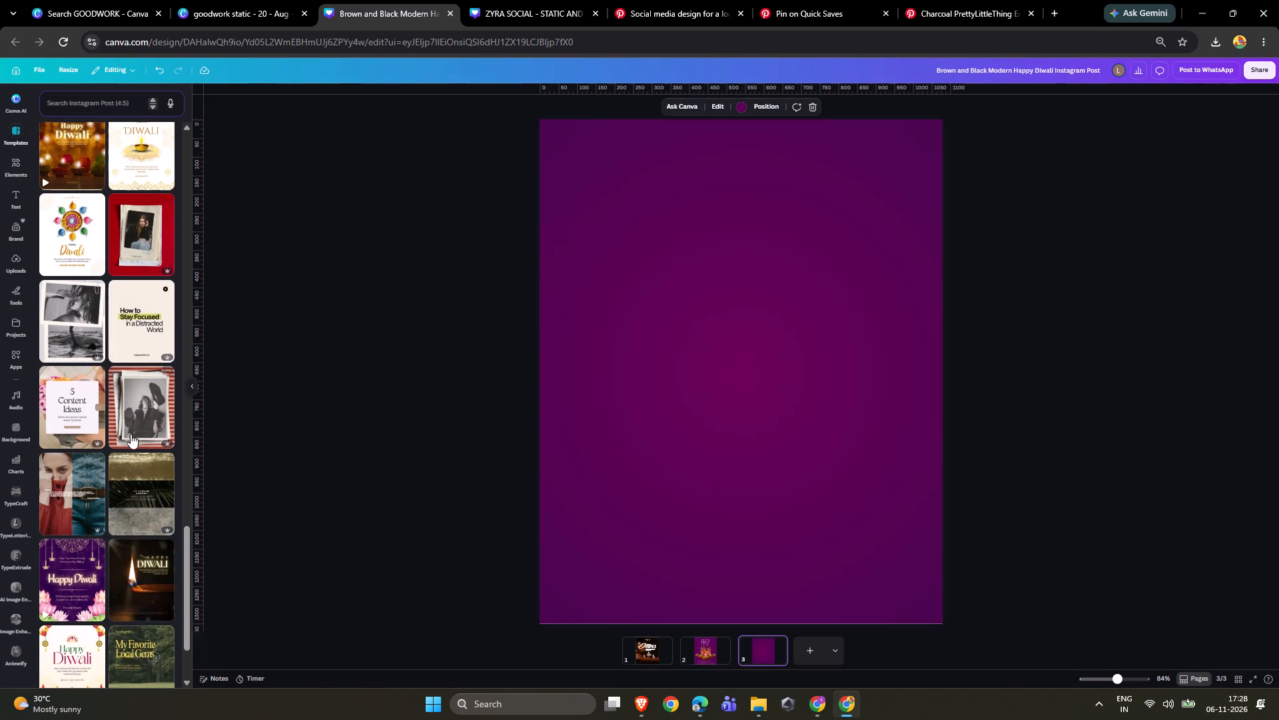
scroll(131, 434, "down", 3)
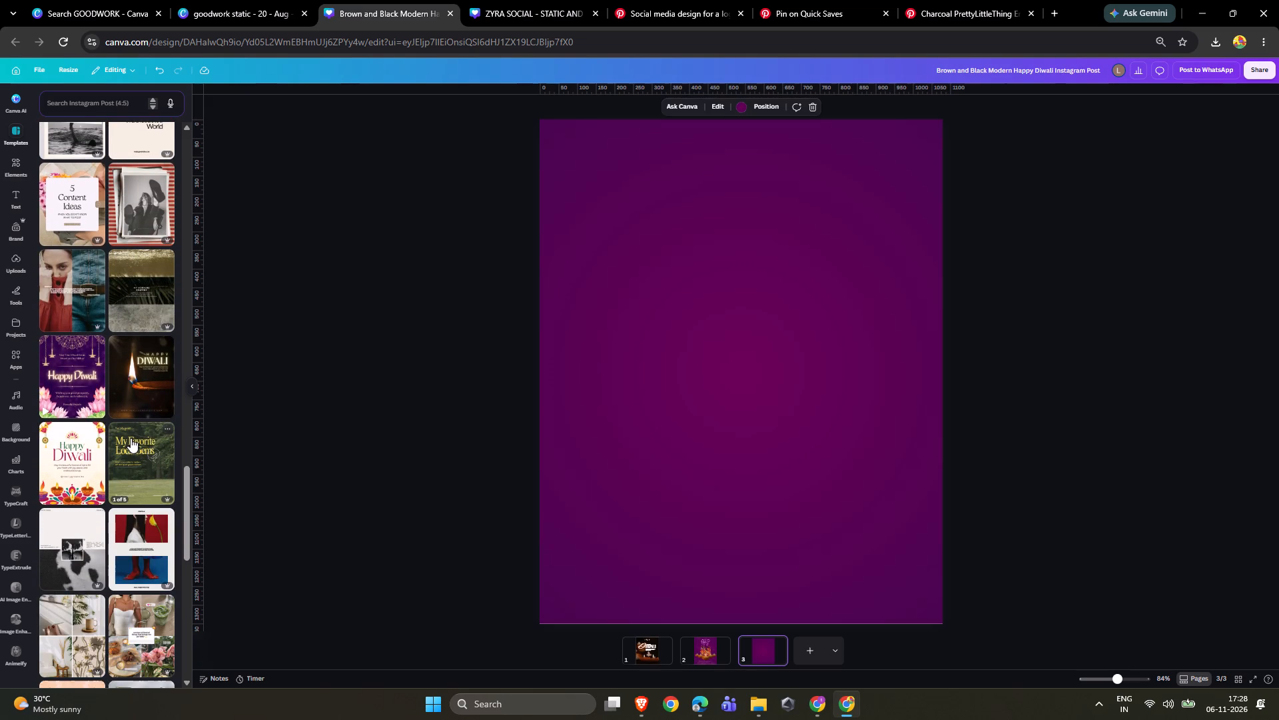
scroll(131, 438, "down", 6)
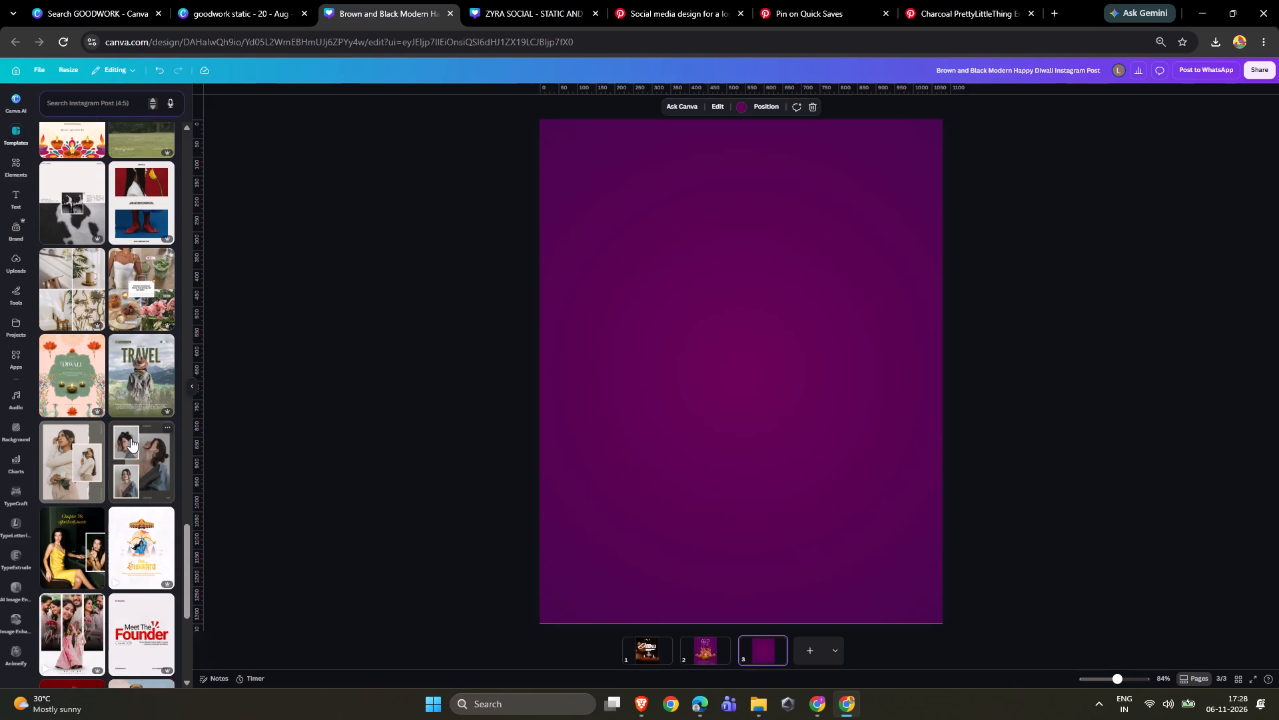
scroll(131, 438, "down", 2)
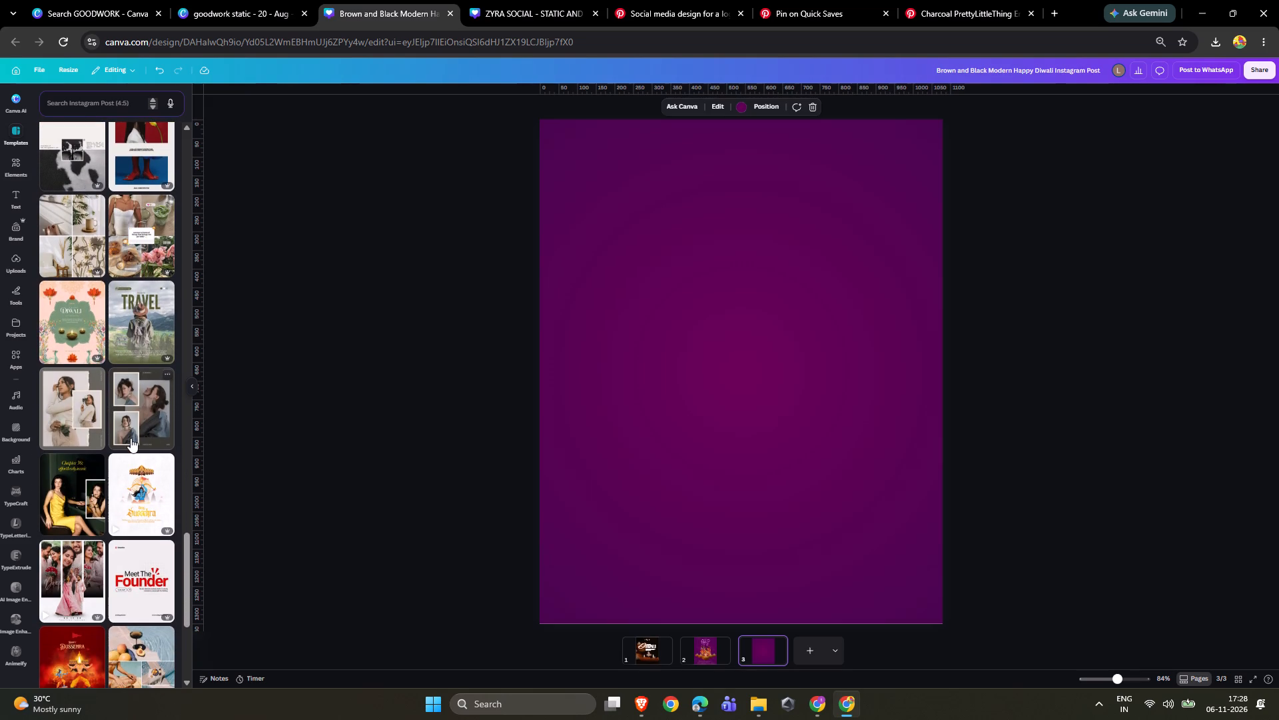
scroll(131, 438, "down", 6)
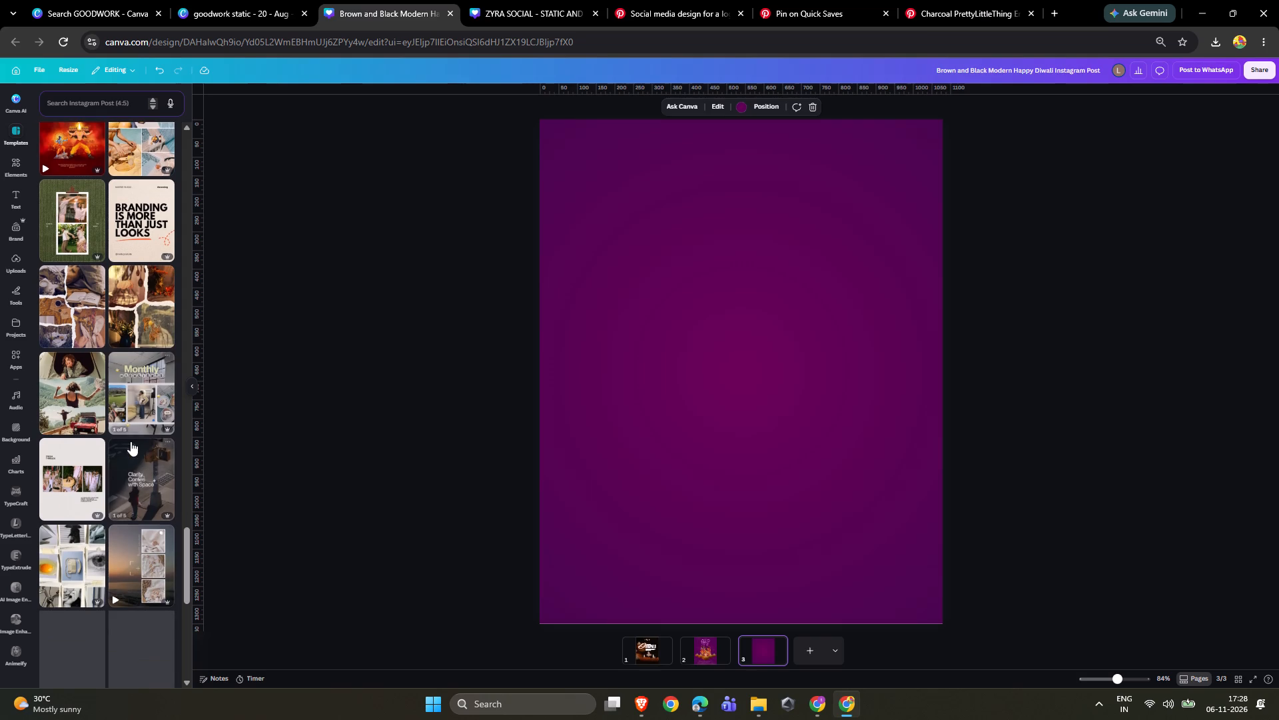
scroll(131, 441, "down", 5)
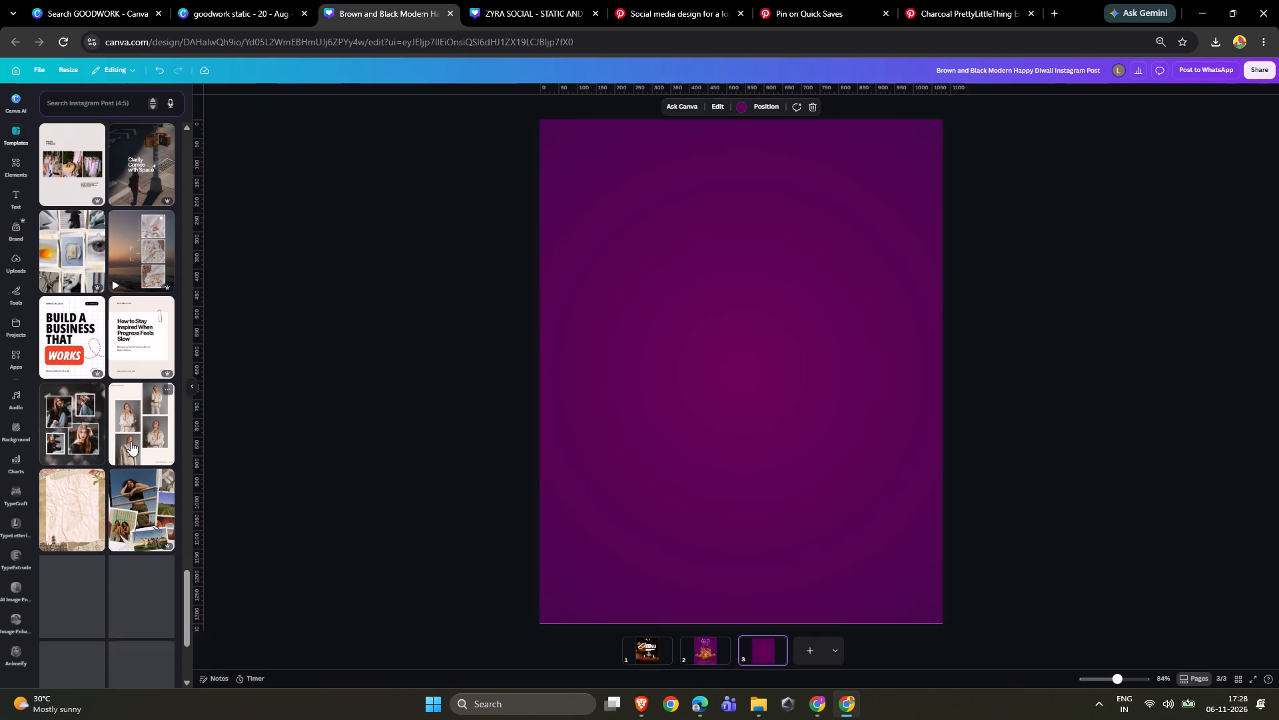
scroll(130, 440, "down", 2)
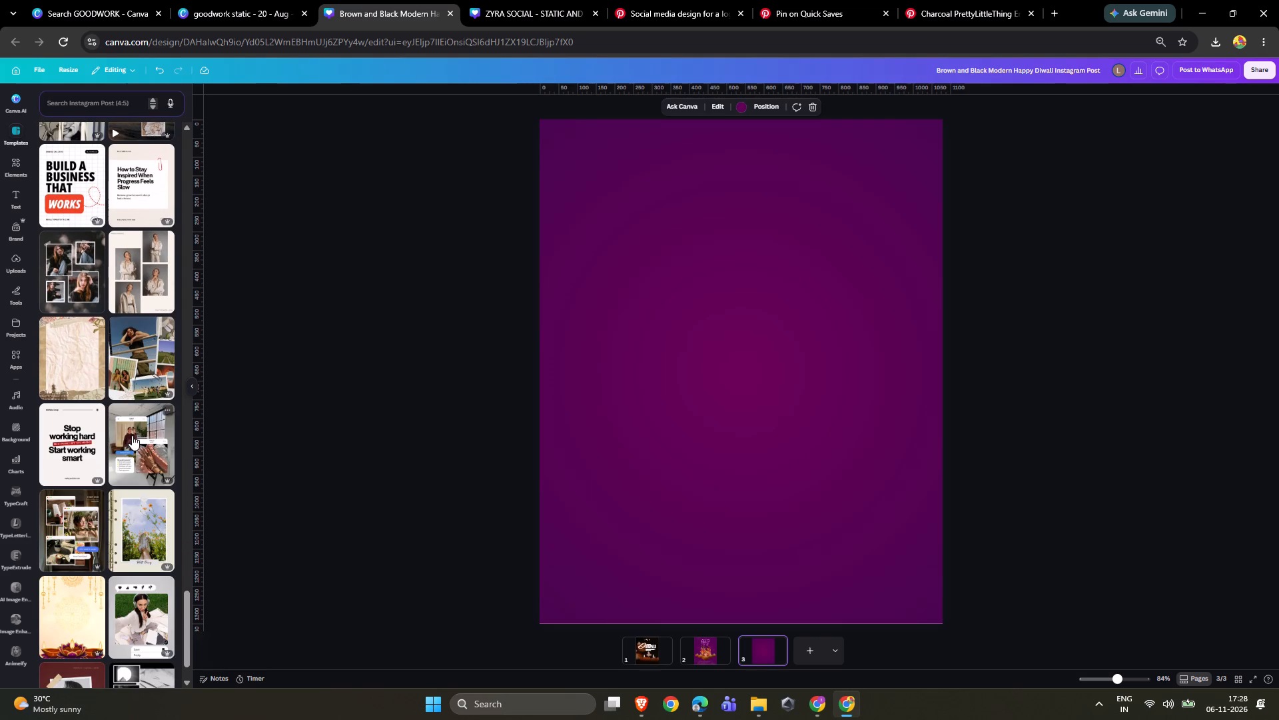
scroll(133, 432, "down", 6)
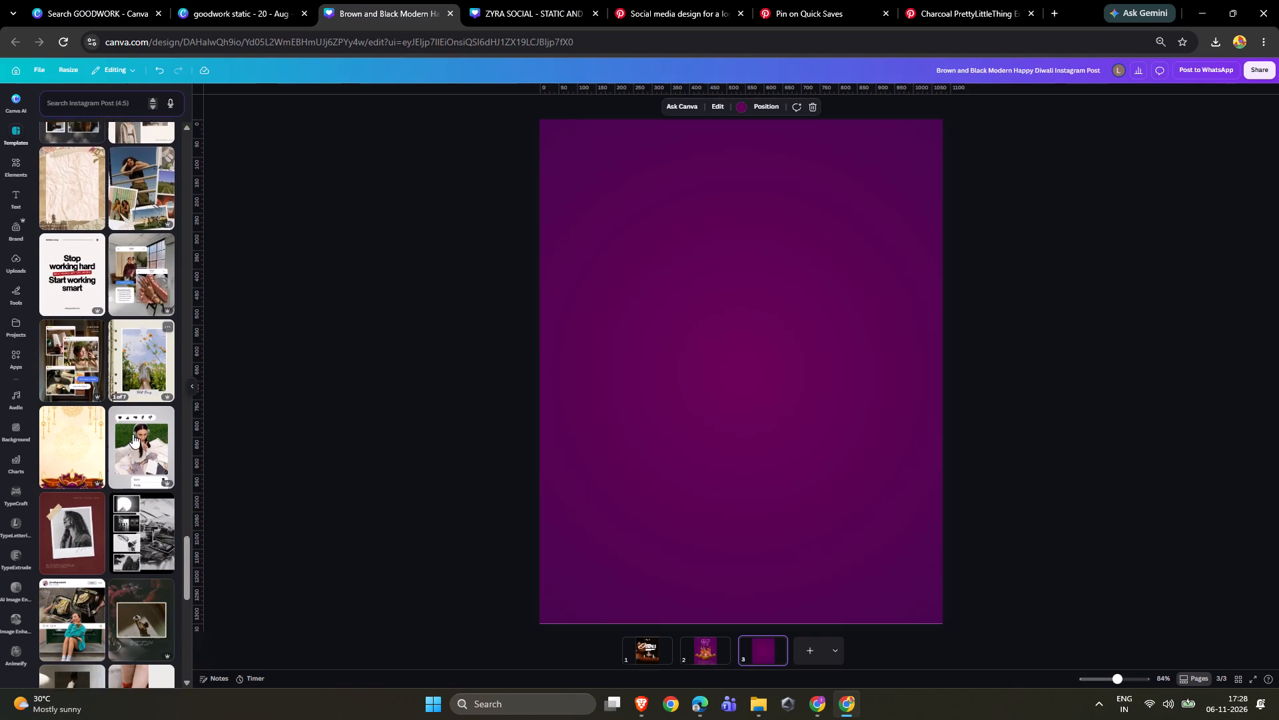
scroll(133, 434, "down", 5)
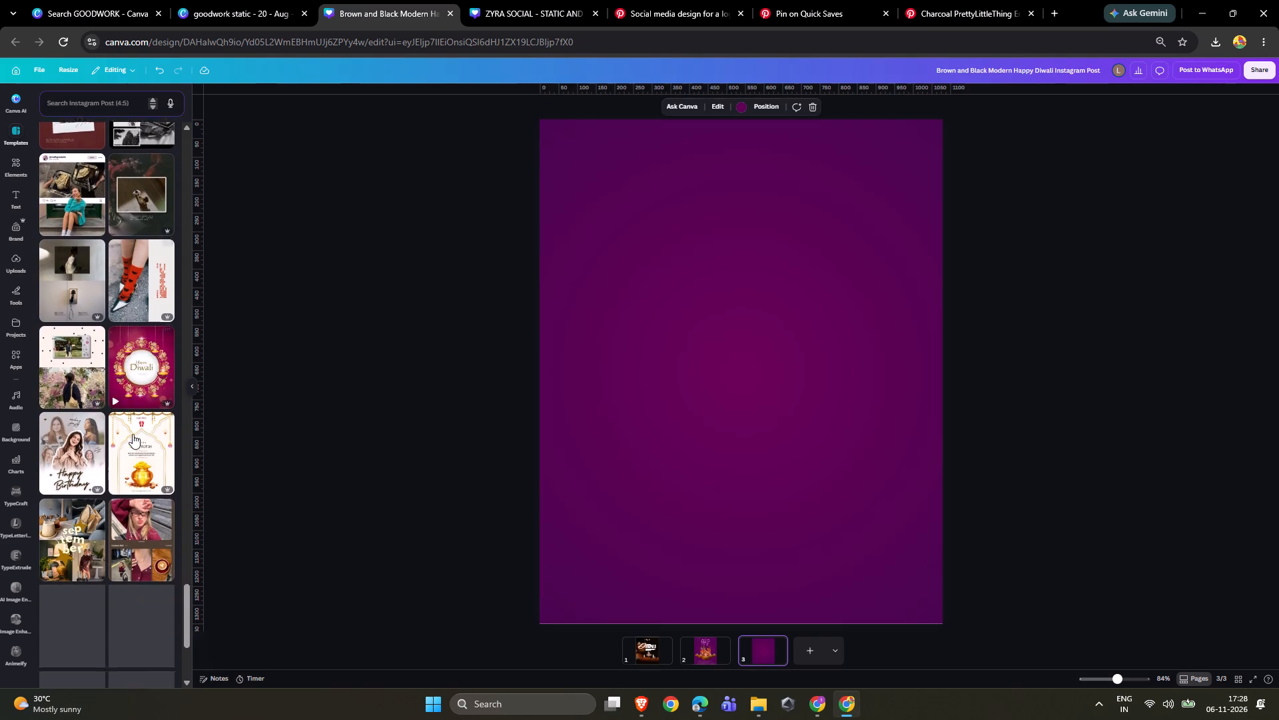
scroll(133, 434, "down", 4)
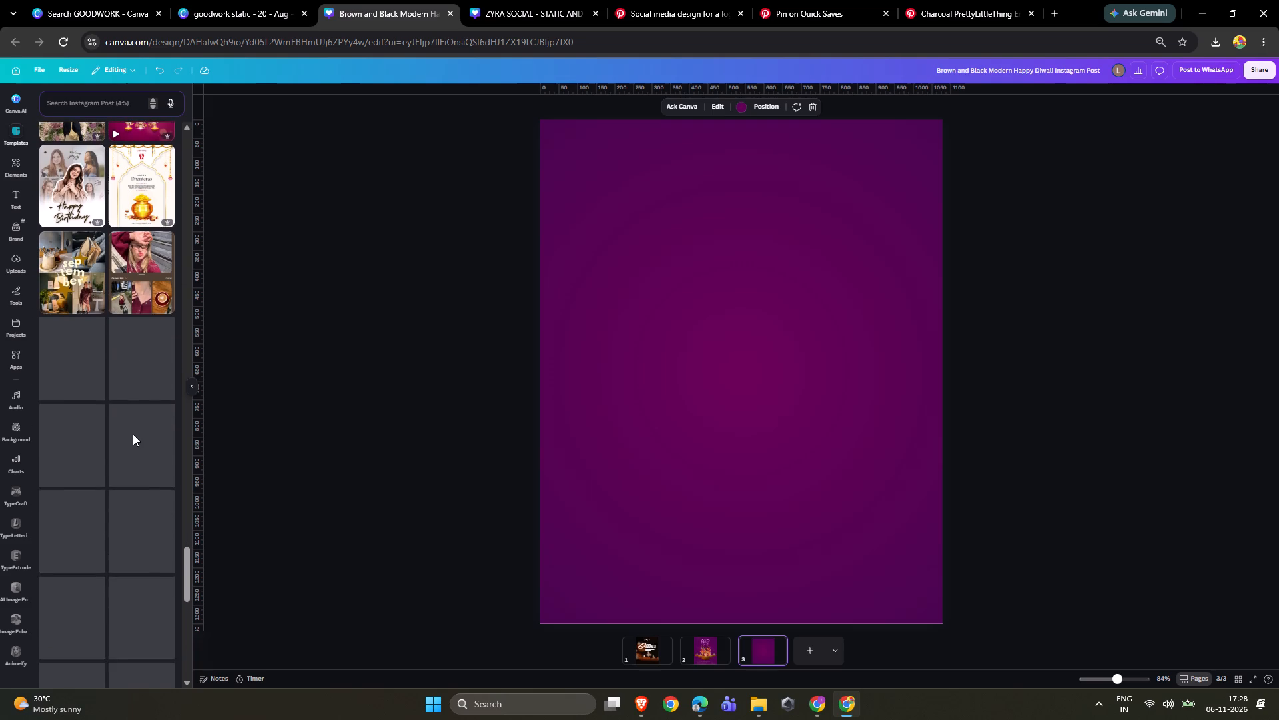
scroll(133, 434, "down", 4)
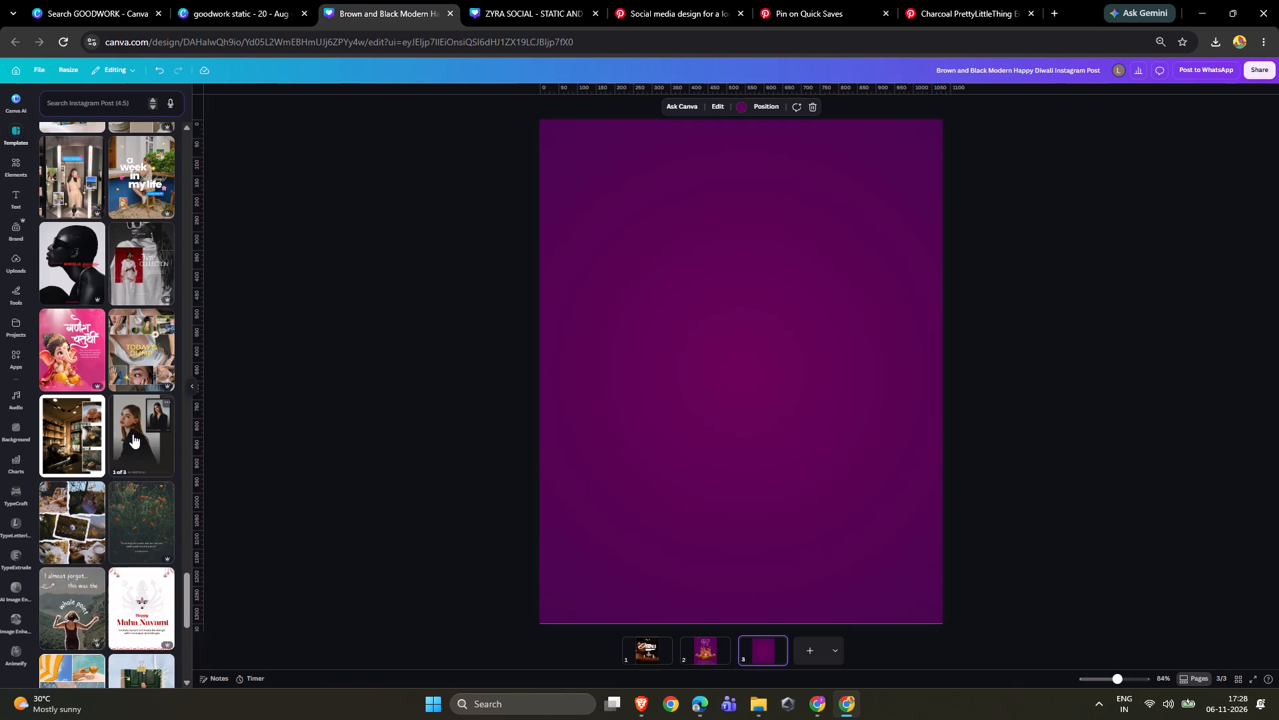
scroll(133, 434, "down", 1)
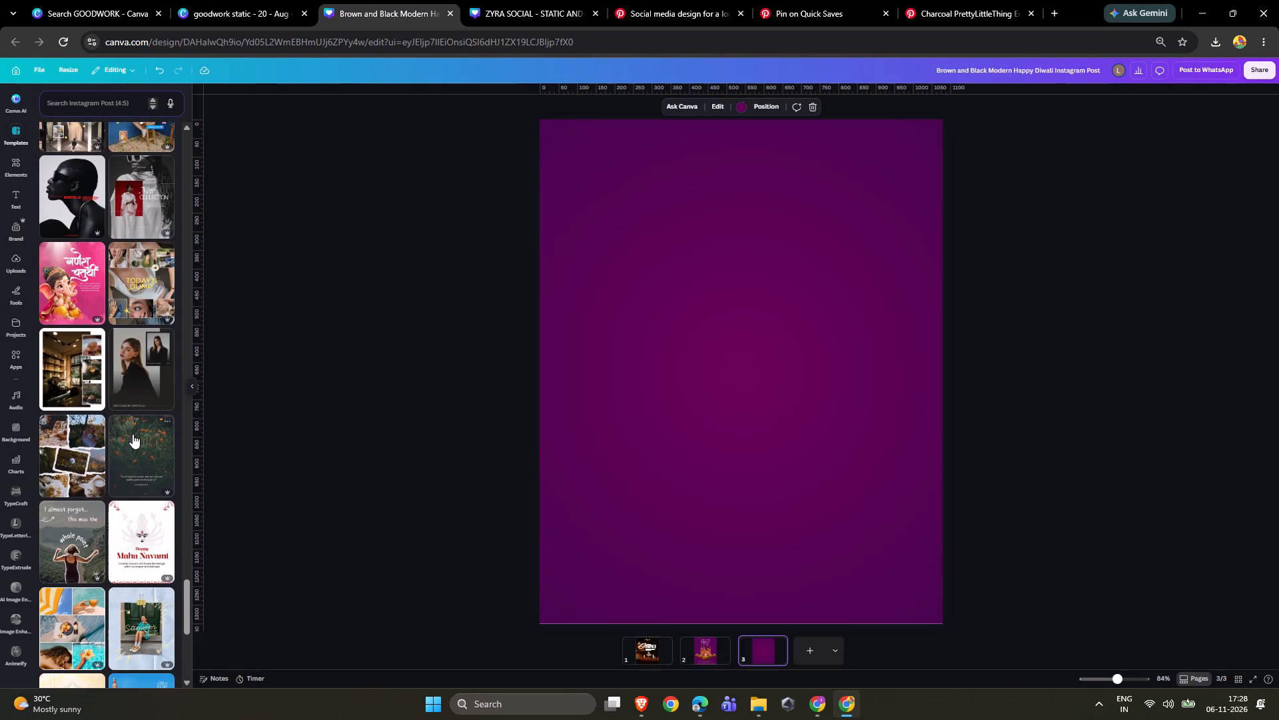
scroll(133, 434, "down", 4)
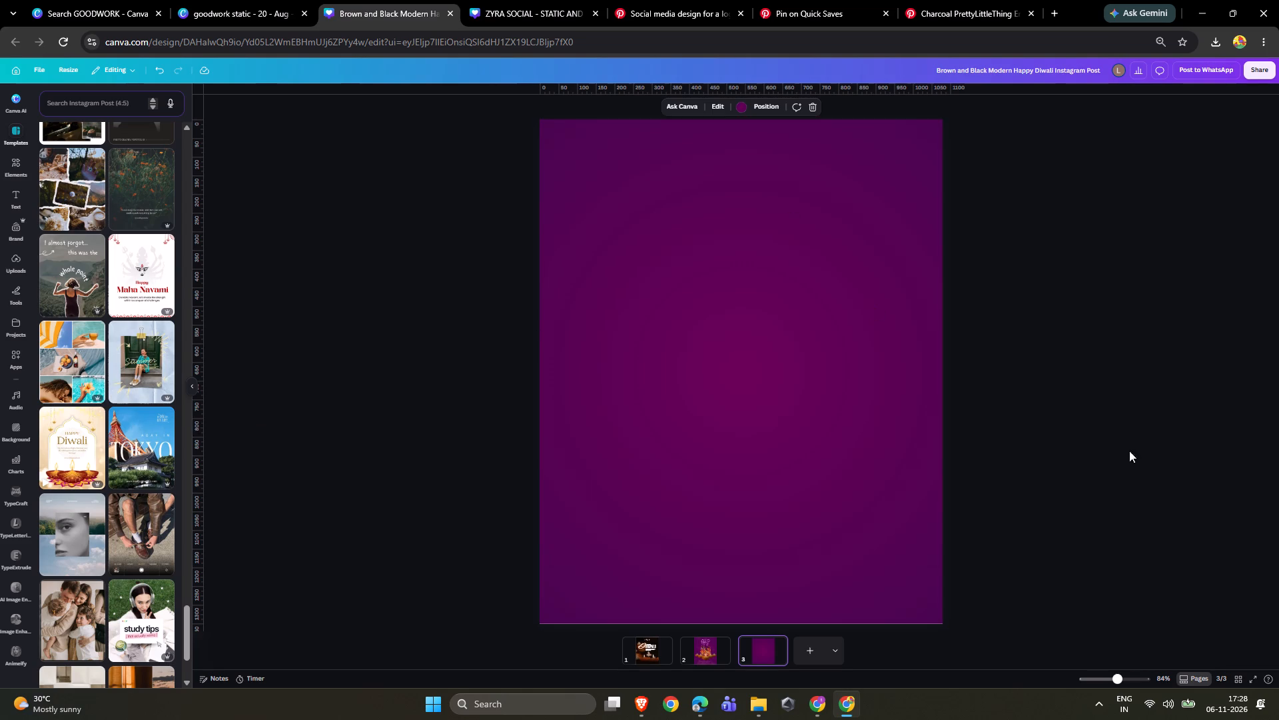
Open Pinterest in a new tab and search for HAPPY DIWALI.
left_click(1061, 11)
left_click(488, 321)
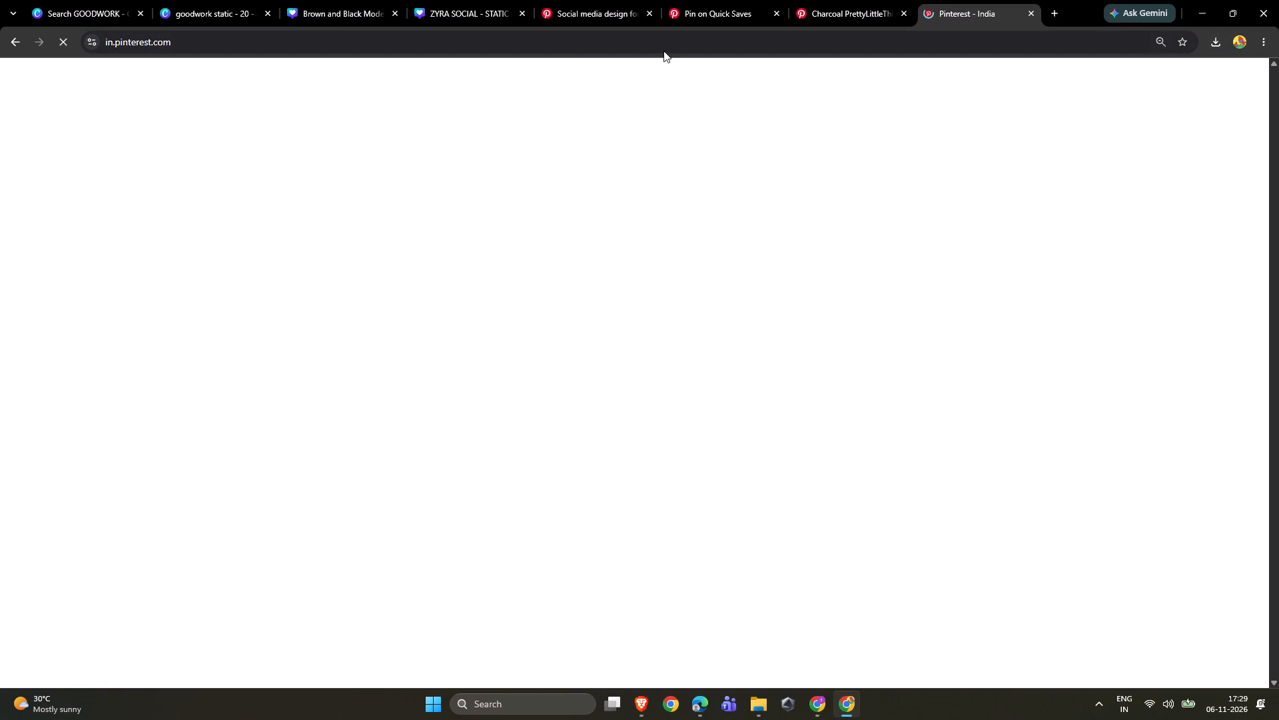
left_click(597, 81)
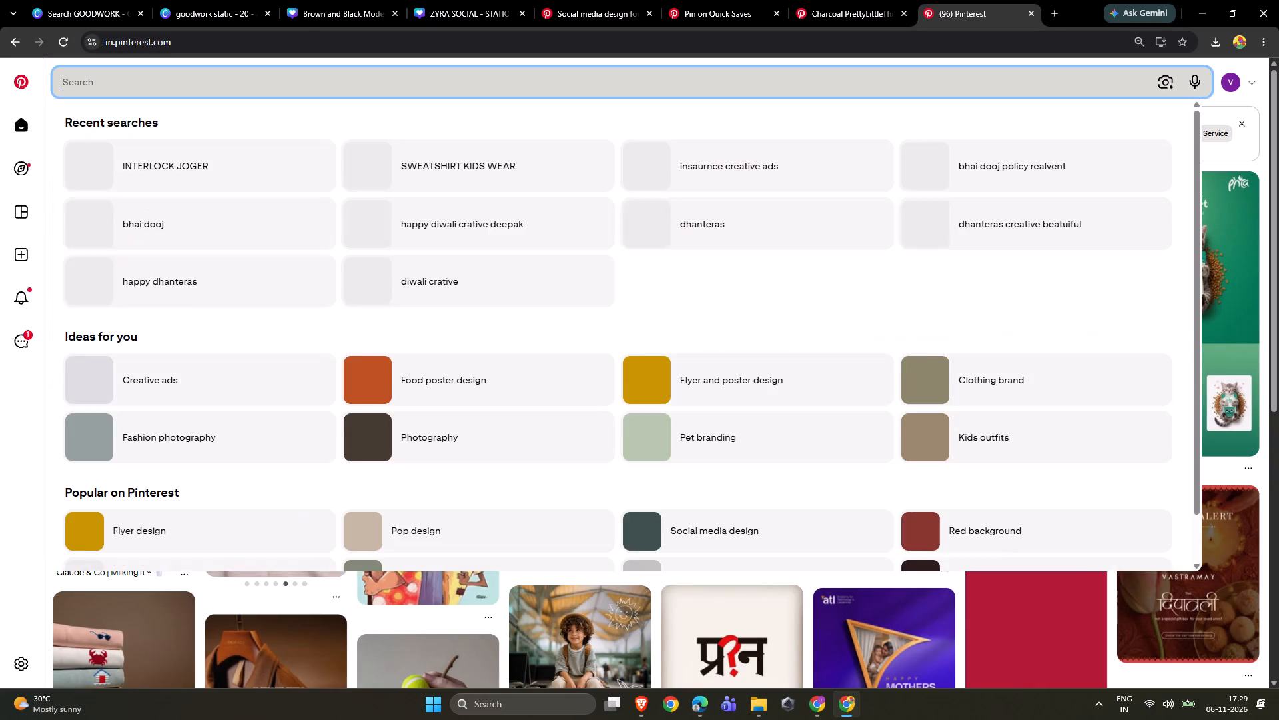
type("HA[")
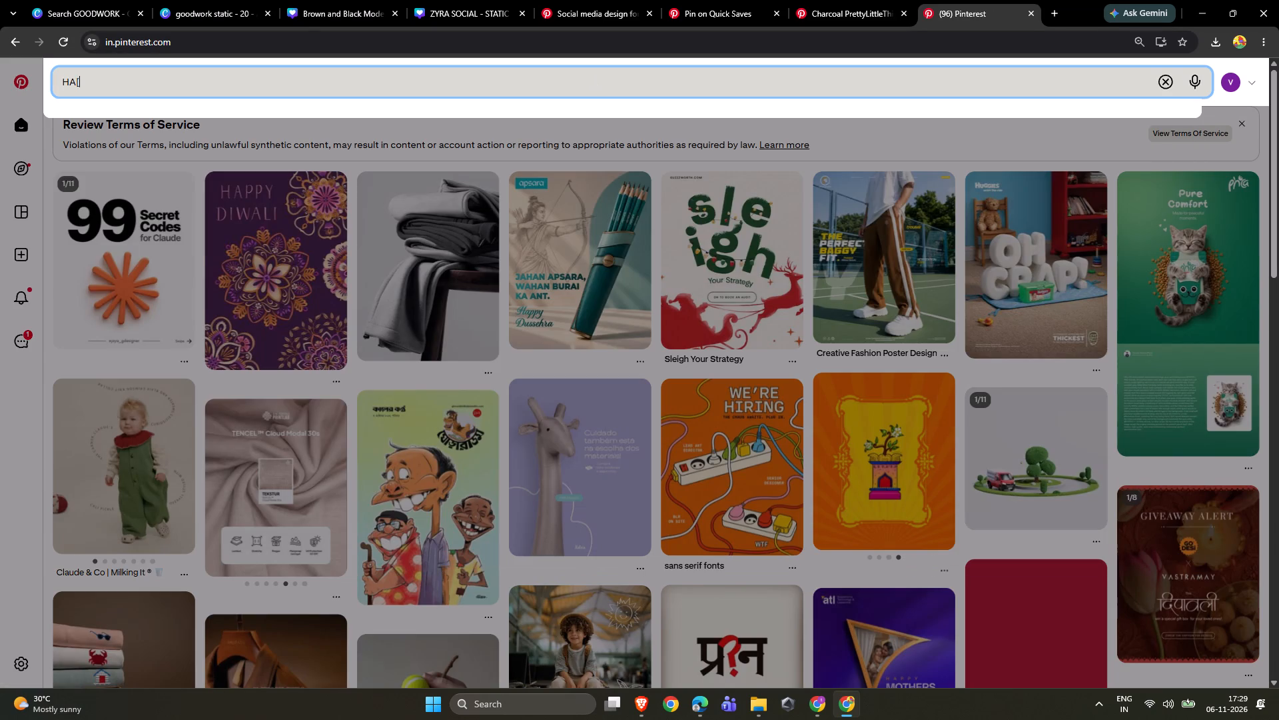
key("BackSpace")
type("PPY D IWALI")
key("Return")
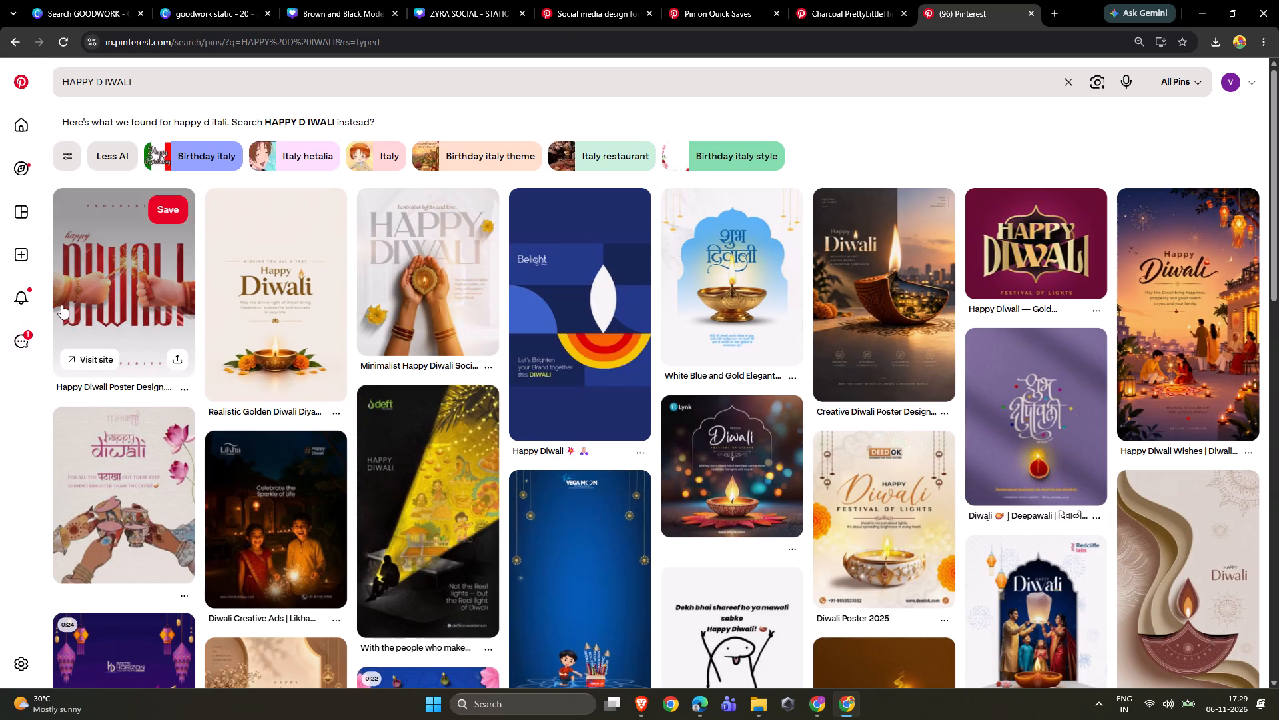
left_click(104, 79)
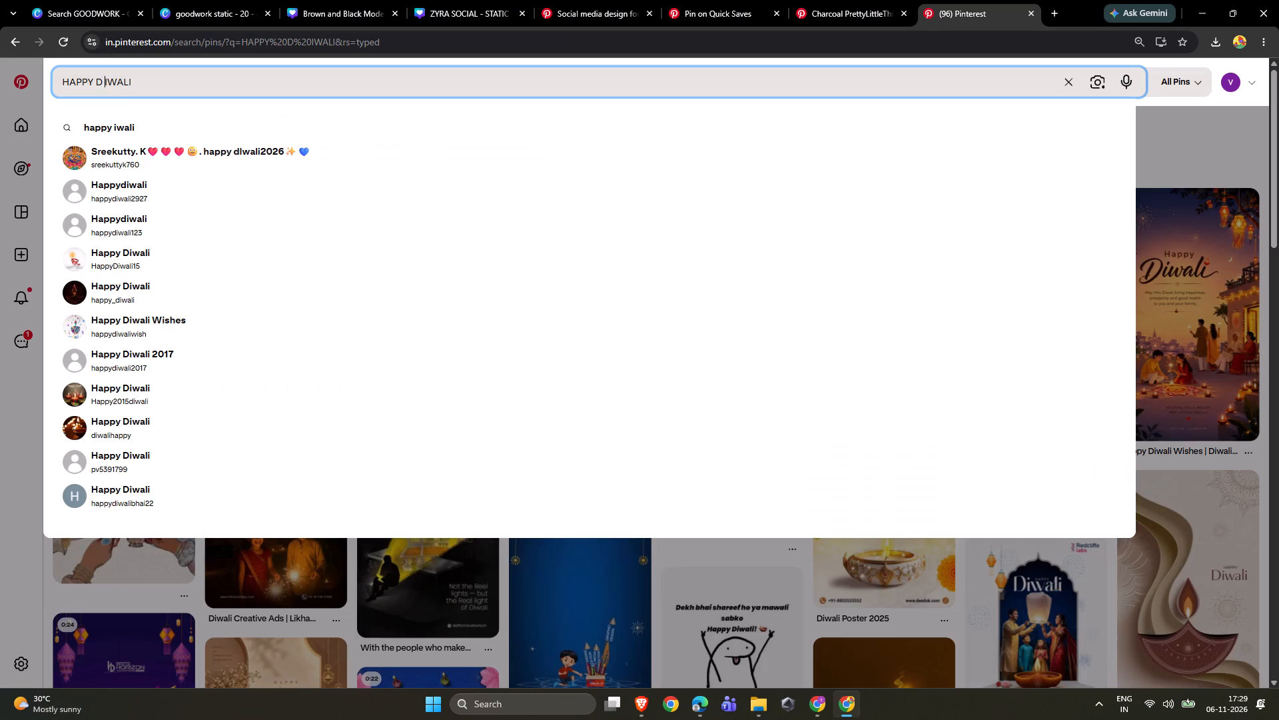
key("BackSpace")
key("Return")
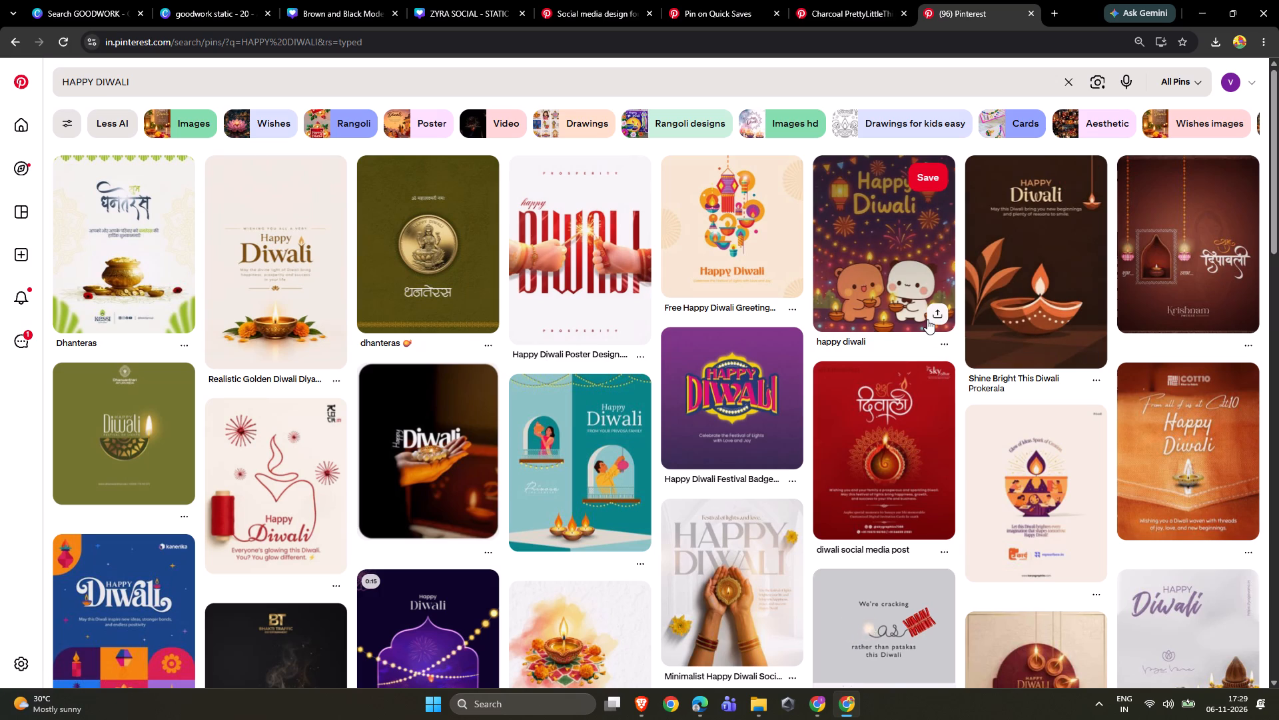
View the Happy Diwali Greeting Design pin and open its related purple Celebrate the Festival of Lights pin in a separate tab.
left_click(756, 235)
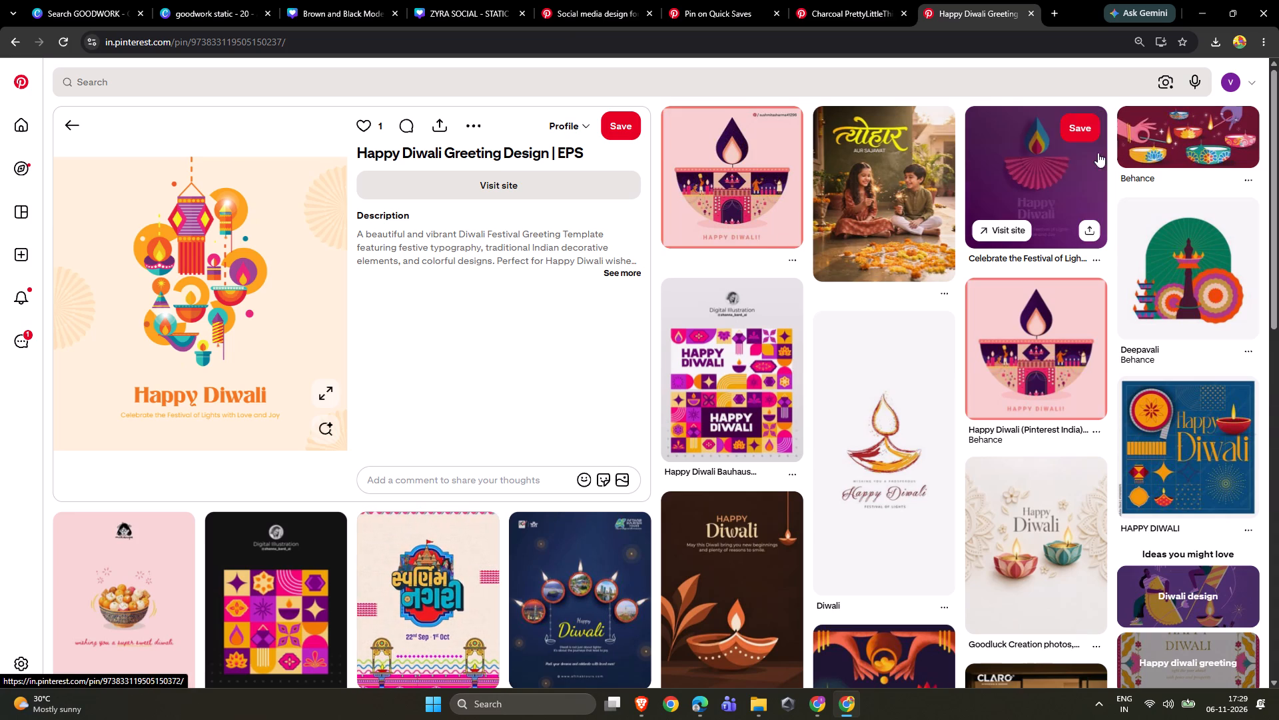
right_click(1057, 161)
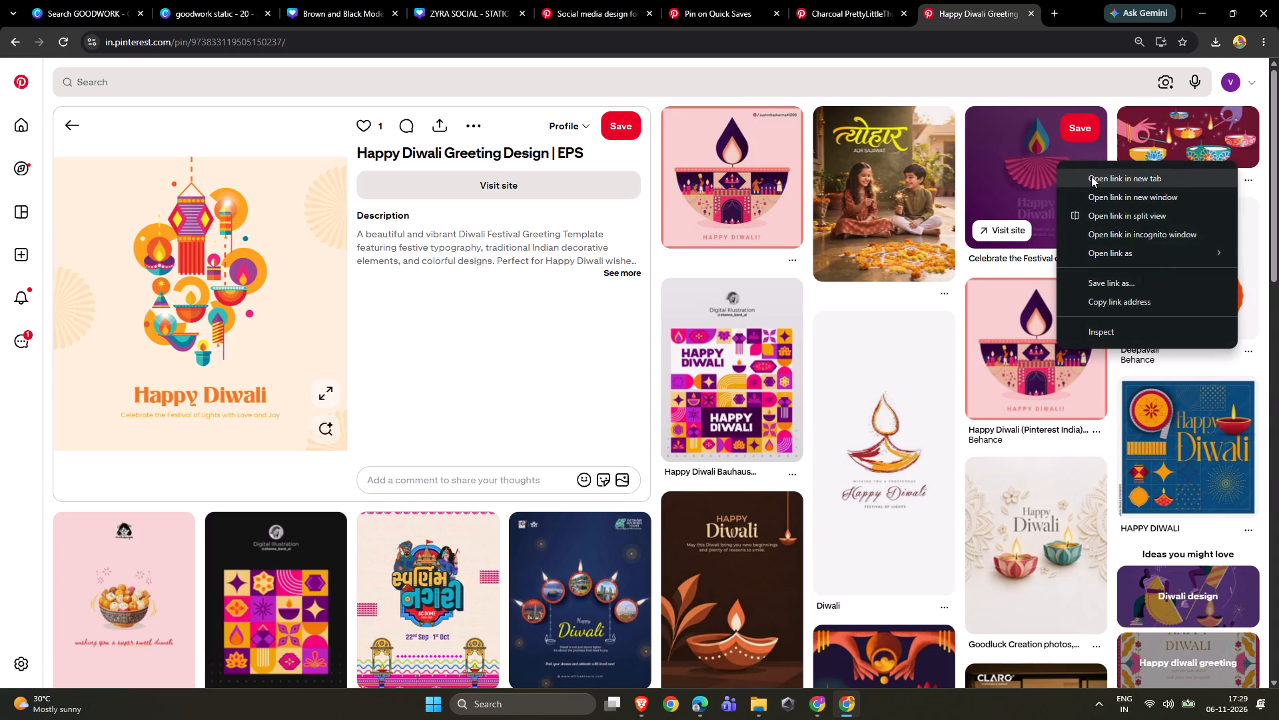
left_click(1091, 176)
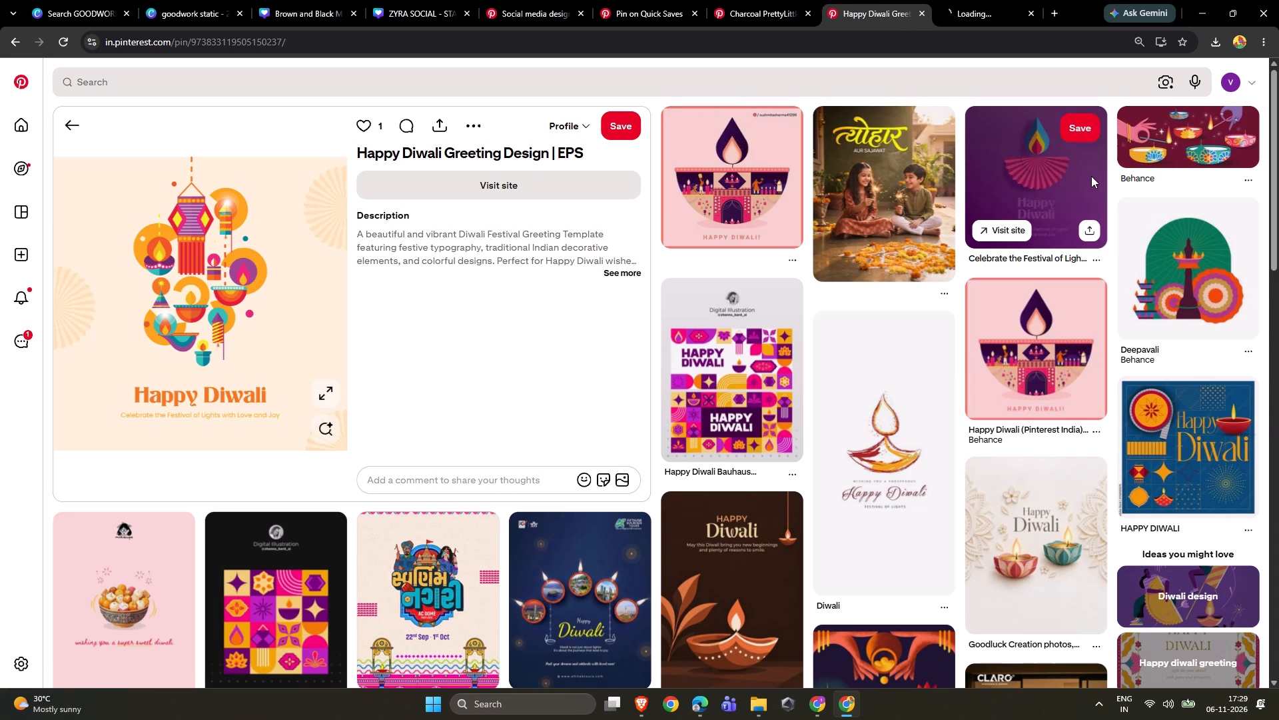
scroll(964, 249, "down", 3)
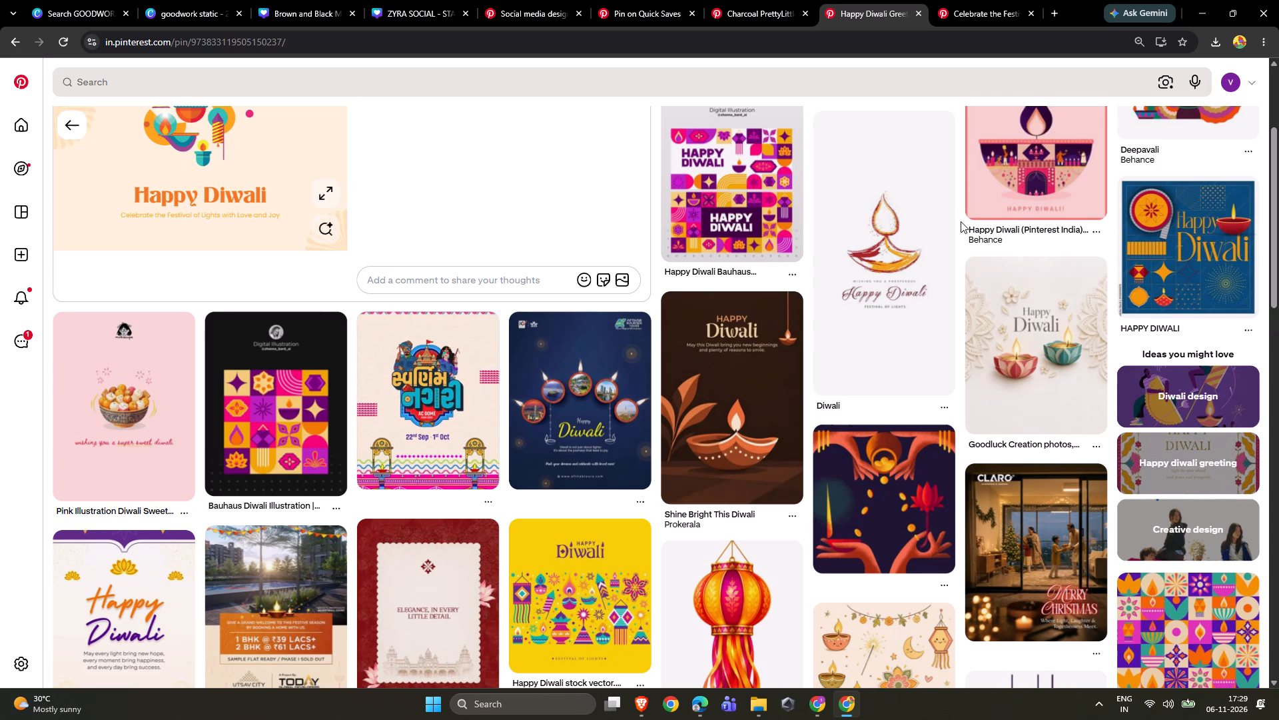
left_click(1017, 0)
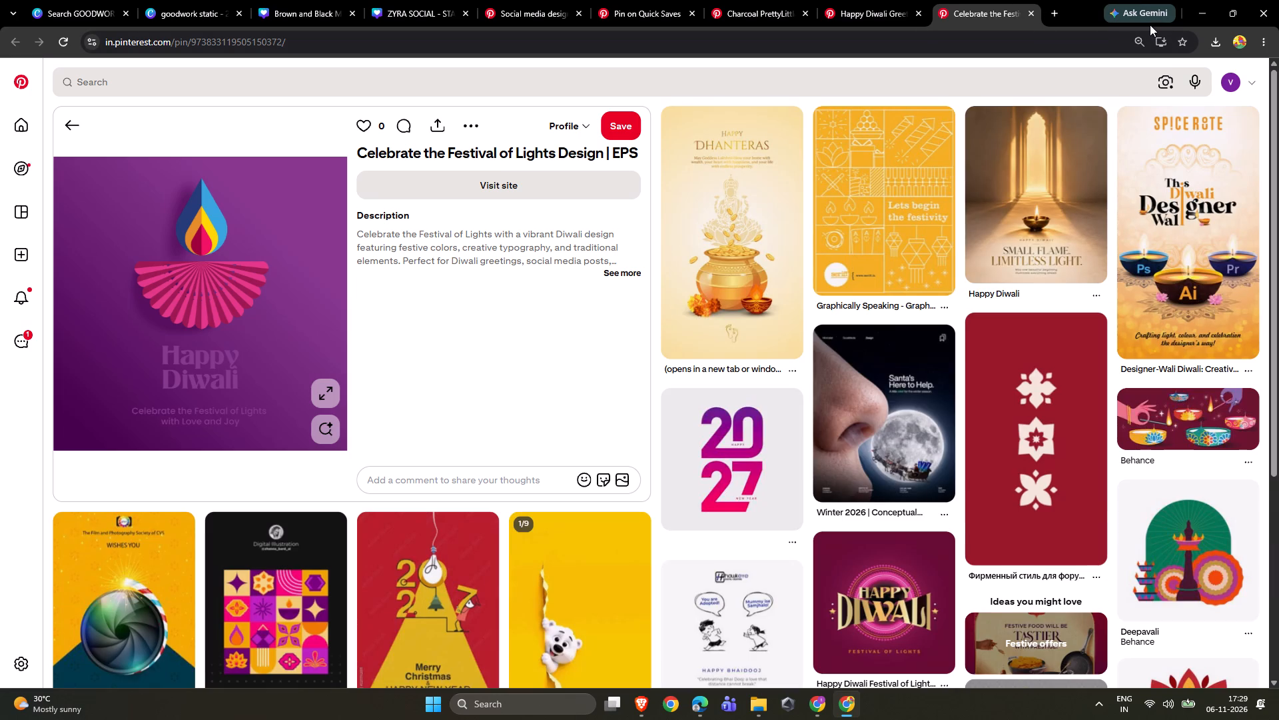
Examine the designs related to the Celebrate the Festival of Lights pin for Diwali post references.
scroll(1150, 25, "down", 2)
scroll(817, 249, "down", 5)
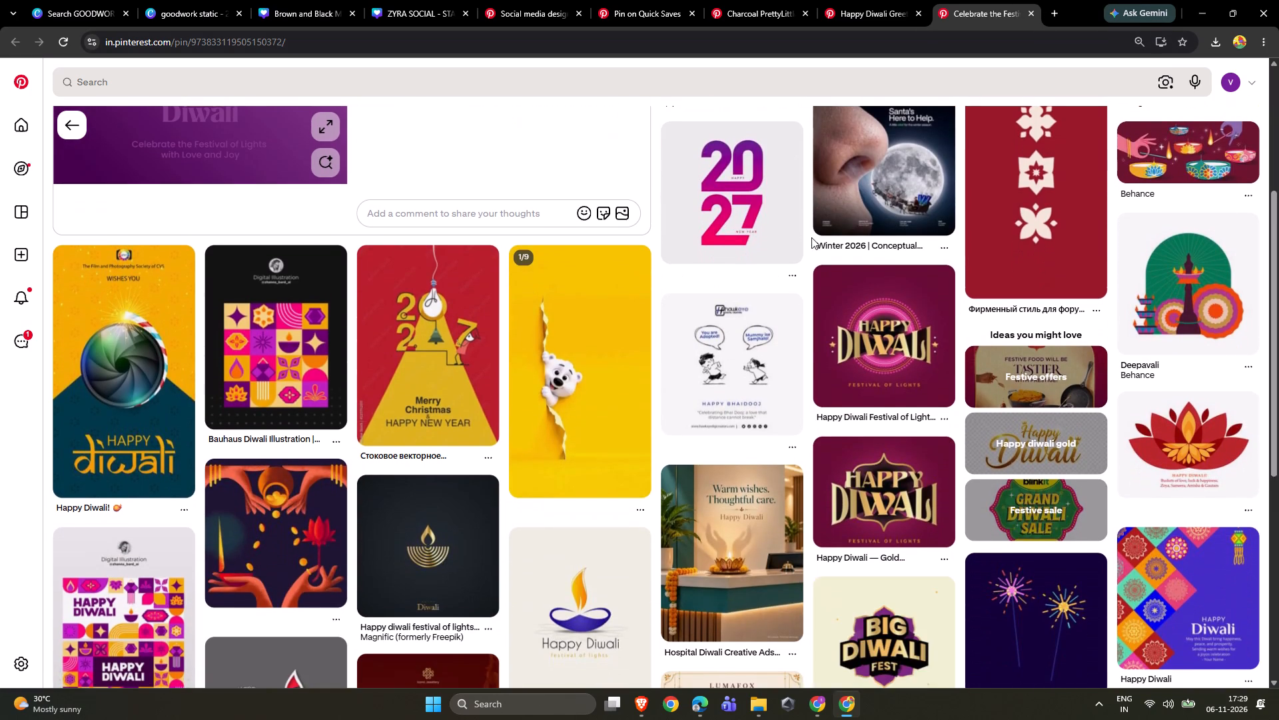
scroll(811, 235, "down", 2)
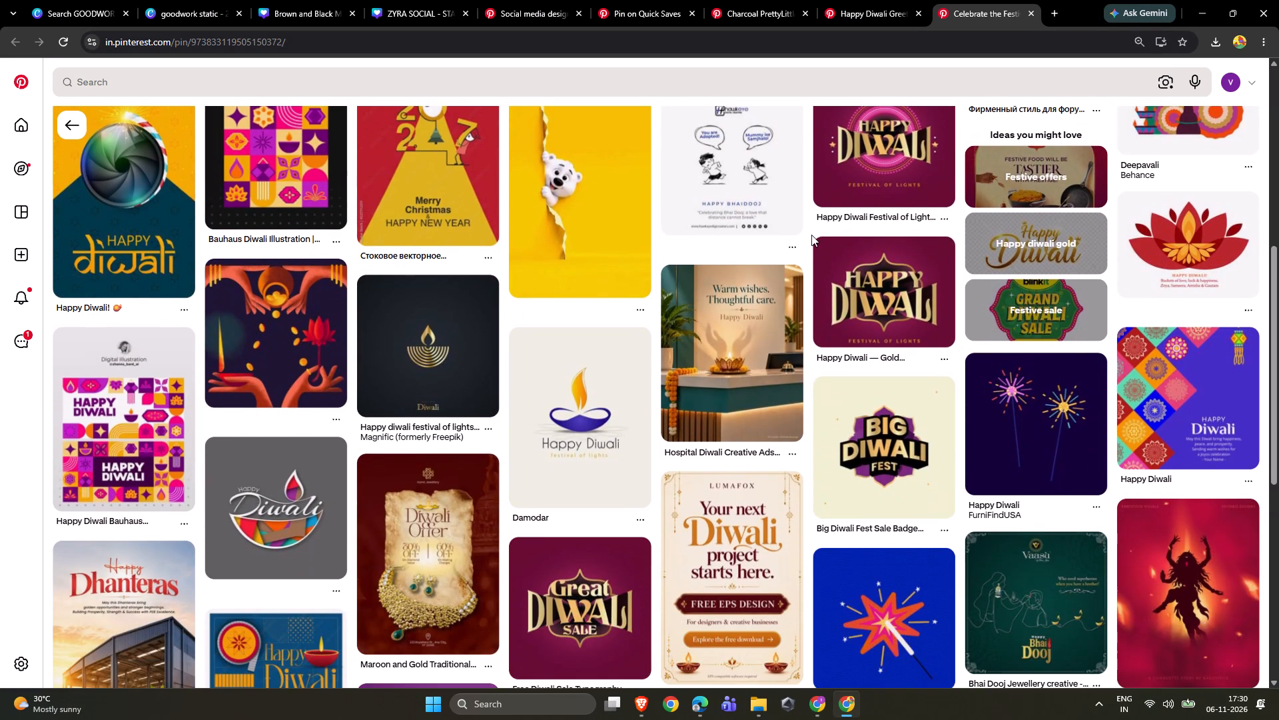
scroll(811, 235, "down", 3)
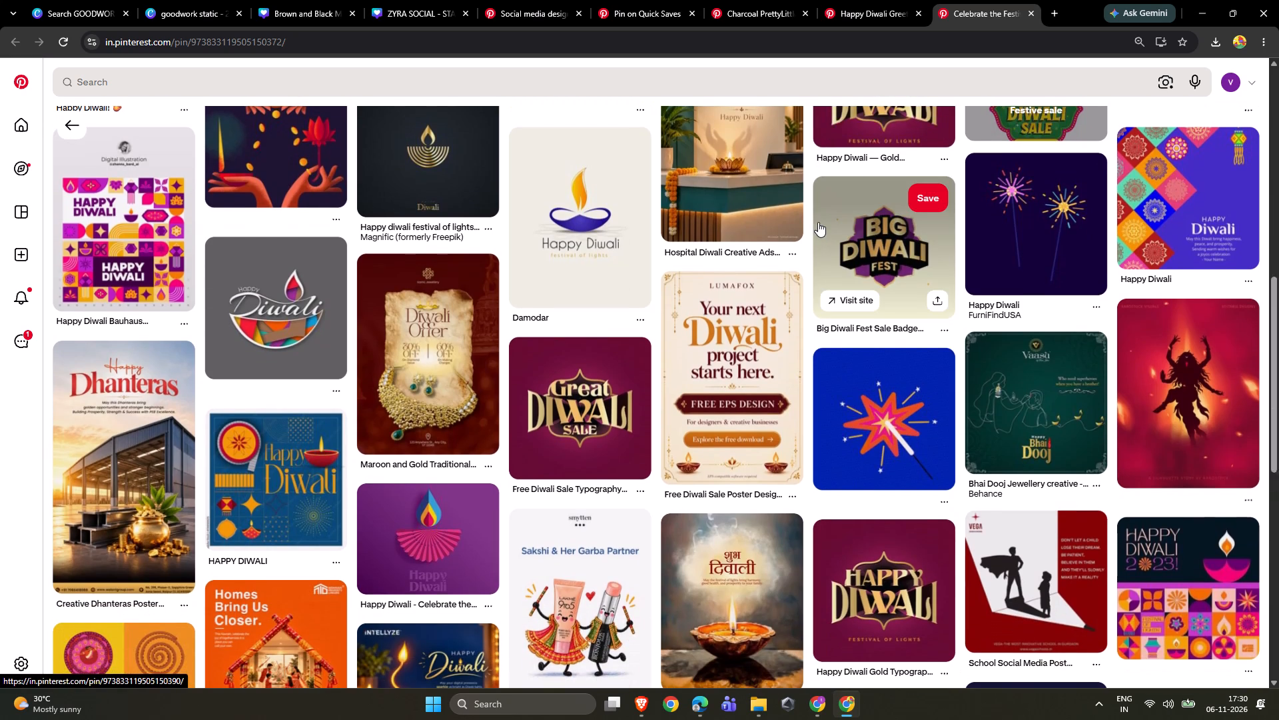
scroll(818, 222, "down", 1)
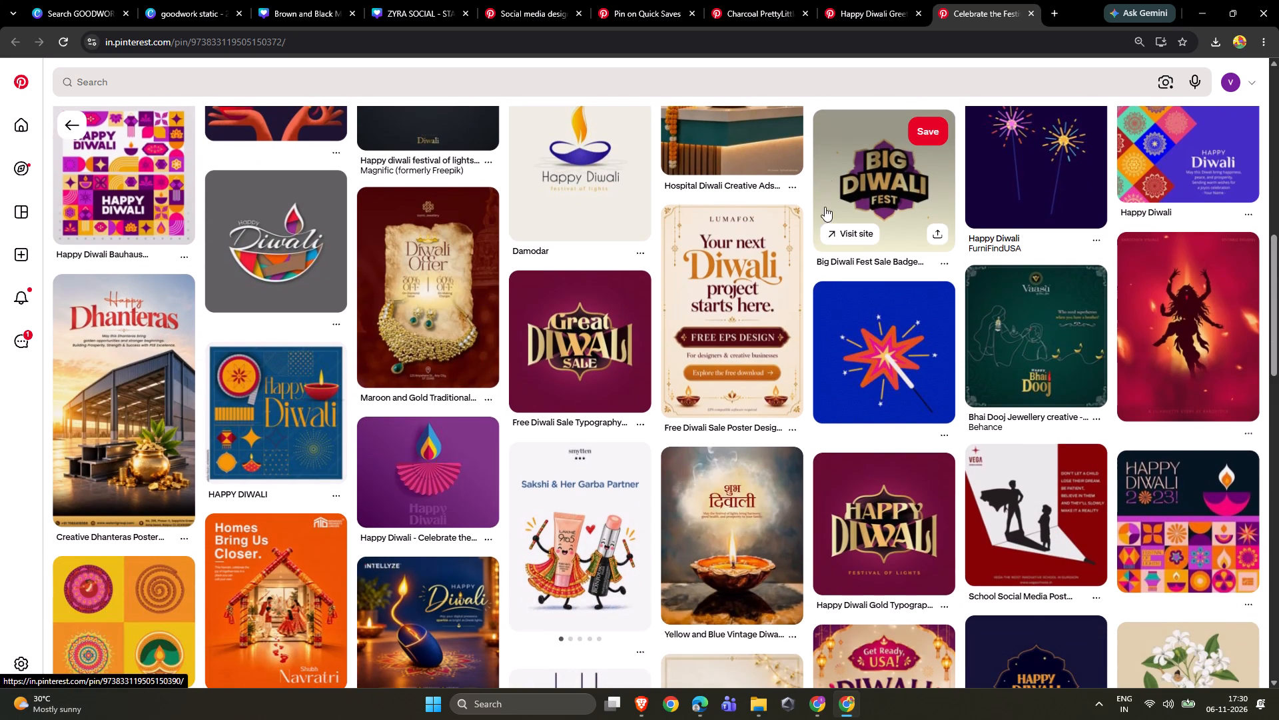
scroll(808, 297, "down", 3)
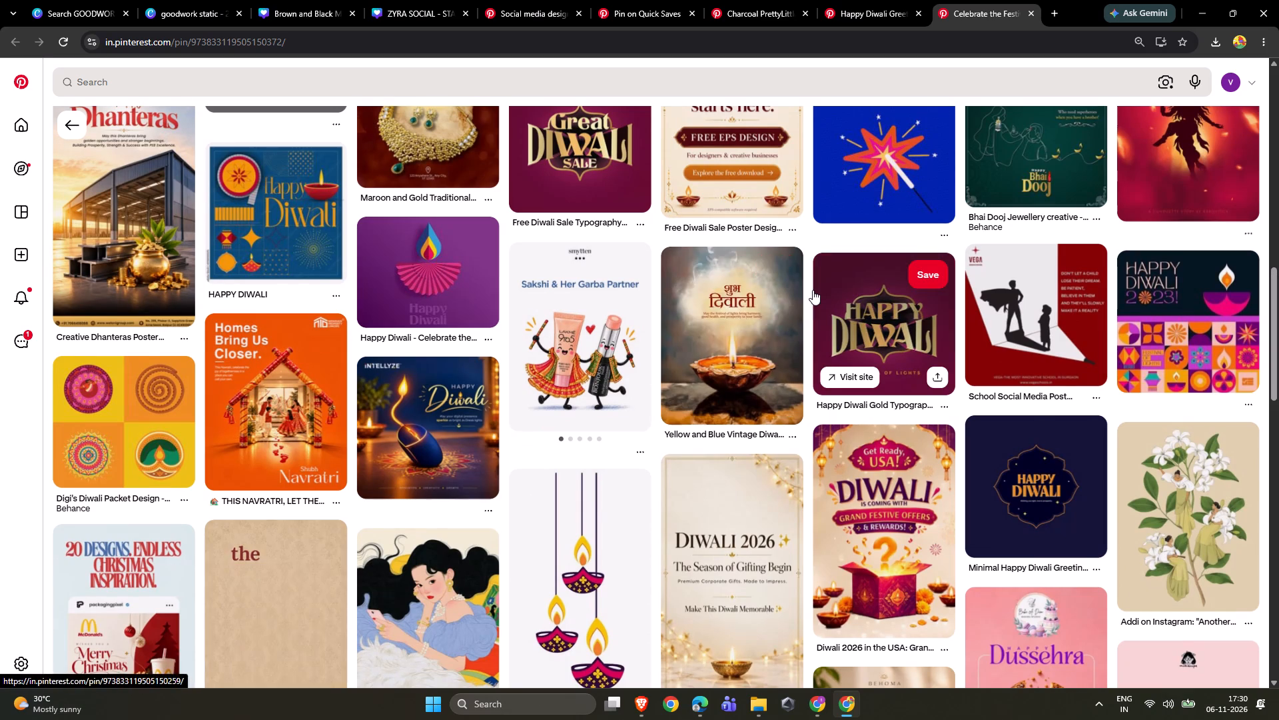
scroll(813, 290, "down", 3)
scroll(823, 273, "up", 18)
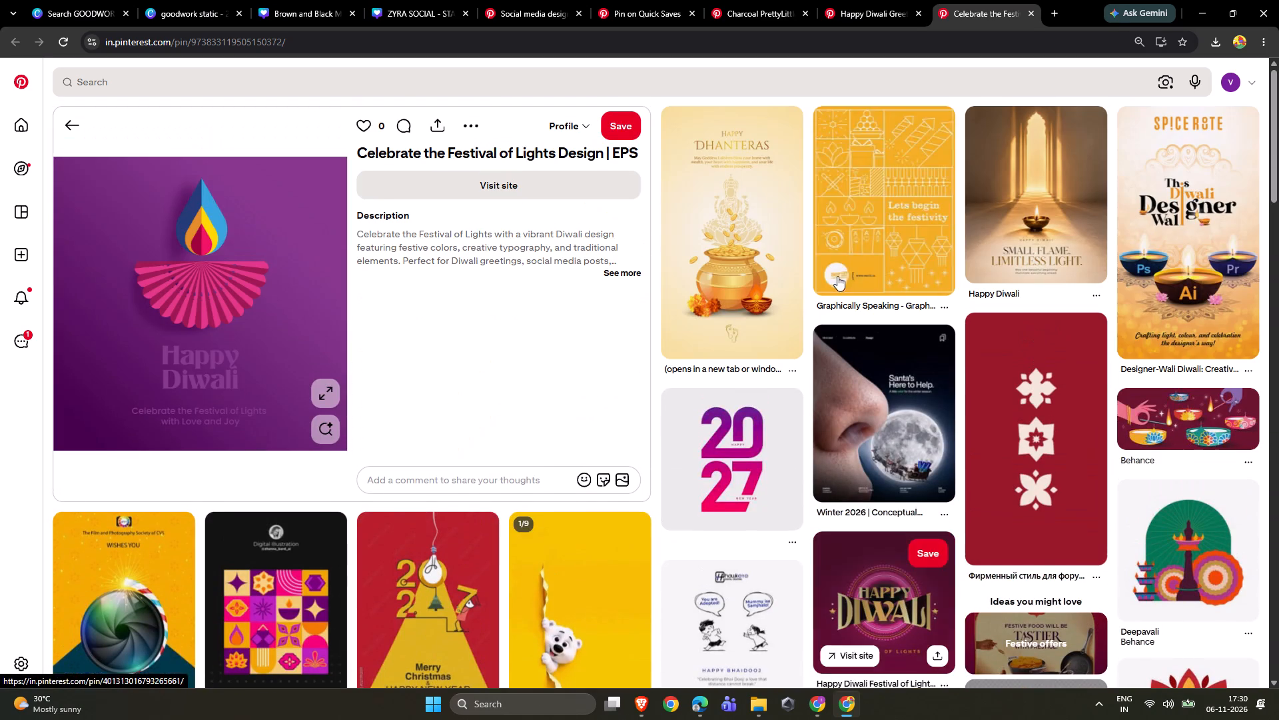
scroll(846, 261, "up", 8)
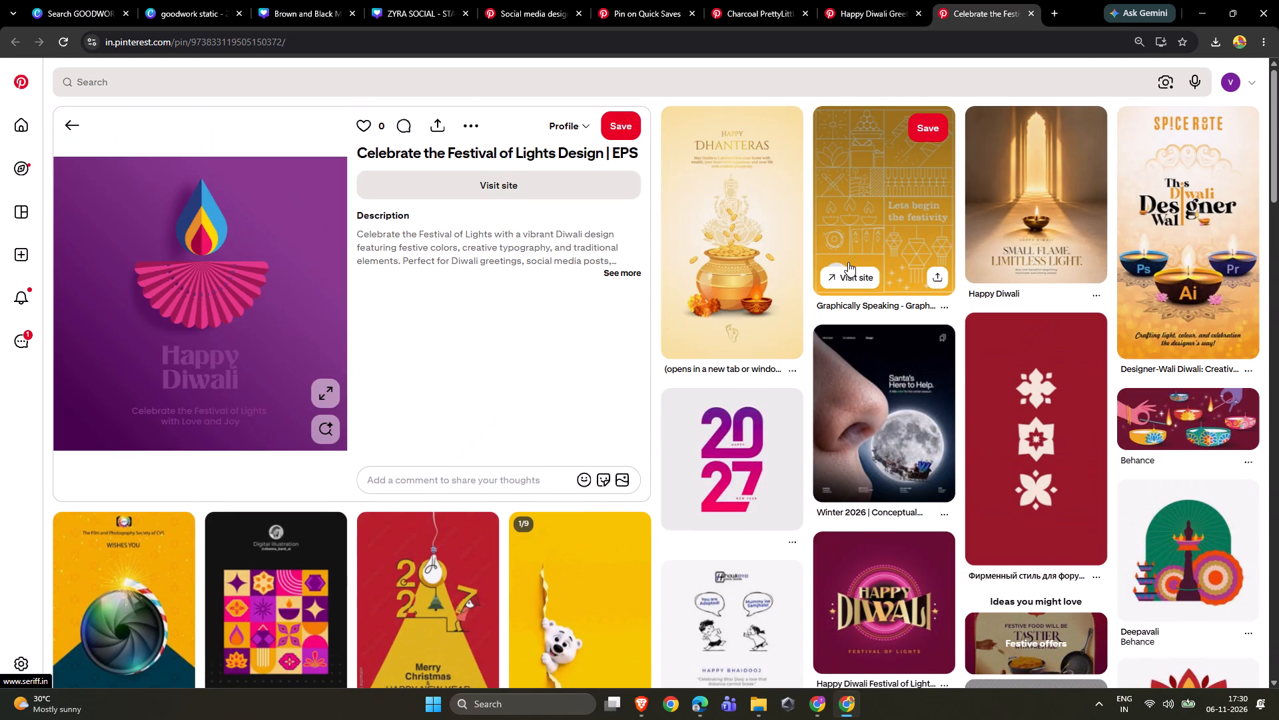
scroll(848, 262, "up", 7)
Return to the Happy Diwali Greeting Design pin to examine its related designs.
left_click(869, 0)
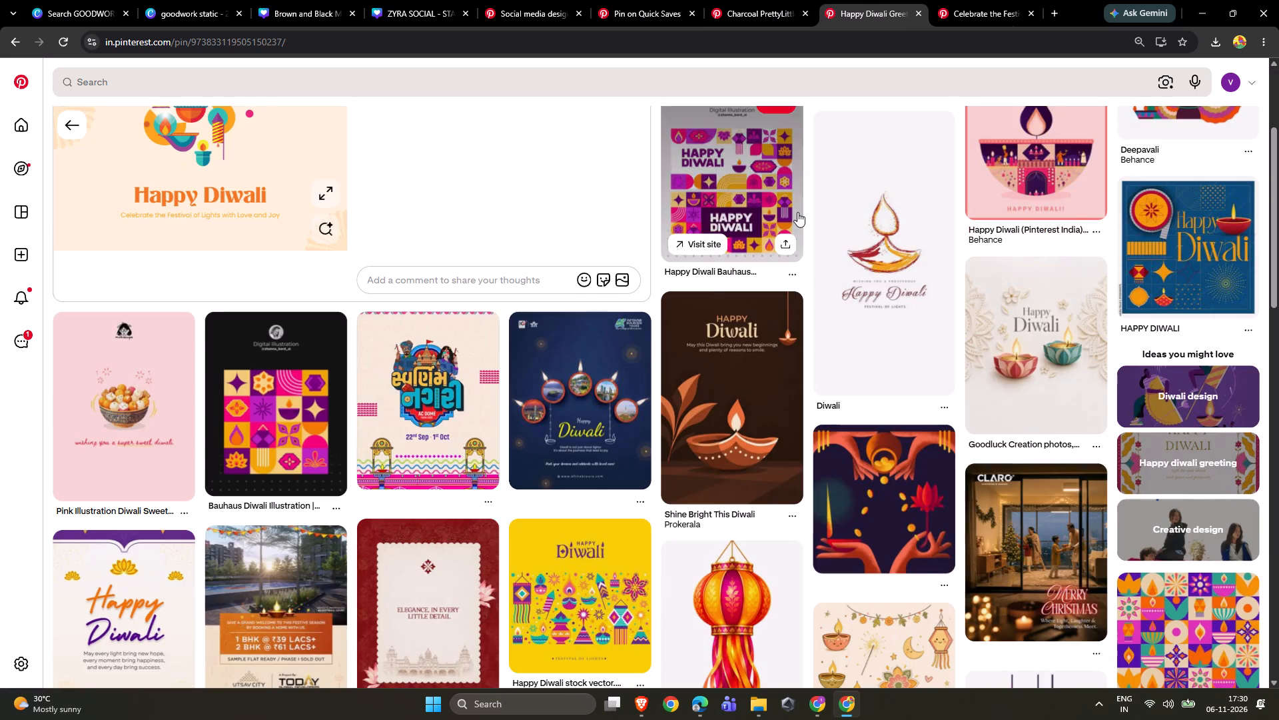
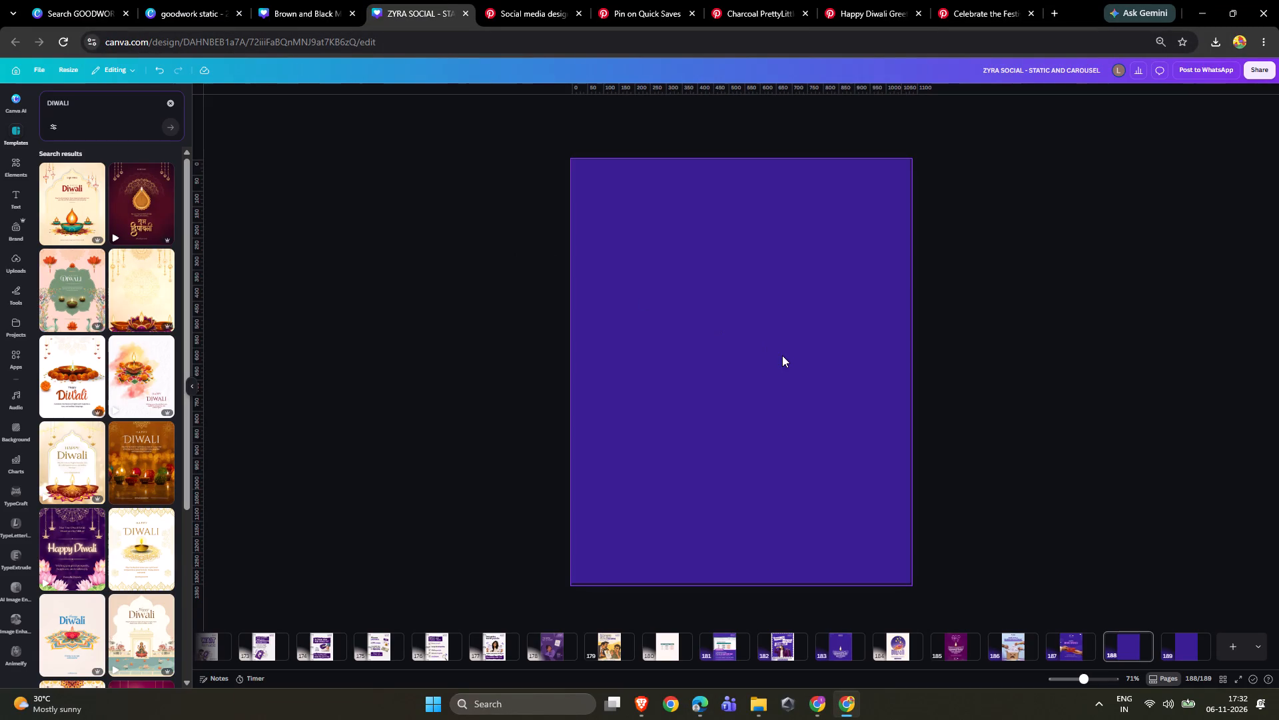
Paste the copied image onto the blank purple third page of the Brown and Black Modern Happy Diwali Instagram Post design.
left_click(782, 355)
left_click(167, 0)
left_click(344, 0)
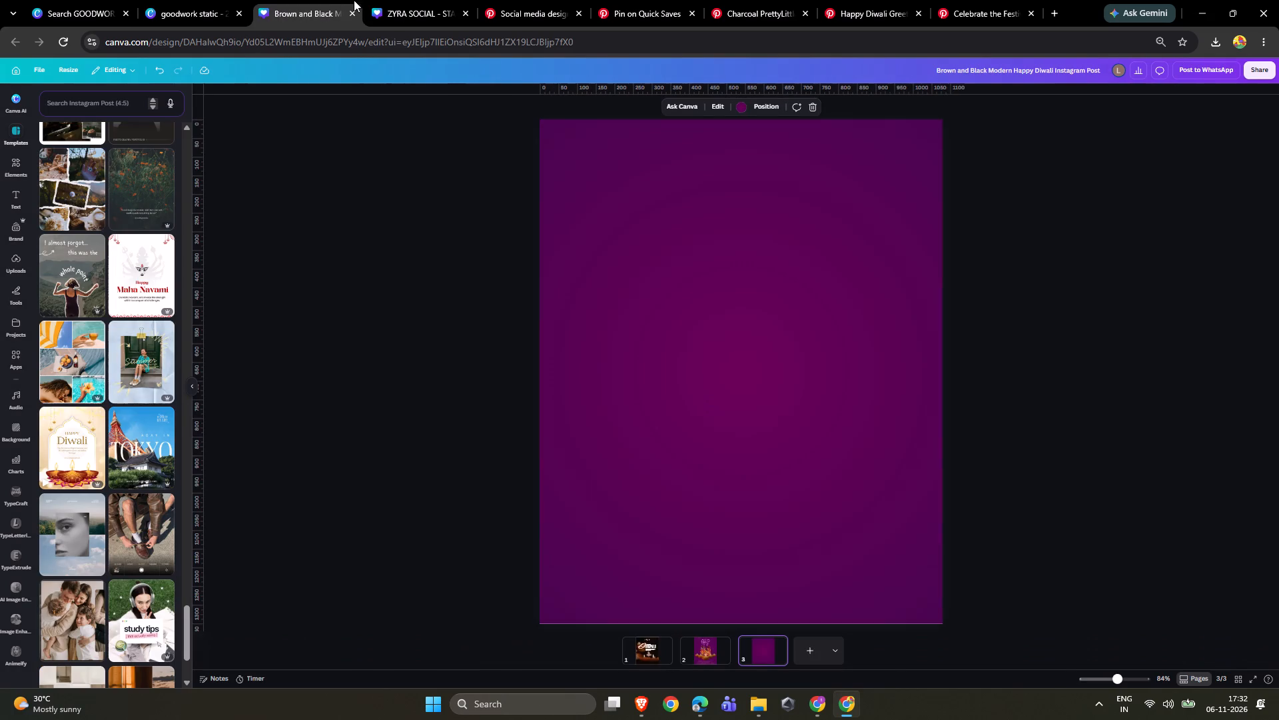
left_click(732, 421)
key("ctrl+v")
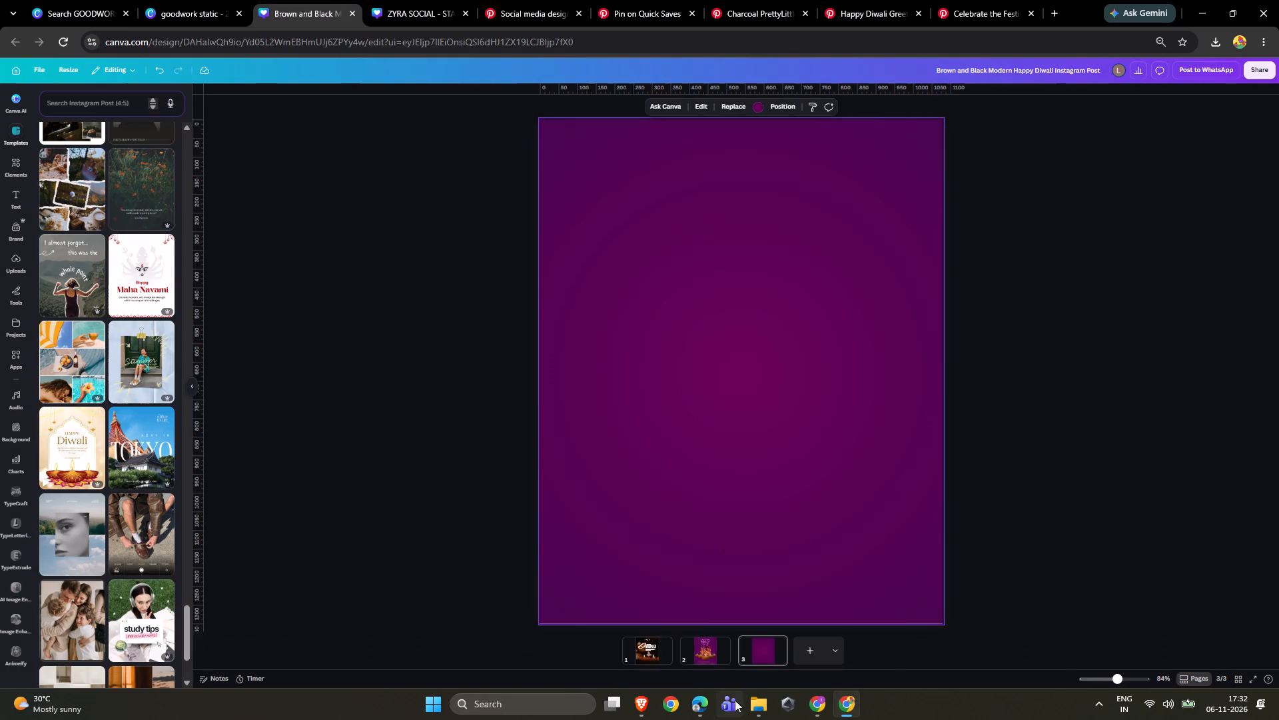
Delete page 2, the purple Diwali greeting with three figures and lit diyas.
left_click(711, 648)
key("Delete")
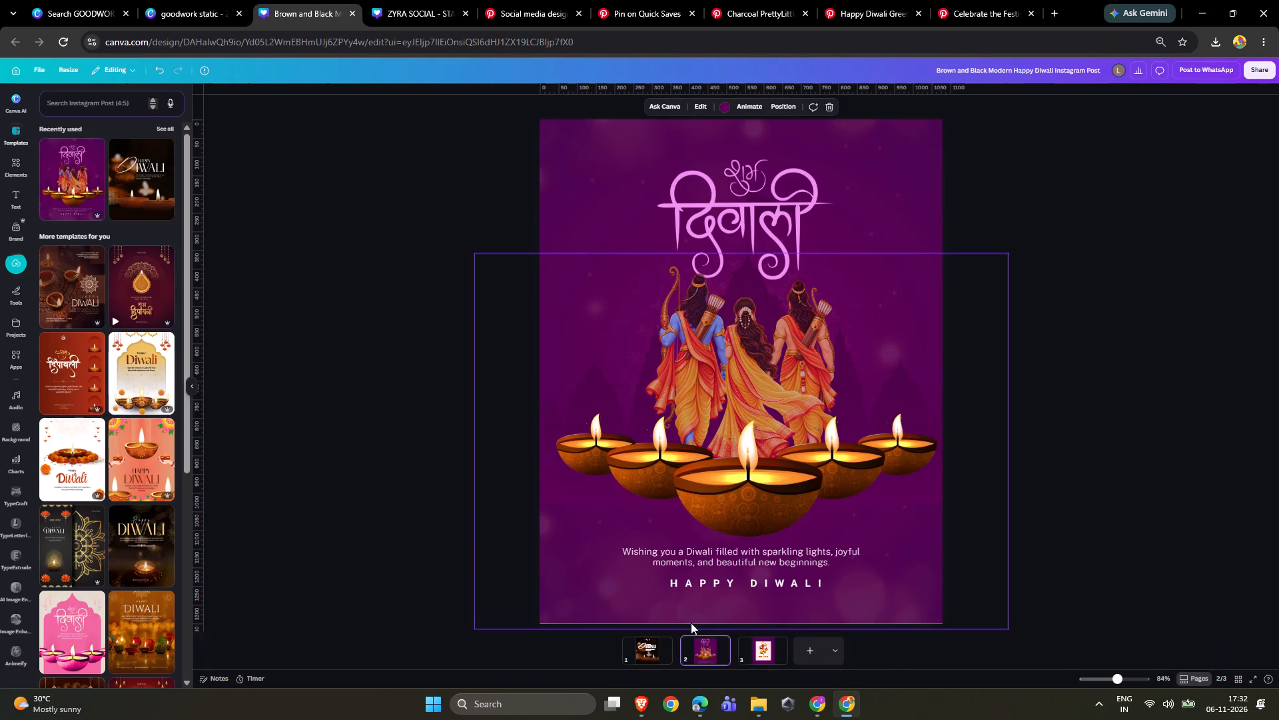
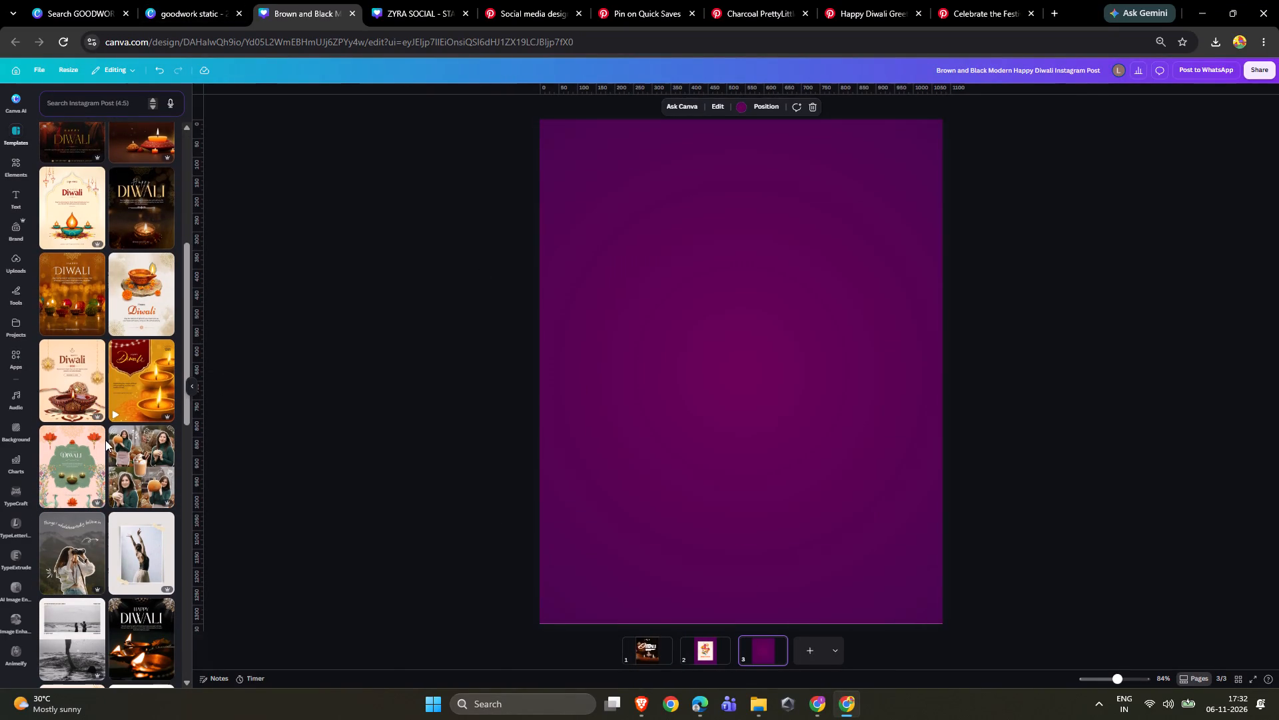
Look through the recently used and suggested Instagram post templates for a Diwali design to use on the blank purple page.
scroll(109, 435, "down", 10)
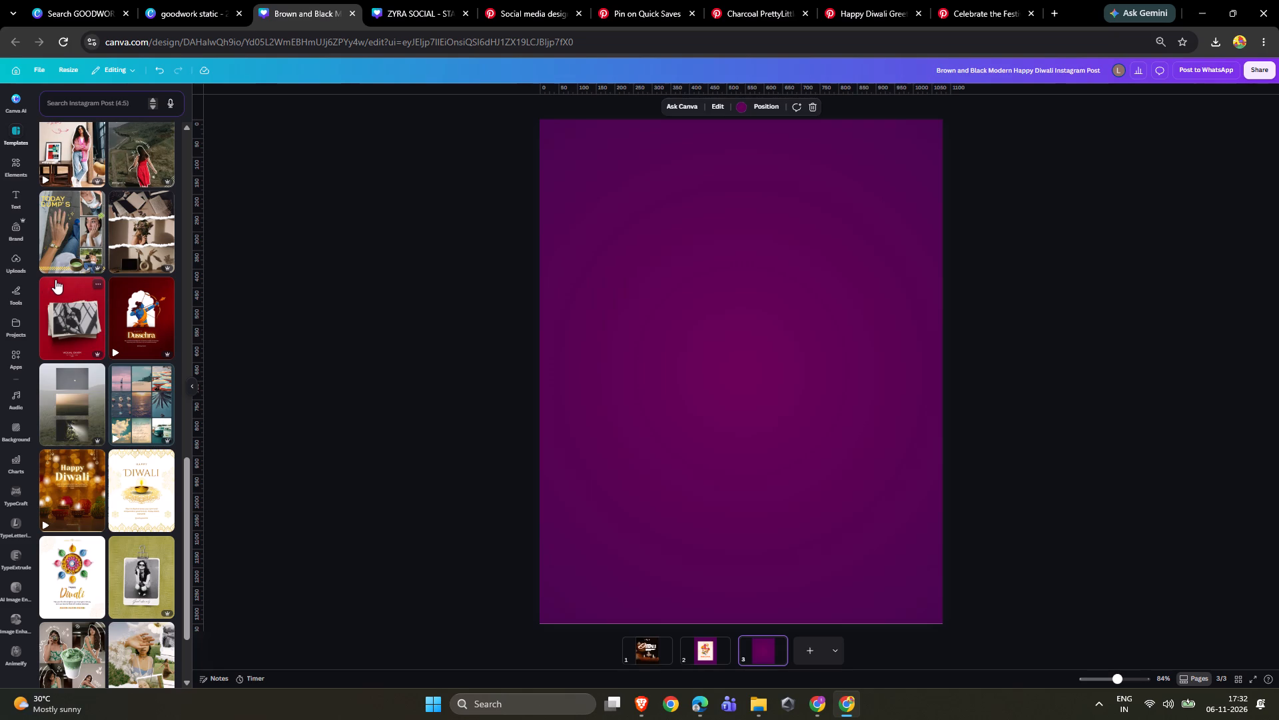
scroll(79, 296, "down", 1)
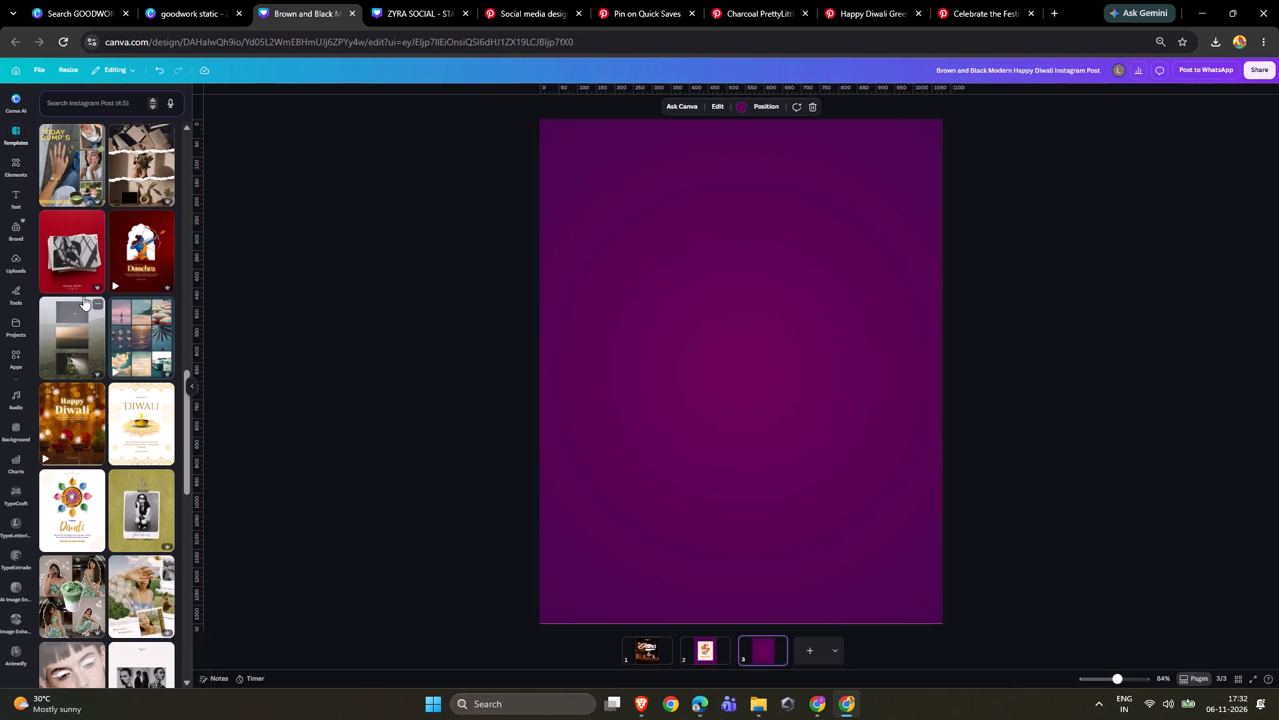
scroll(84, 297, "up", 7)
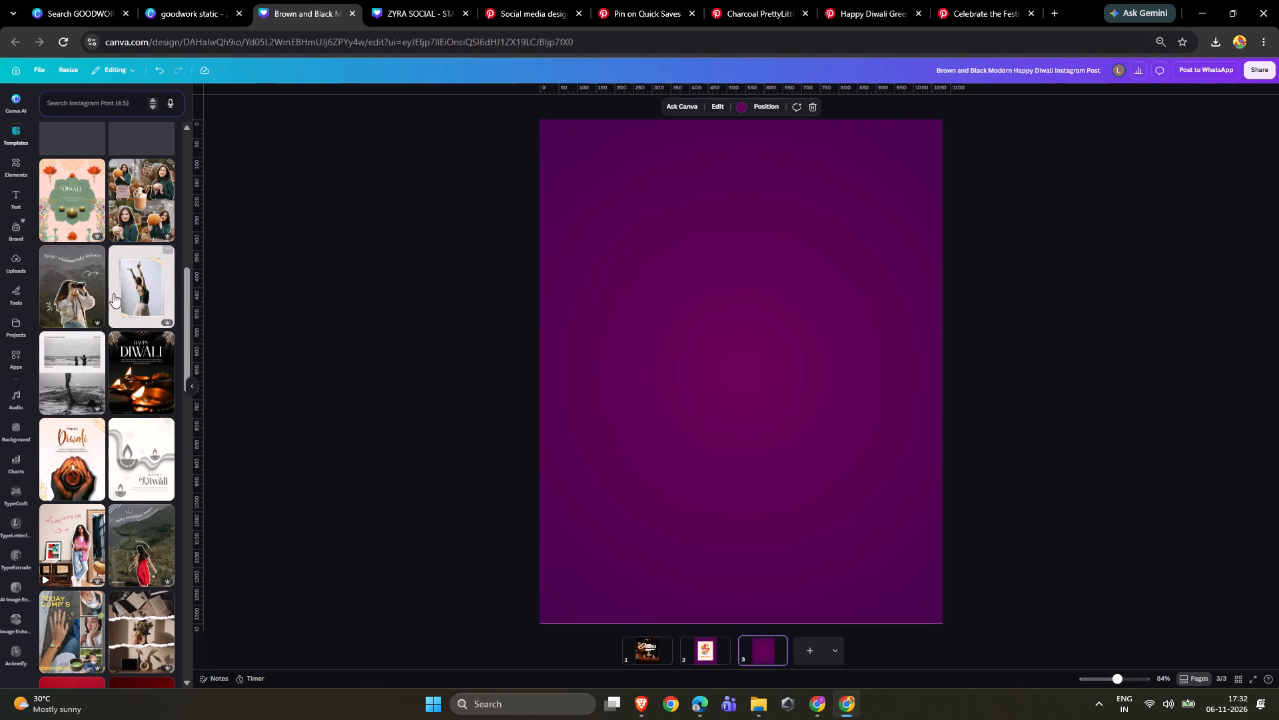
scroll(117, 297, "up", 7)
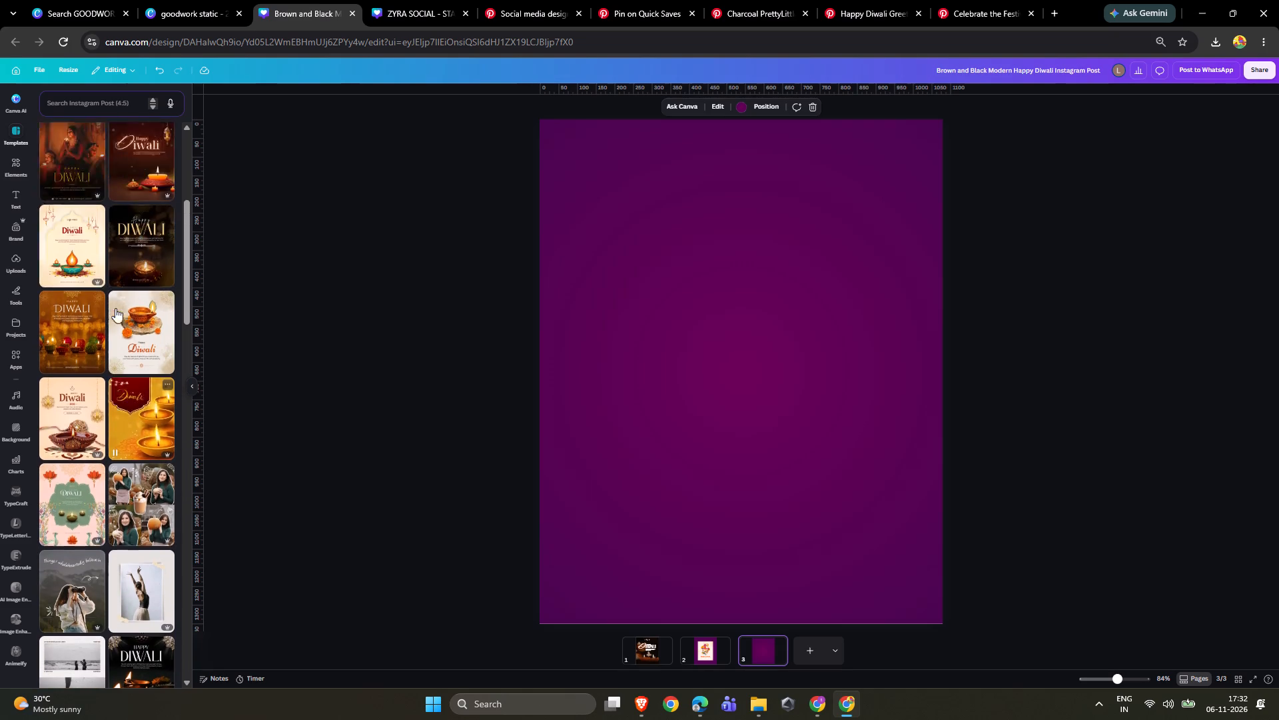
scroll(115, 308, "up", 3)
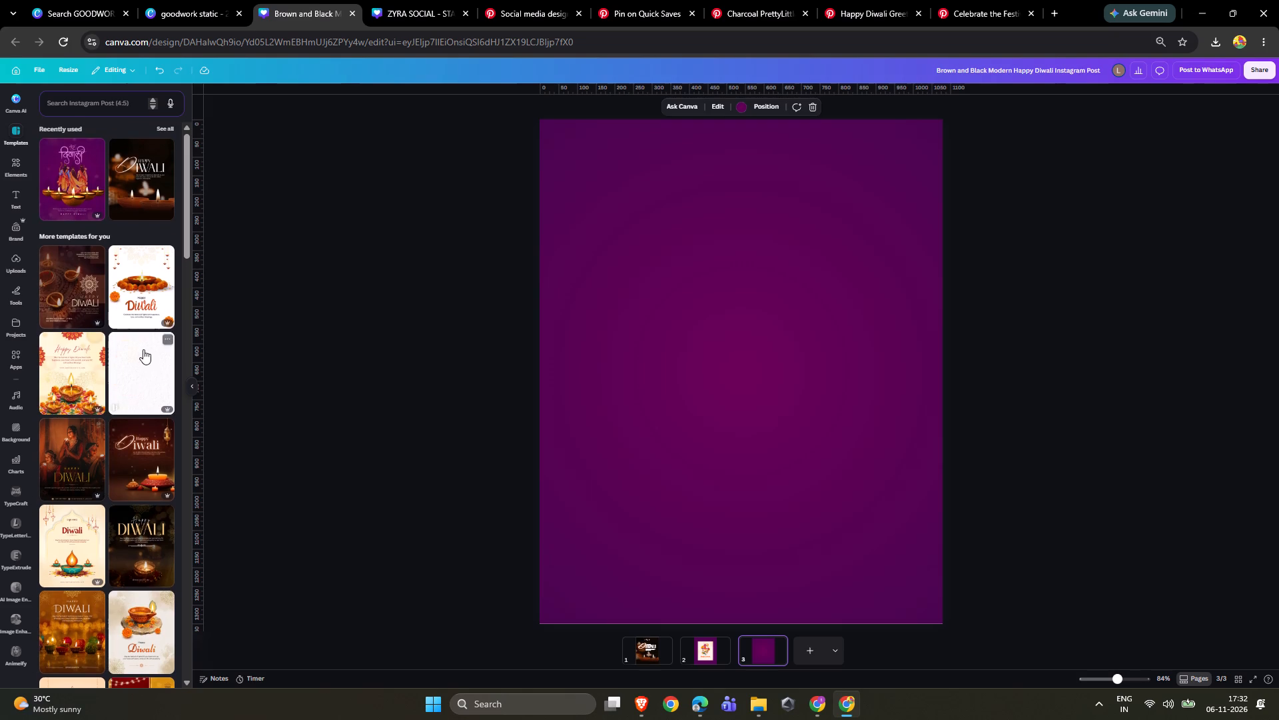
scroll(141, 351, "down", 17)
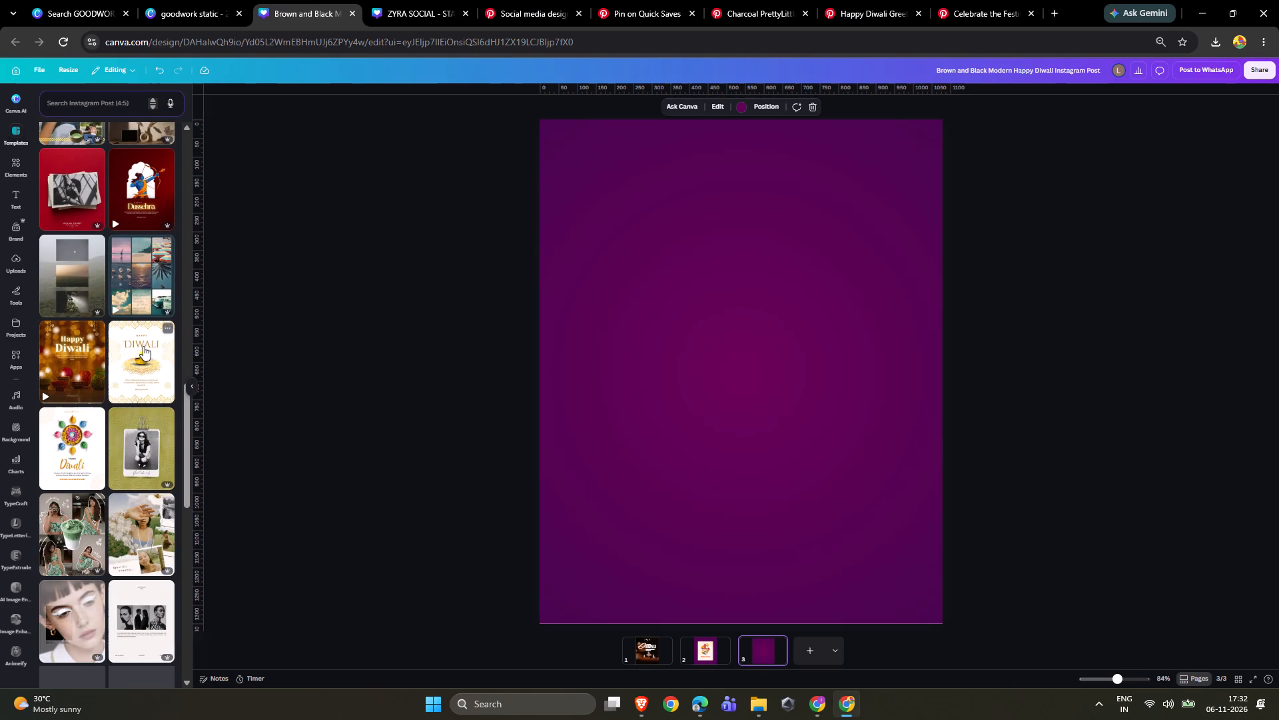
scroll(139, 353, "down", 5)
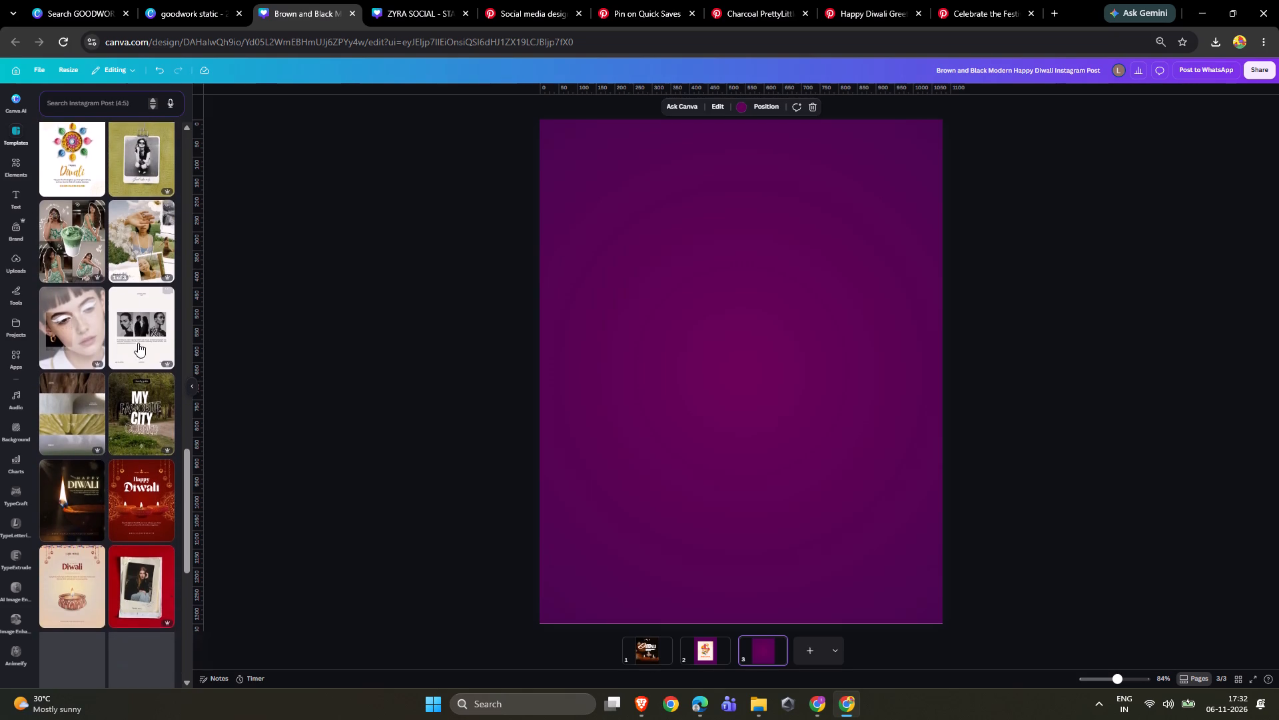
scroll(142, 337, "down", 4)
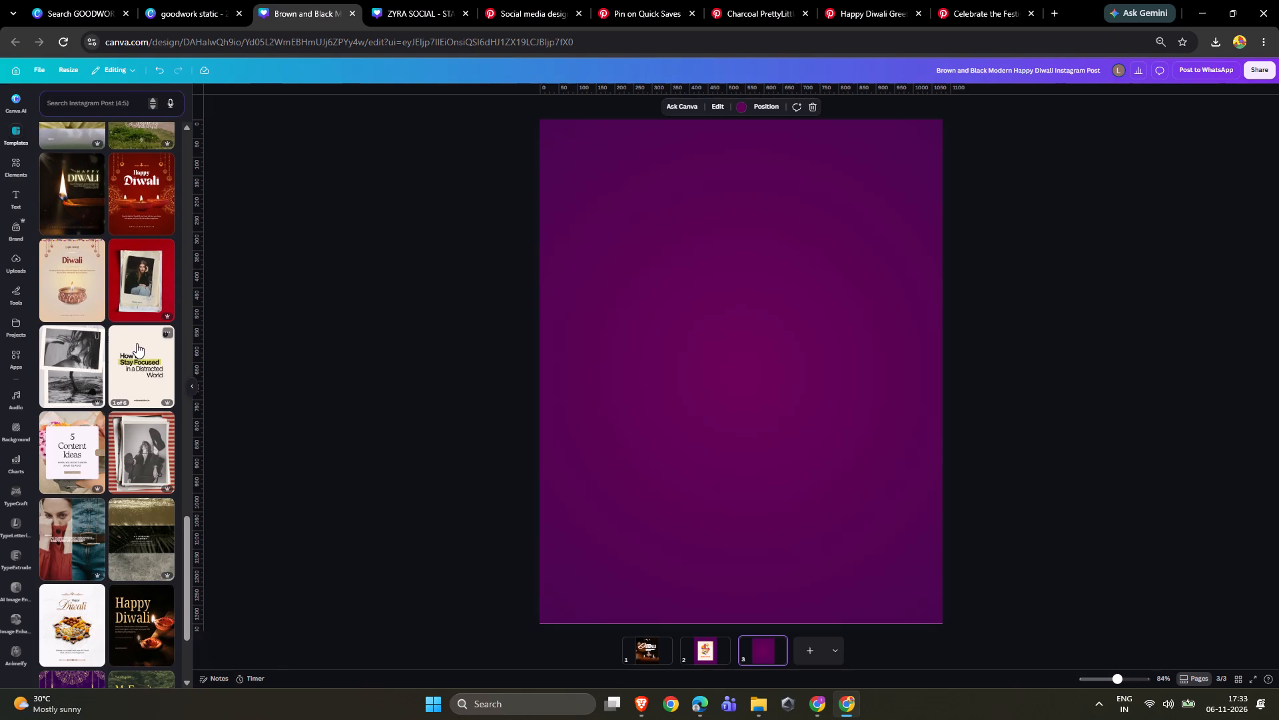
scroll(140, 341, "down", 6)
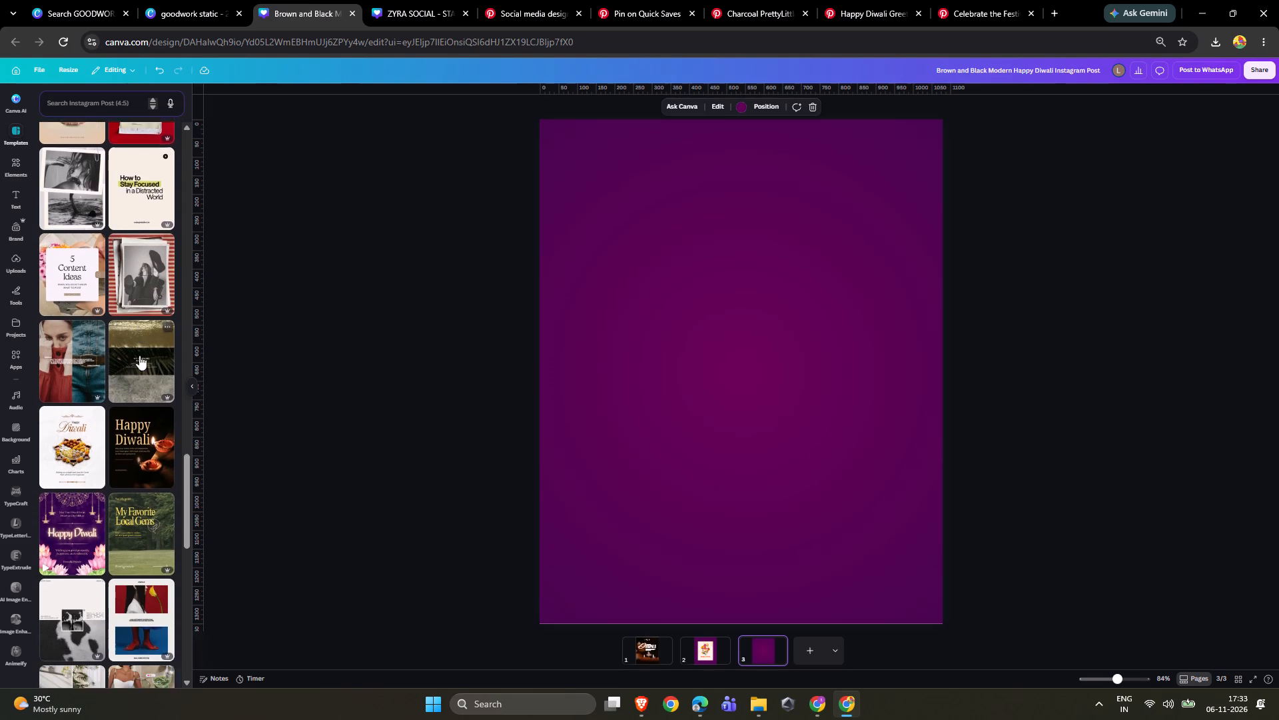
scroll(140, 345, "down", 3)
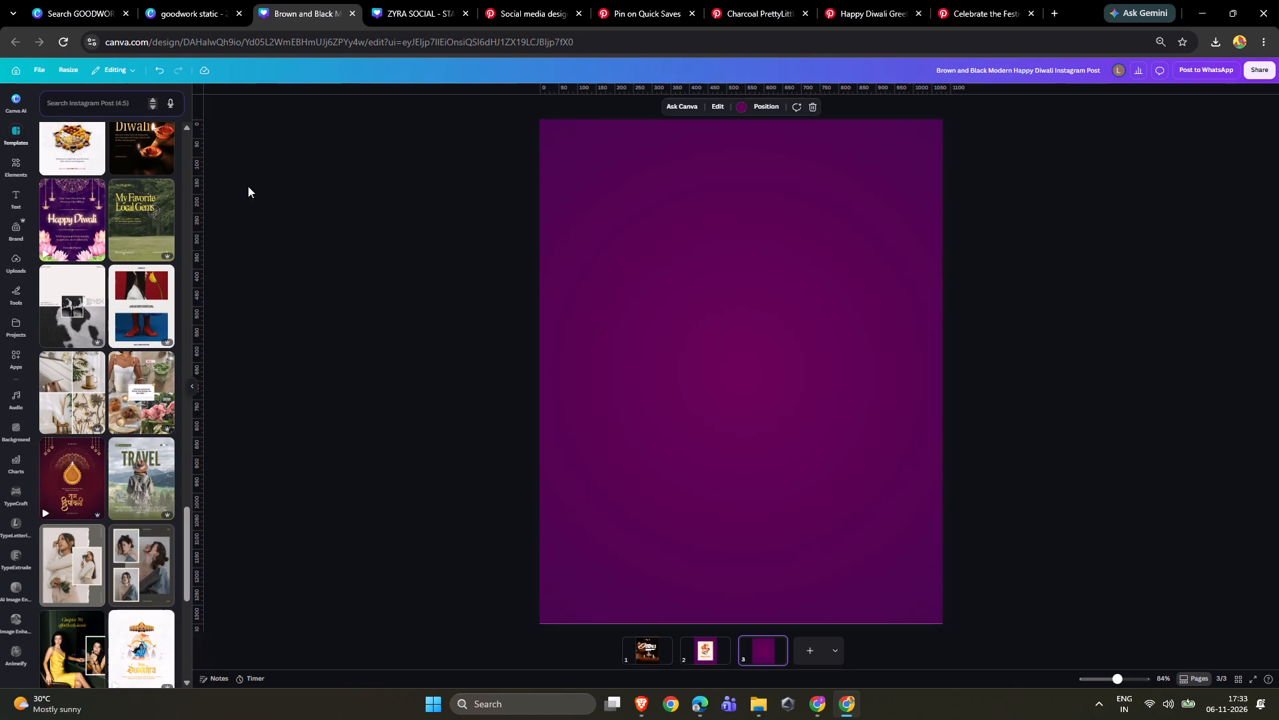
Search the templates with the recent term "HAPPY DIWALI" and examine the designs for a suitable greeting layout.
left_click(67, 108)
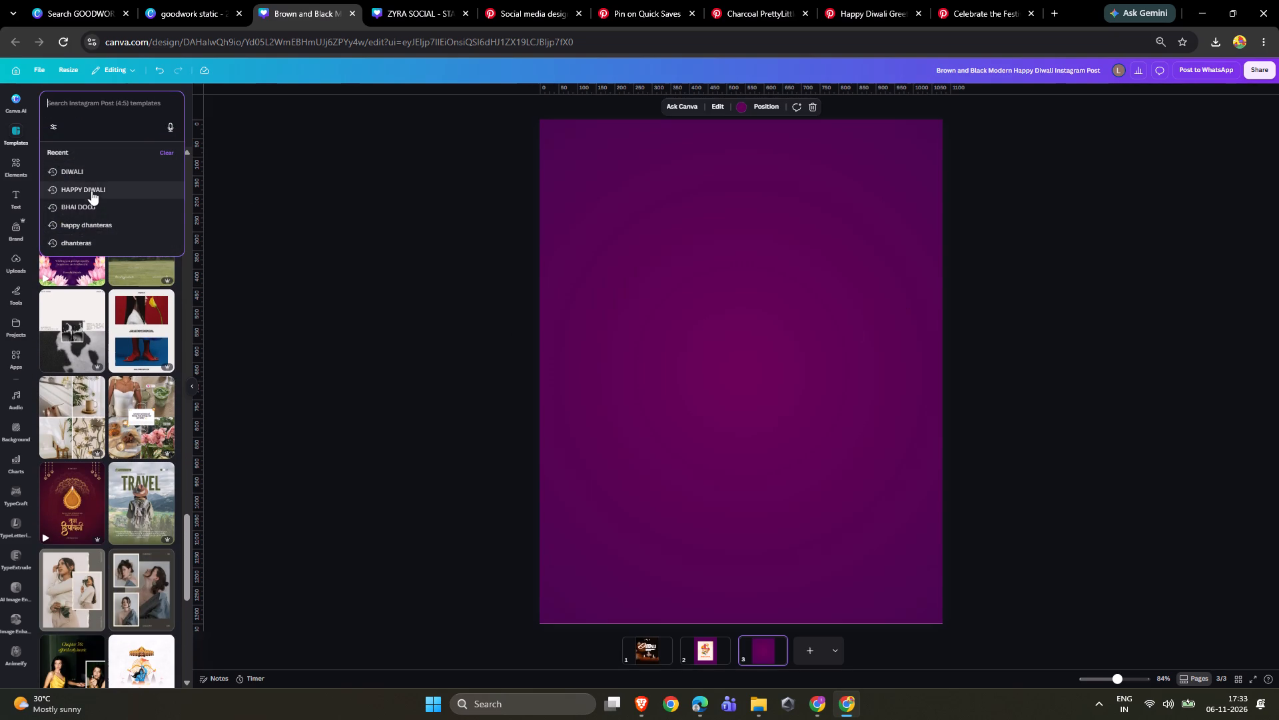
left_click(90, 193)
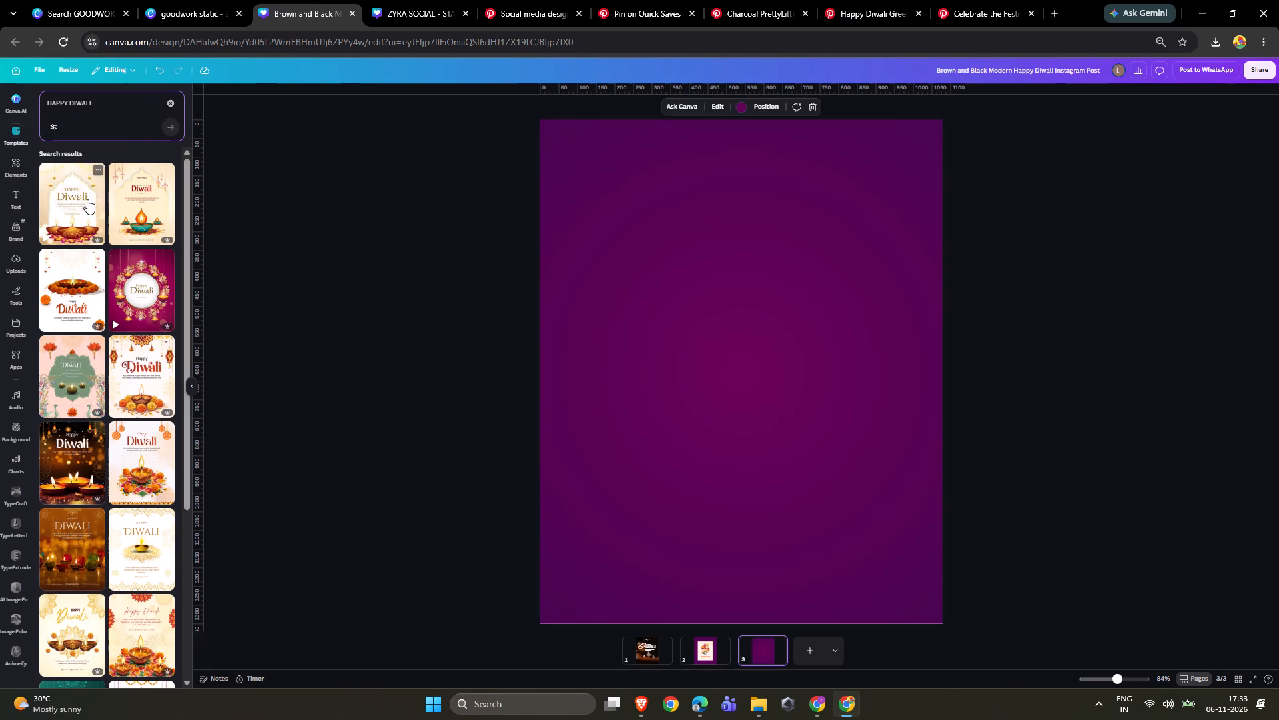
scroll(88, 204, "down", 4)
scroll(99, 212, "up", 1)
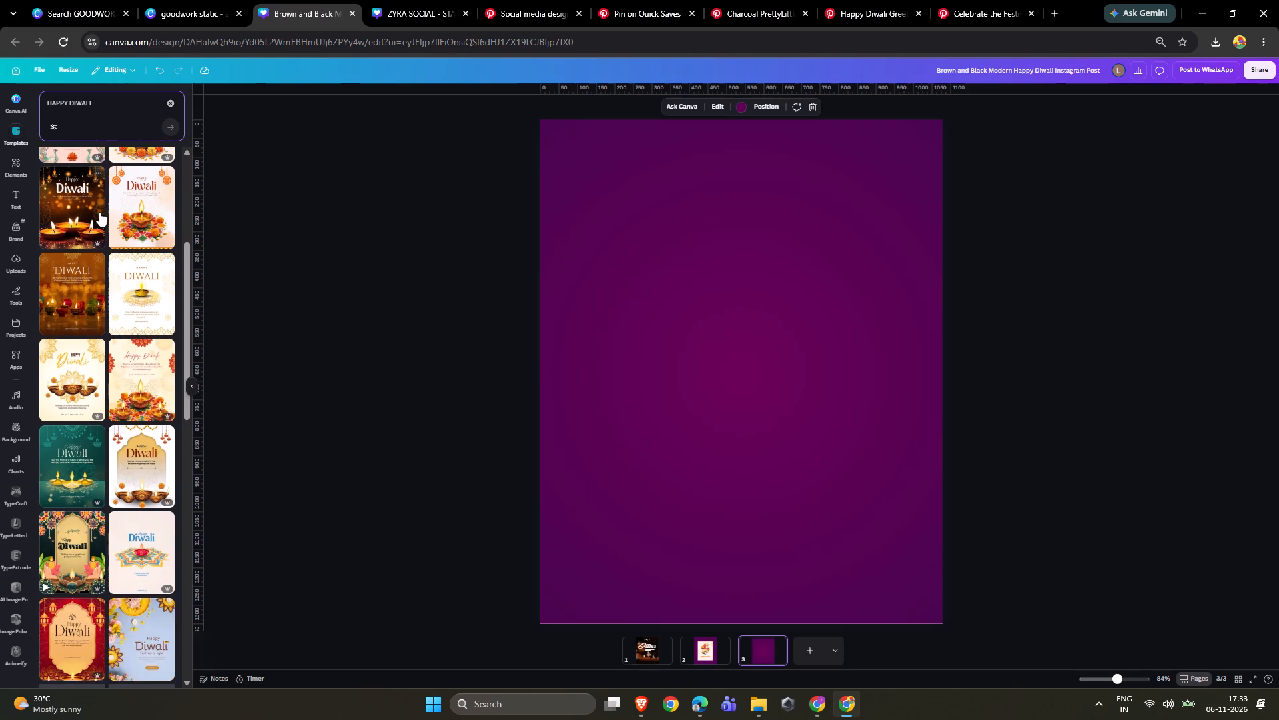
scroll(100, 209, "down", 6)
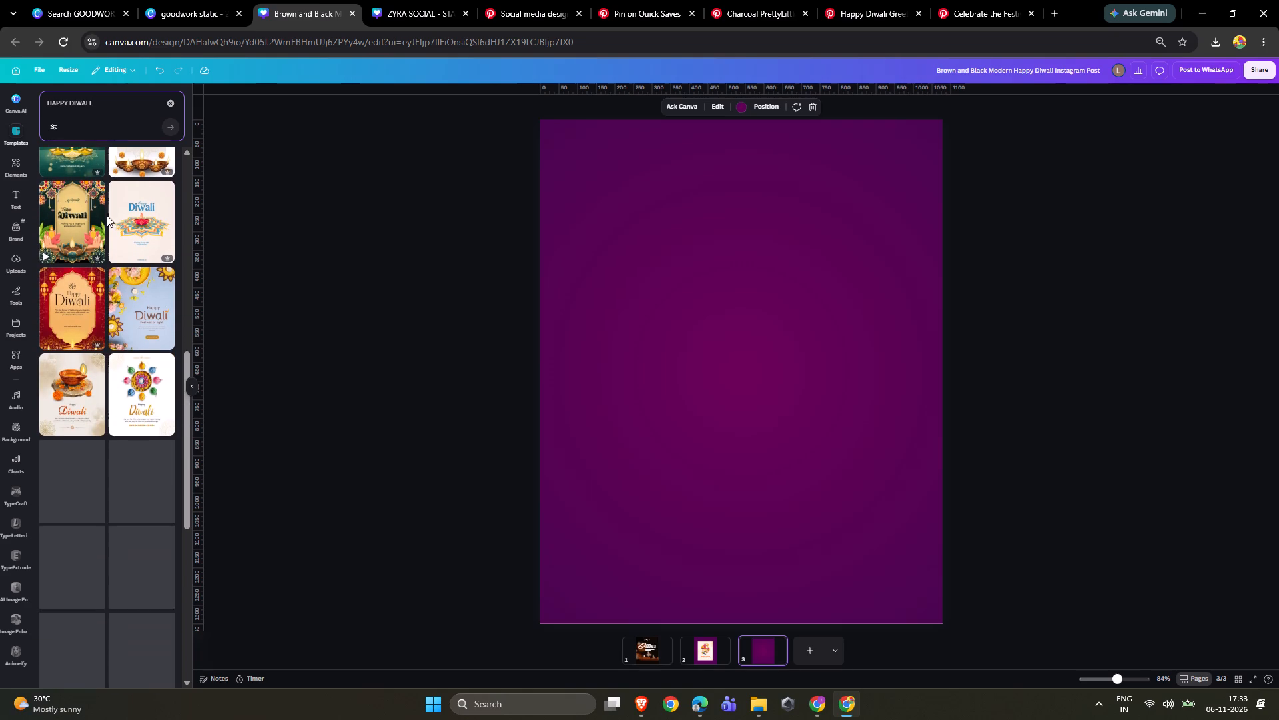
scroll(107, 214, "down", 4)
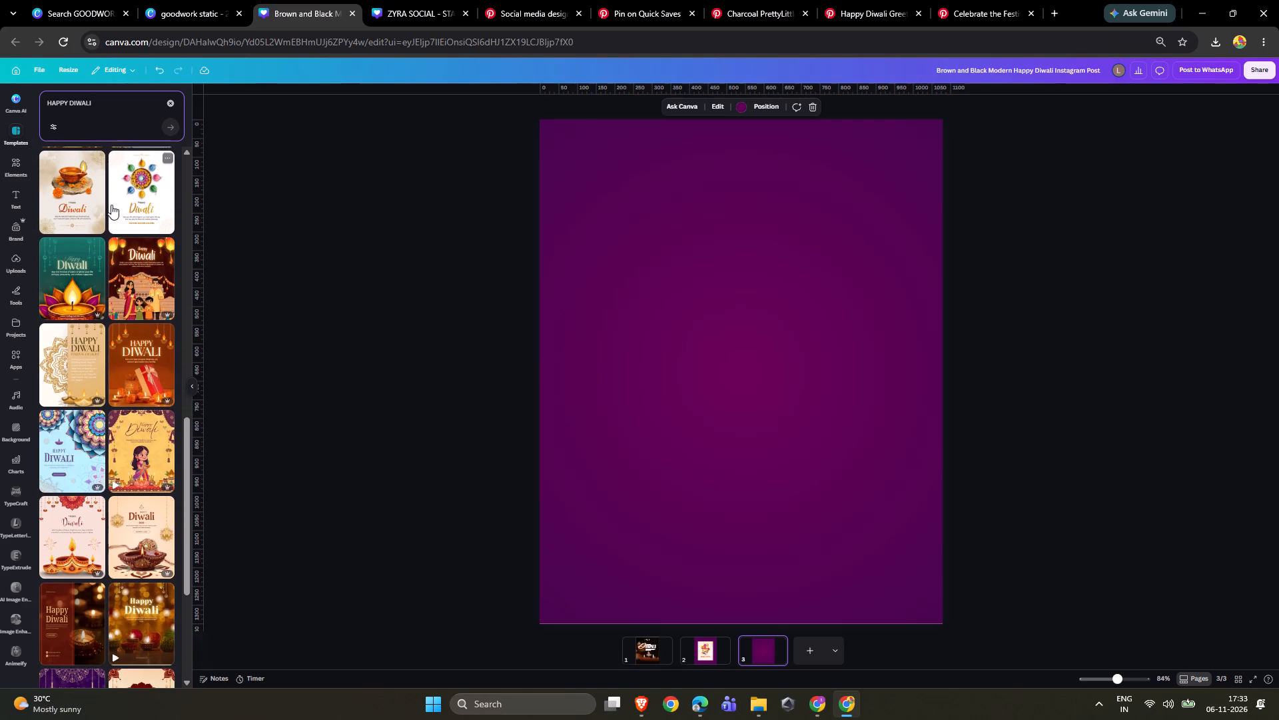
scroll(111, 205, "down", 5)
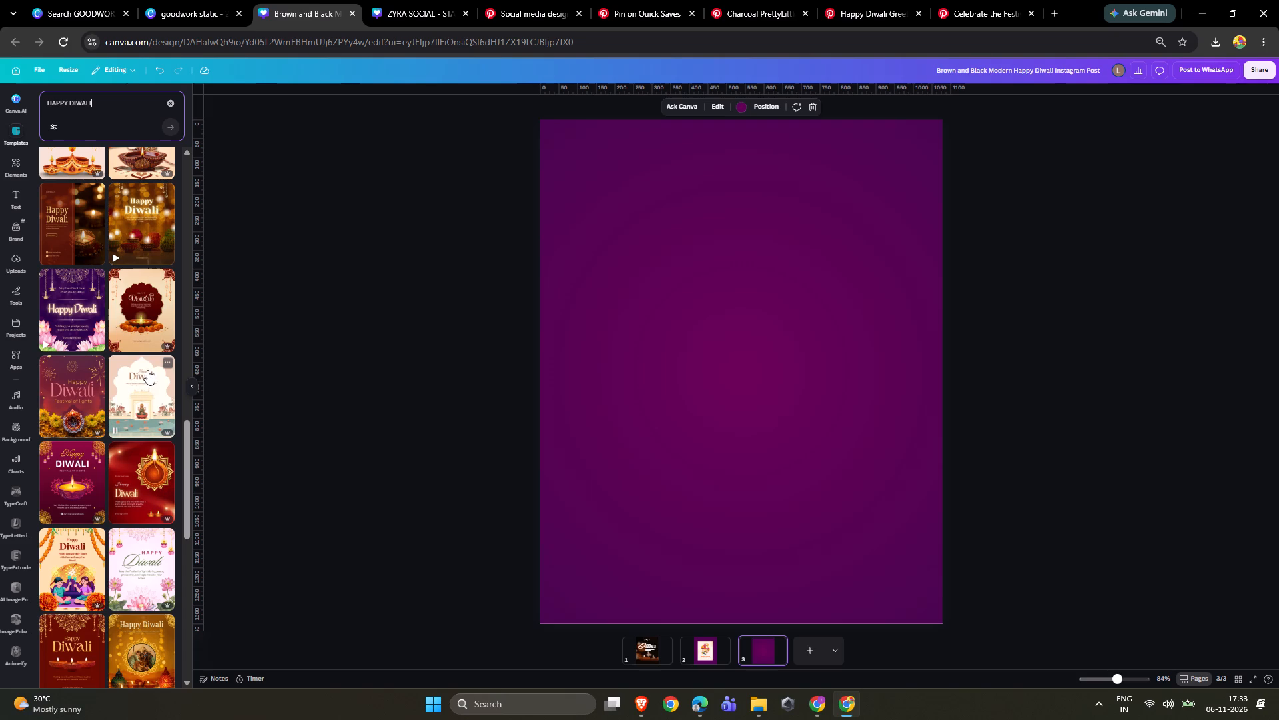
scroll(137, 372, "down", 4)
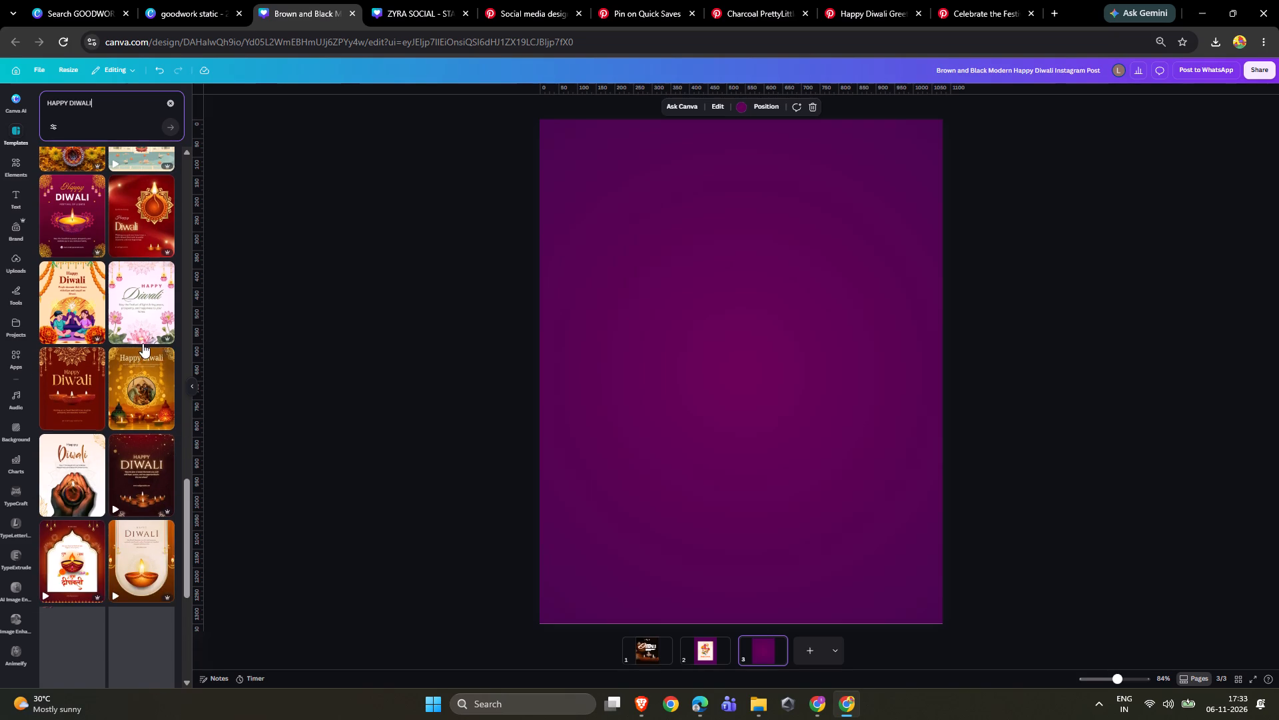
scroll(143, 343, "down", 6)
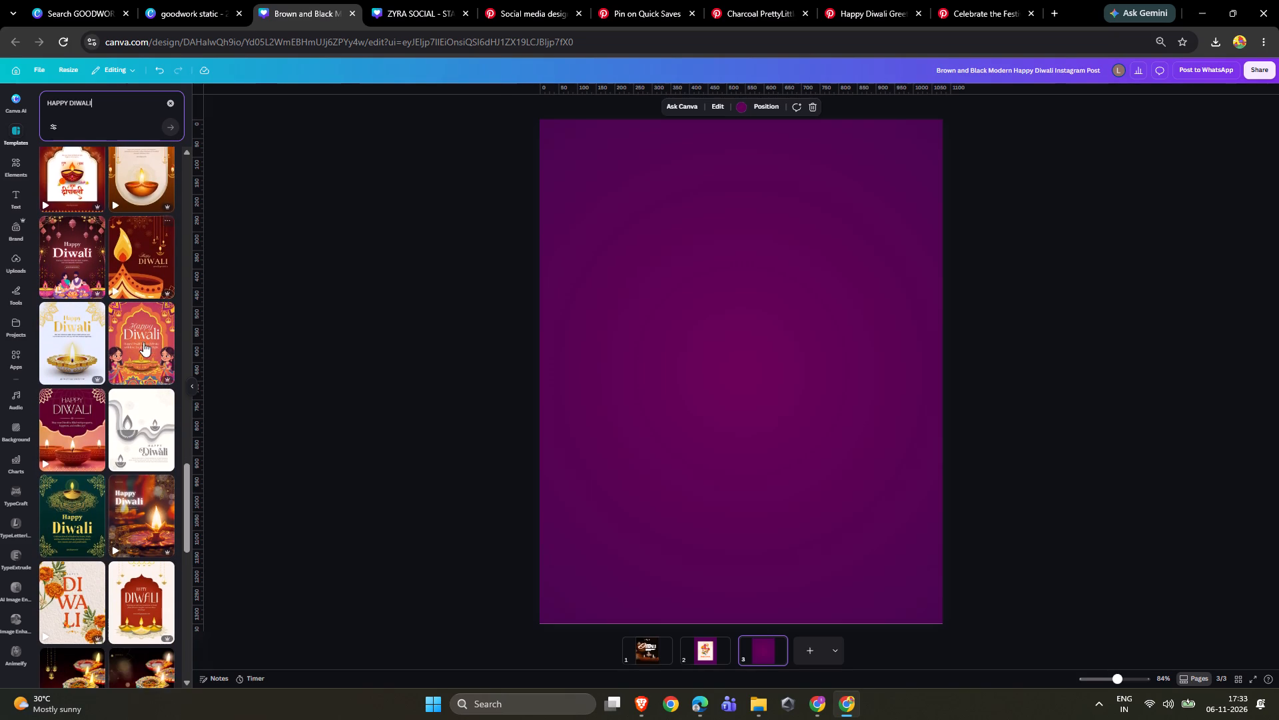
scroll(143, 346, "down", 8)
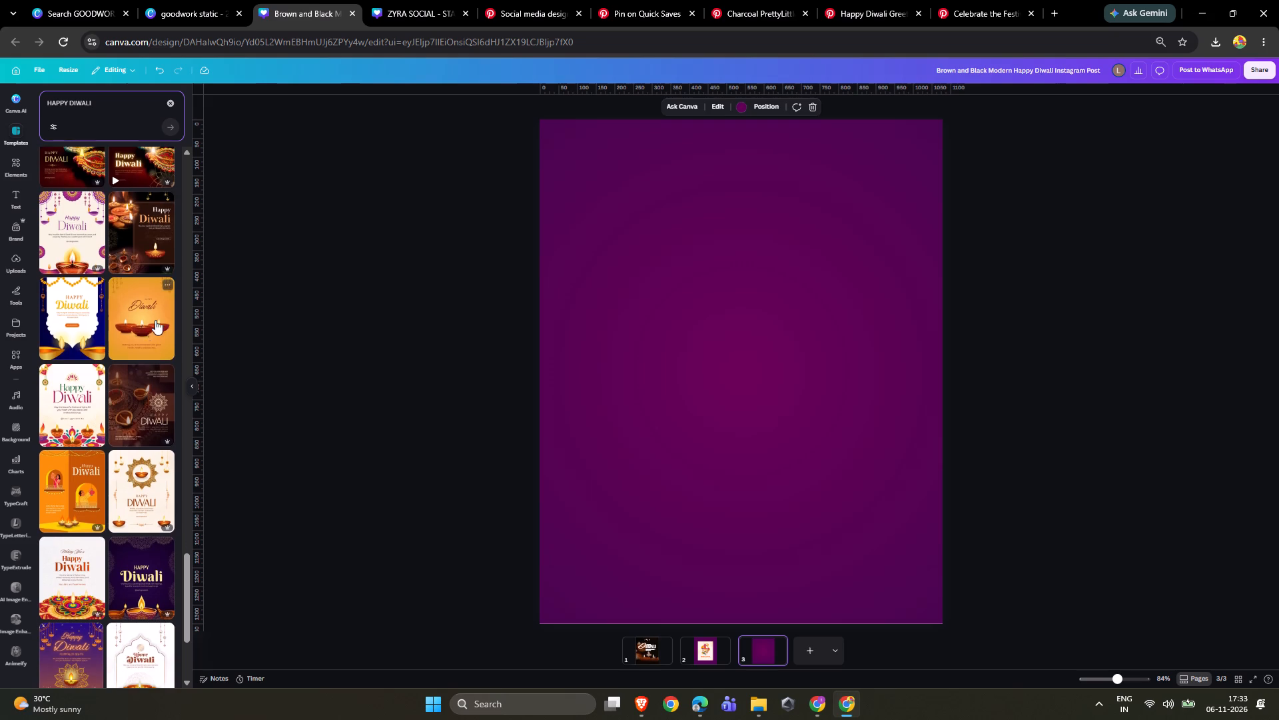
scroll(120, 372, "down", 3)
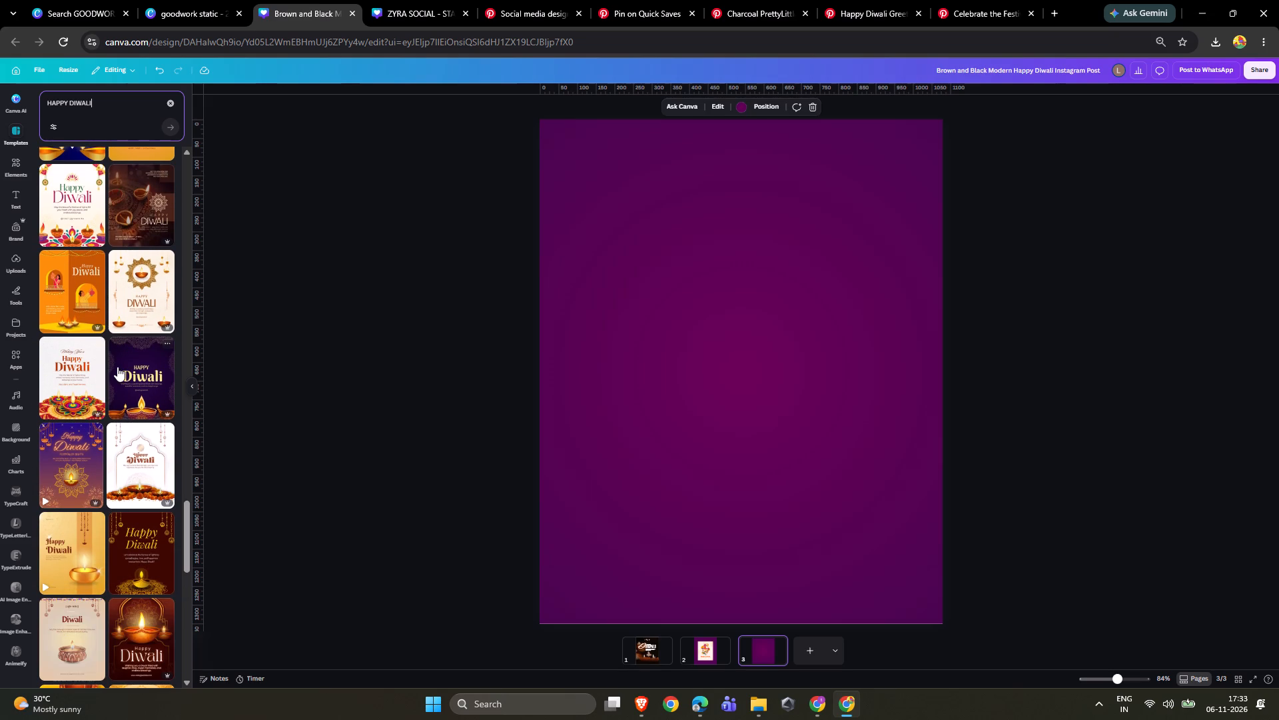
scroll(105, 409, "down", 3)
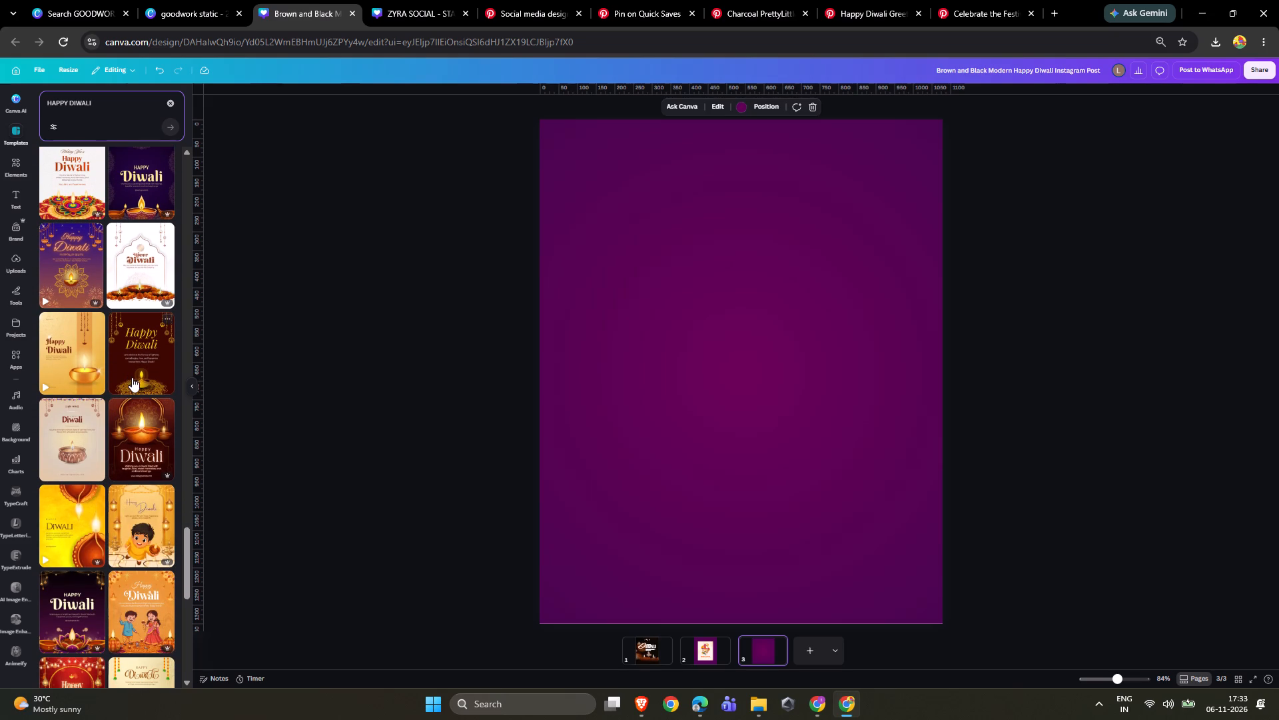
scroll(136, 393, "down", 5)
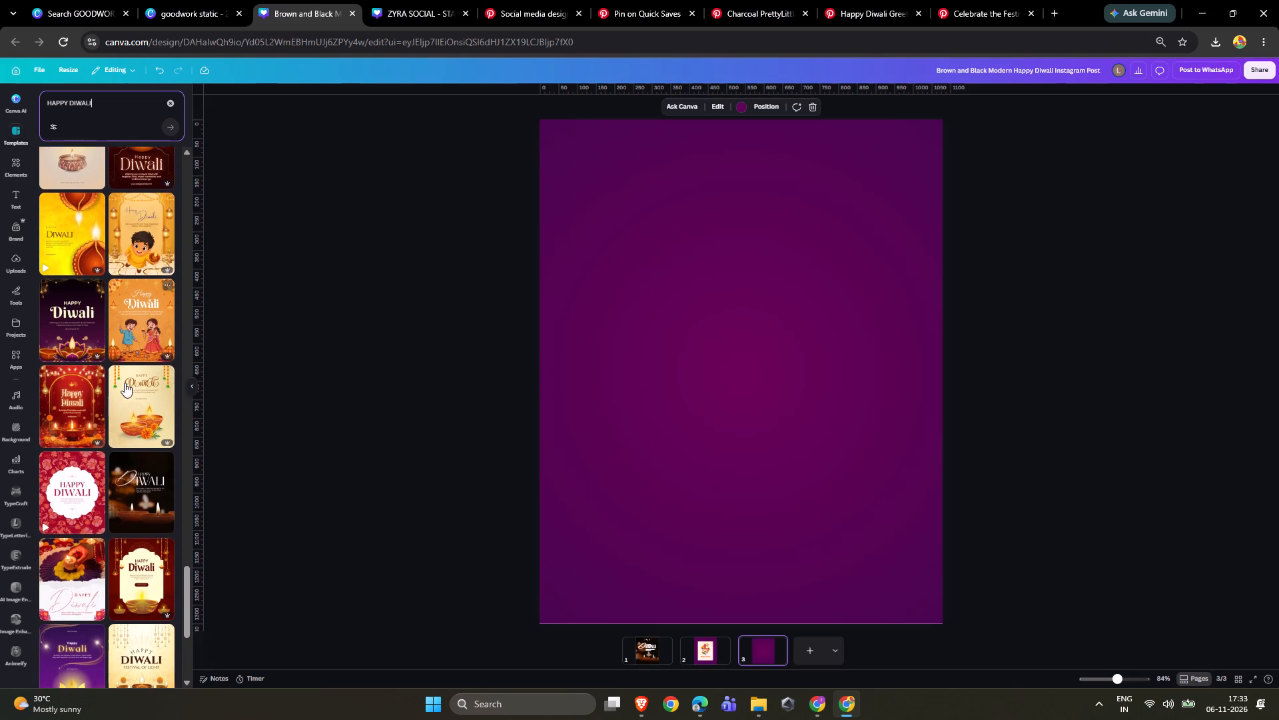
scroll(129, 379, "down", 4)
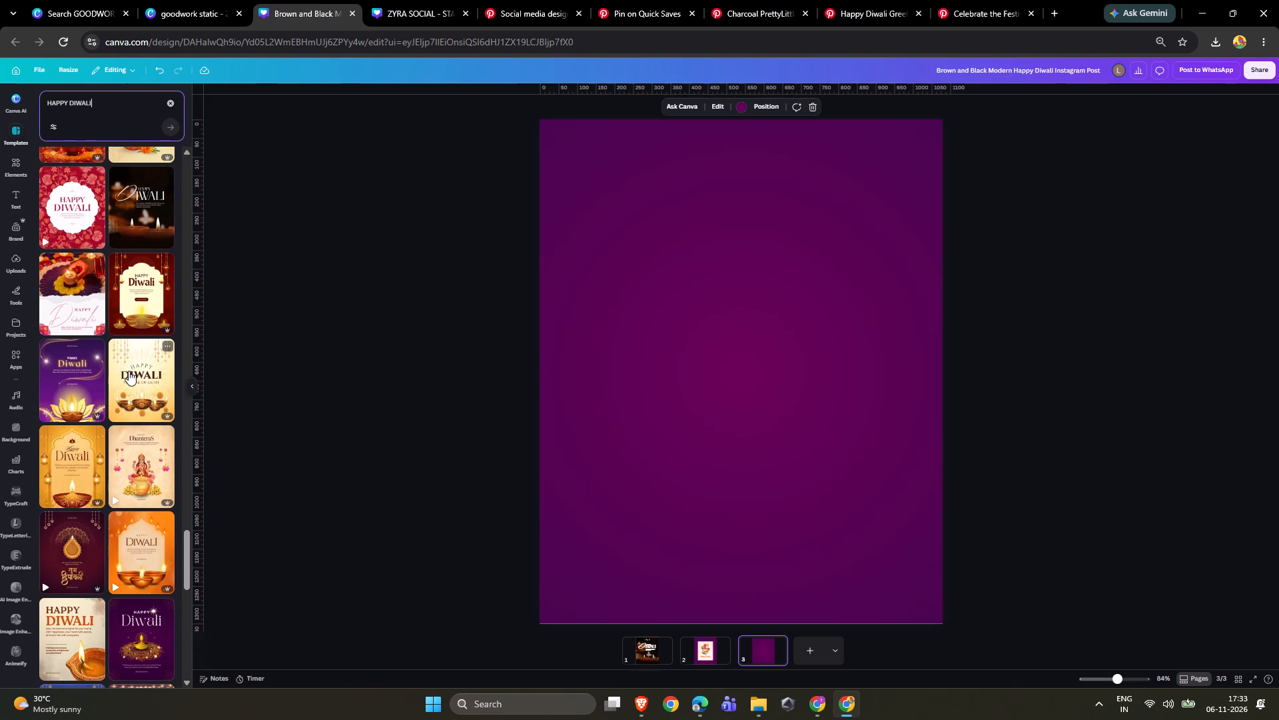
scroll(130, 371, "down", 2)
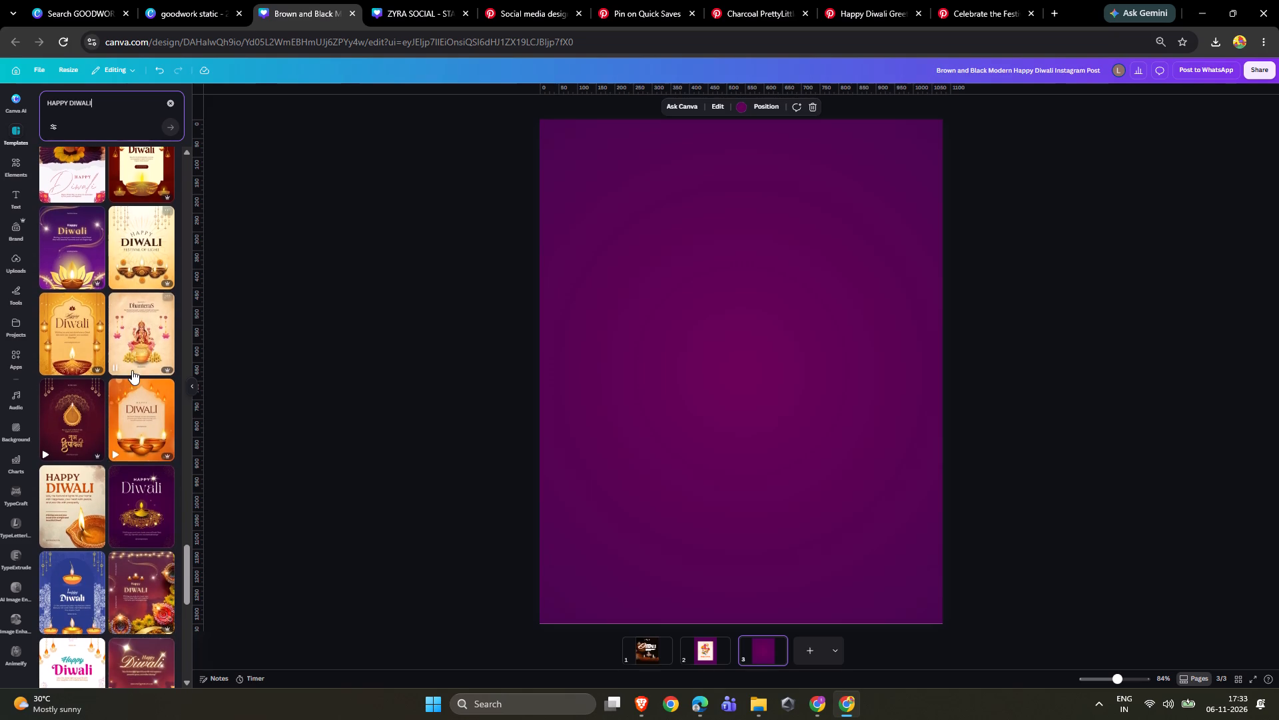
scroll(131, 371, "down", 3)
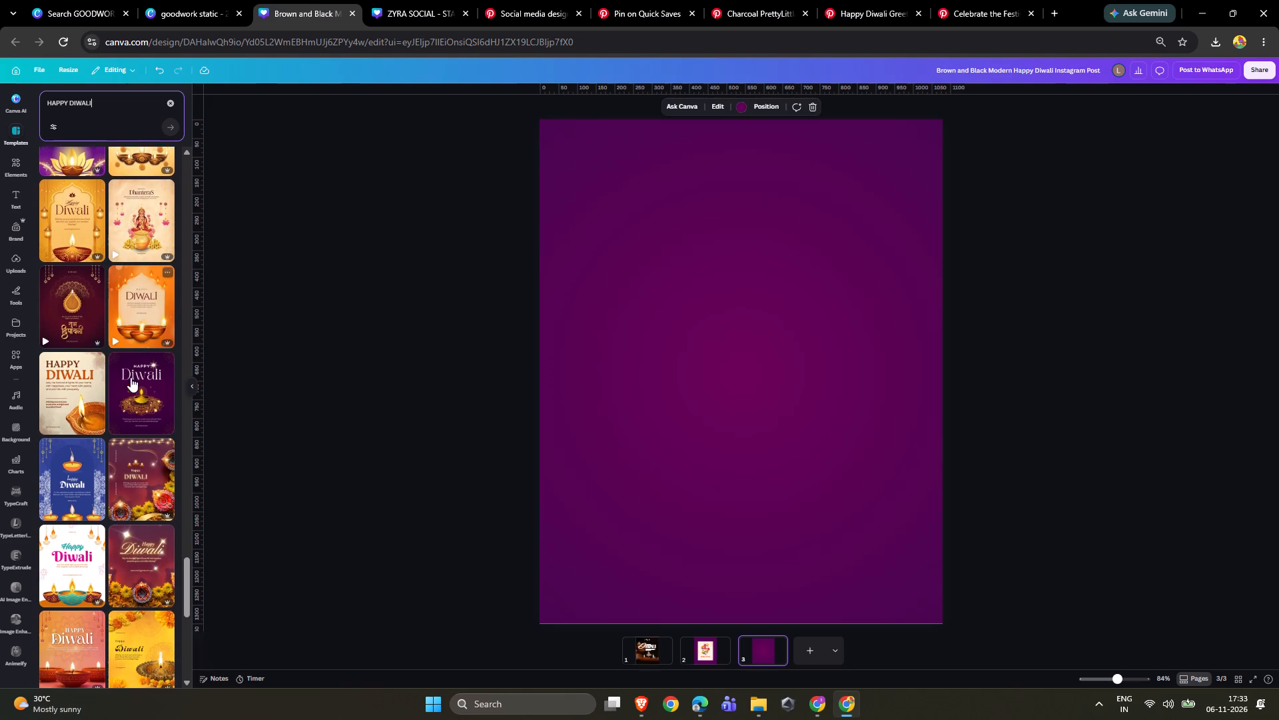
scroll(69, 442, "down", 2)
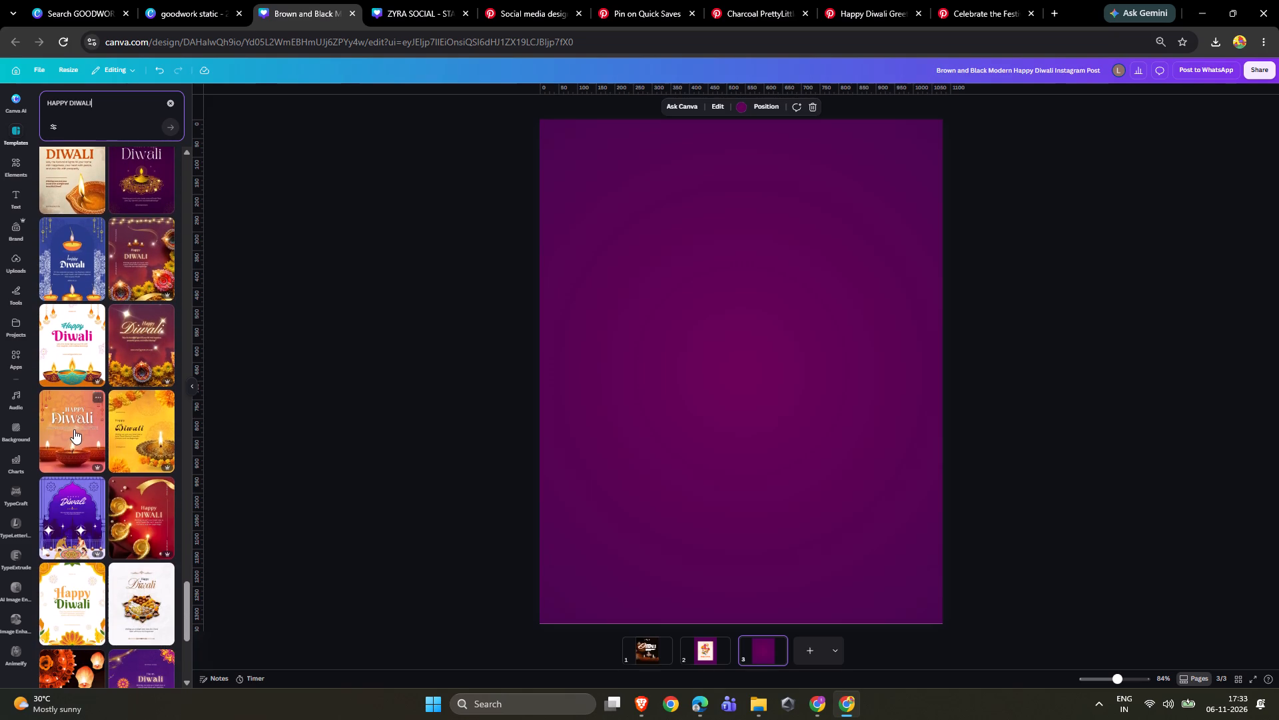
scroll(75, 430, "down", 4)
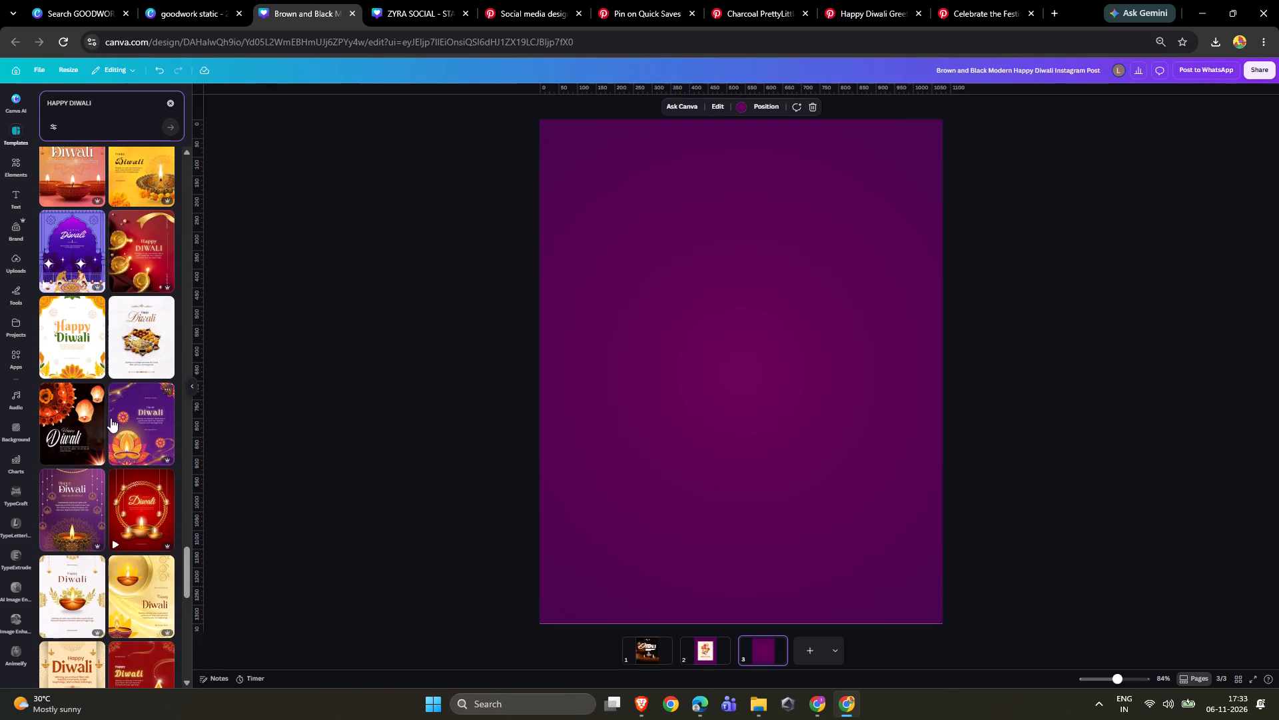
scroll(130, 391, "down", 4)
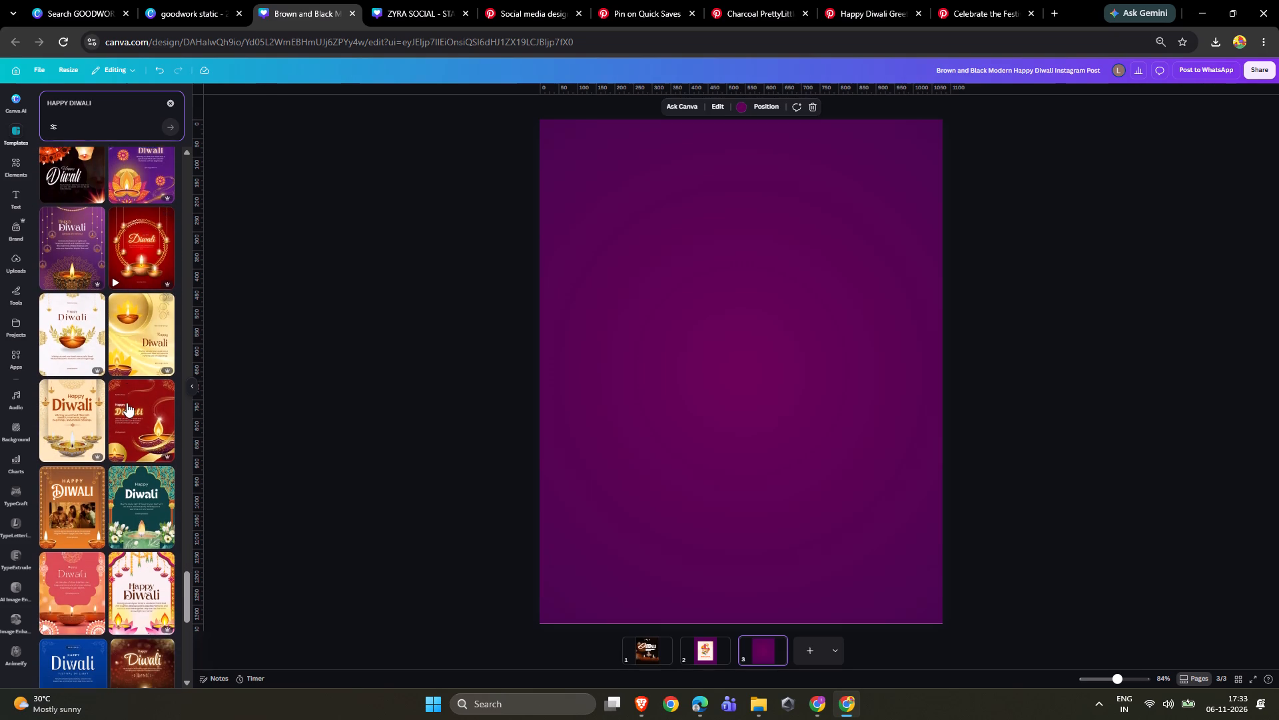
scroll(127, 399, "down", 5)
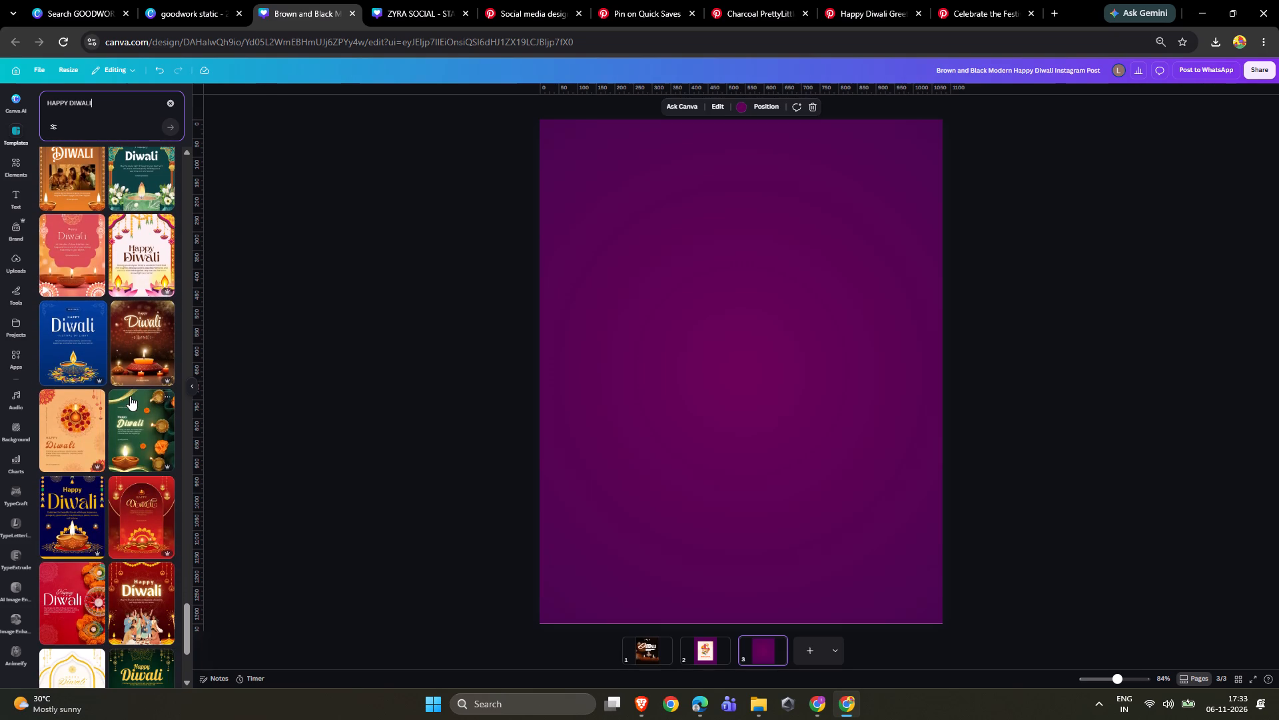
scroll(130, 395, "down", 3)
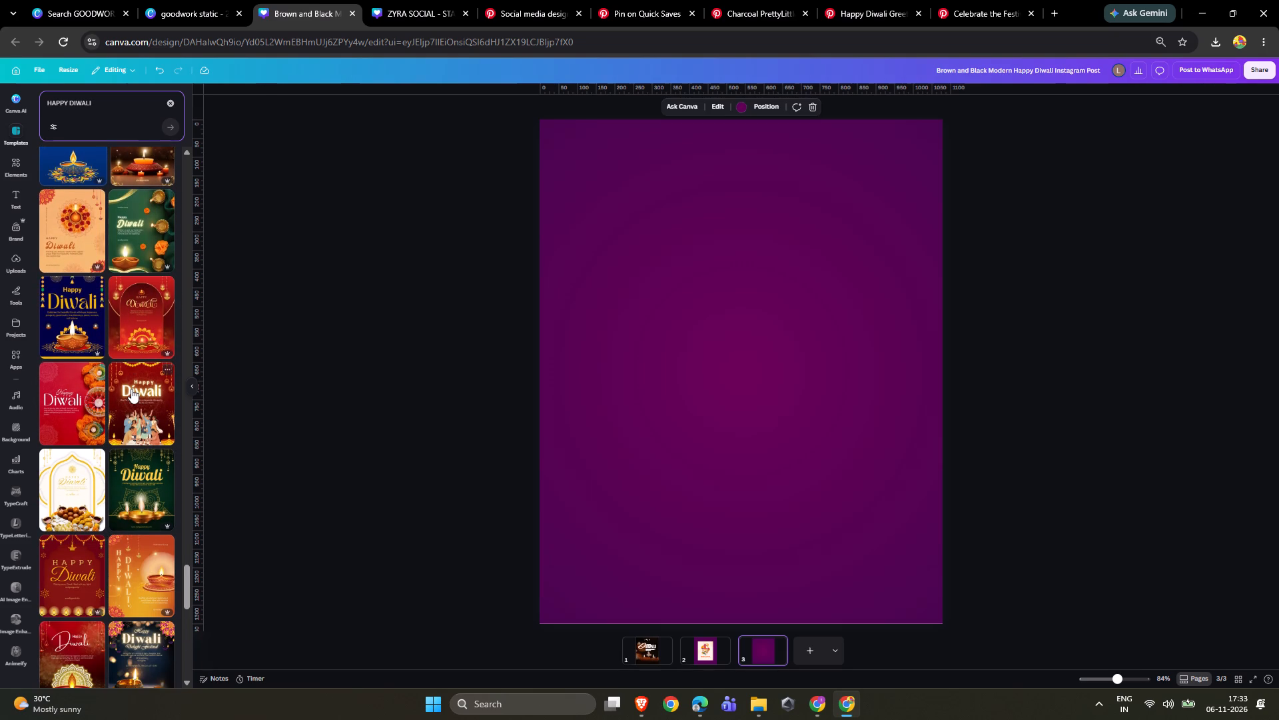
scroll(131, 389, "down", 5)
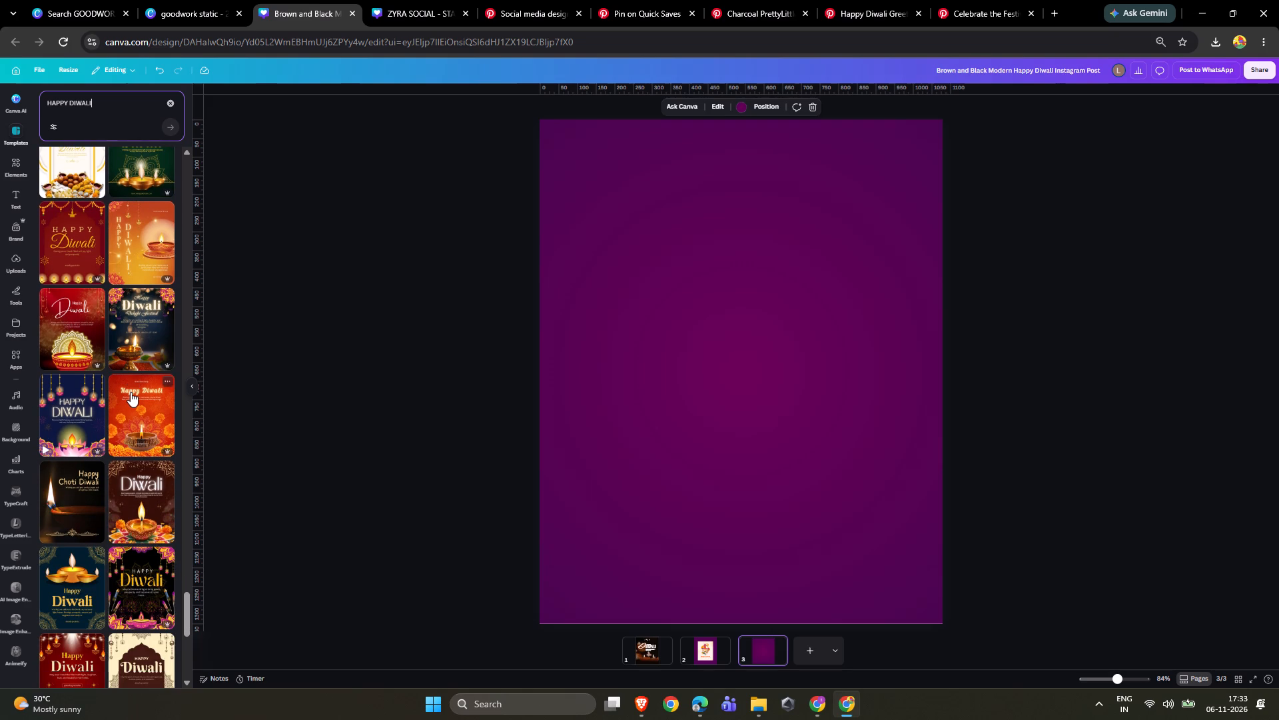
scroll(131, 392, "down", 4)
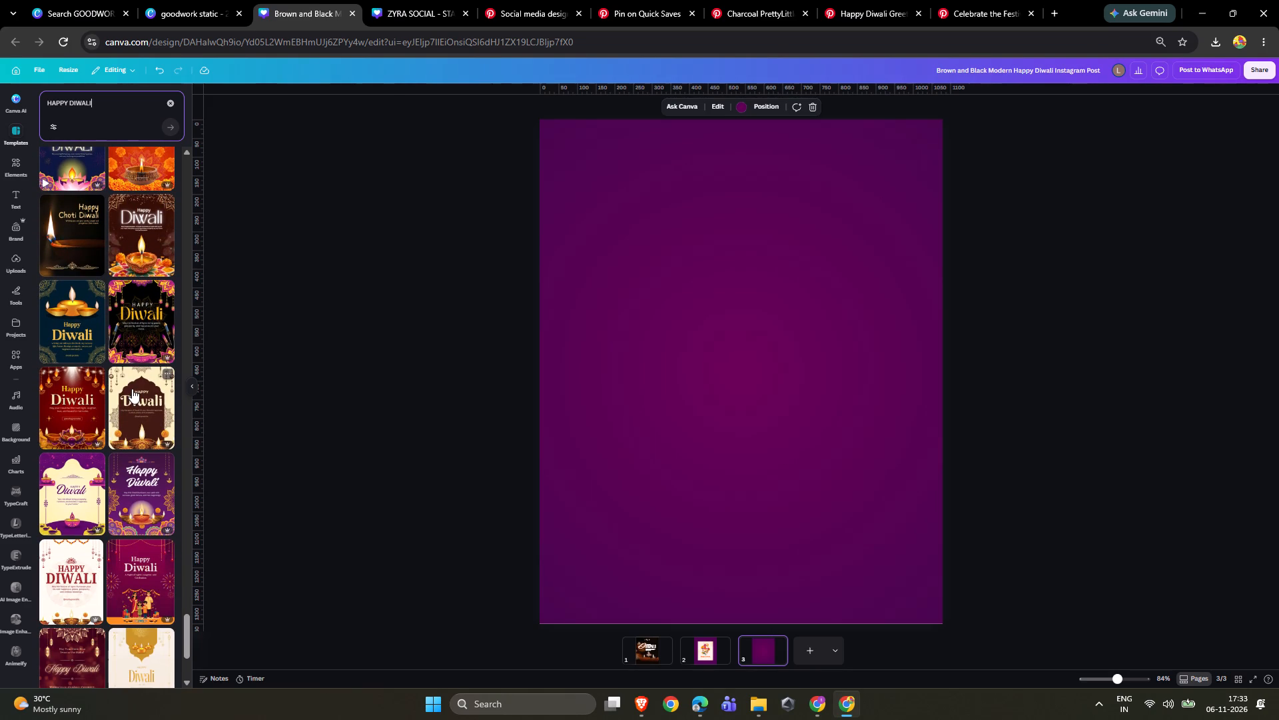
scroll(133, 389, "down", 2)
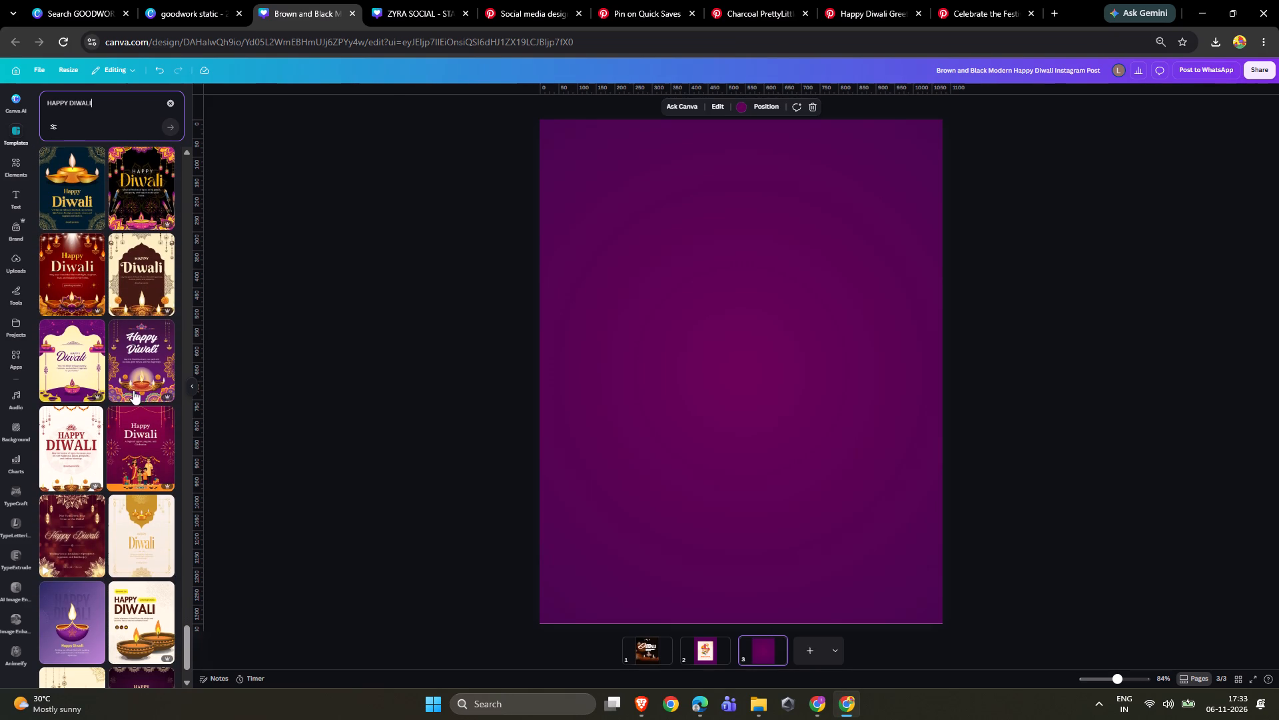
scroll(133, 393, "down", 1)
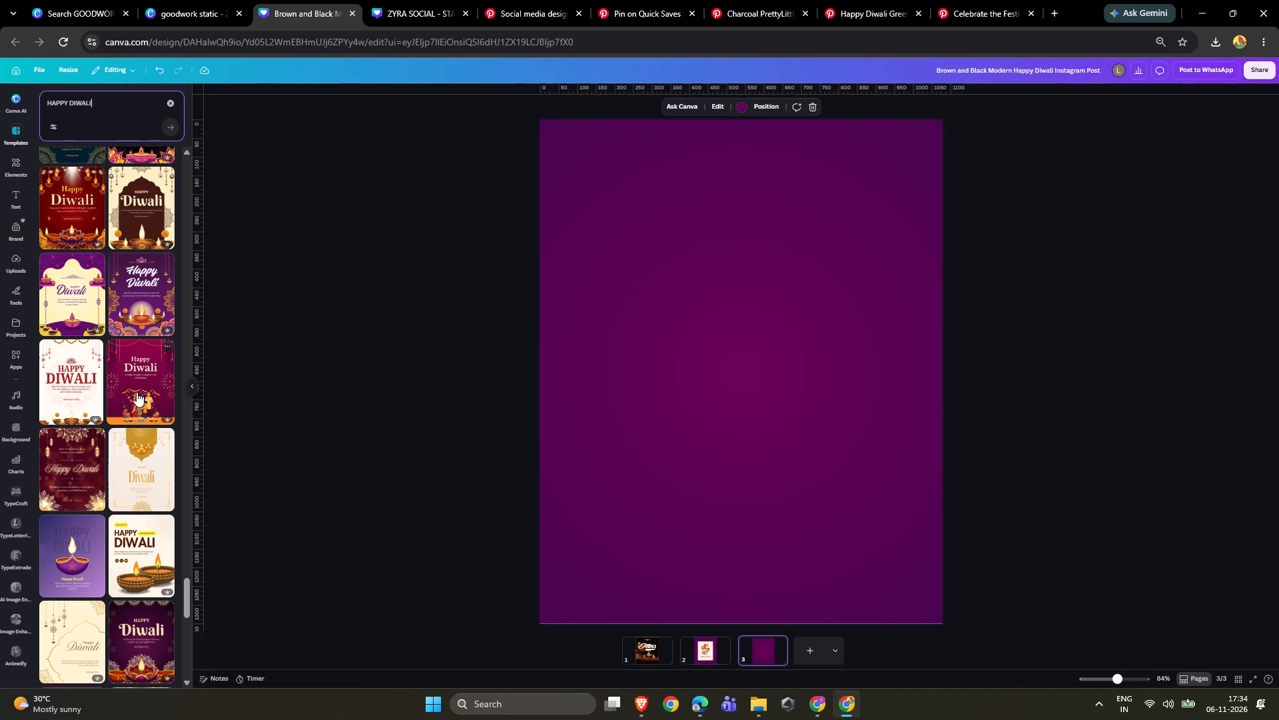
scroll(135, 399, "down", 3)
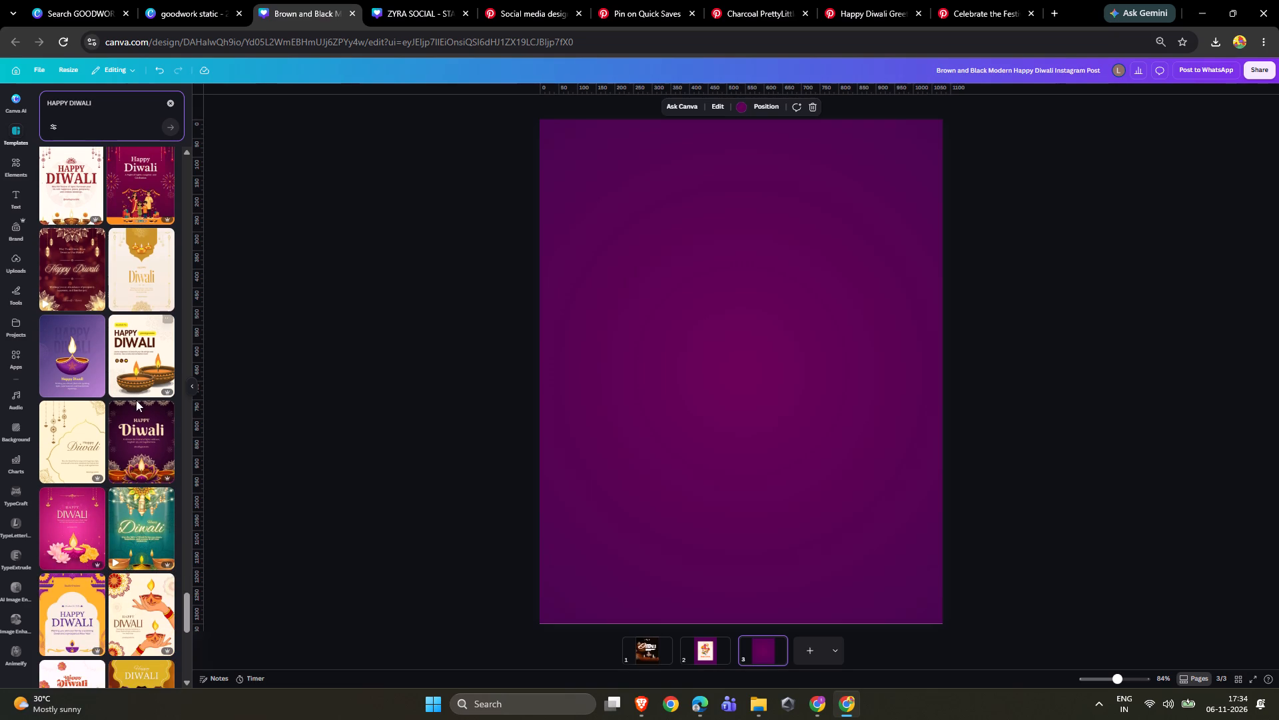
Examine further "HAPPY DIWALI" template designs for a greeting layout that suits the blank purple third page.
scroll(136, 400, "down", 5)
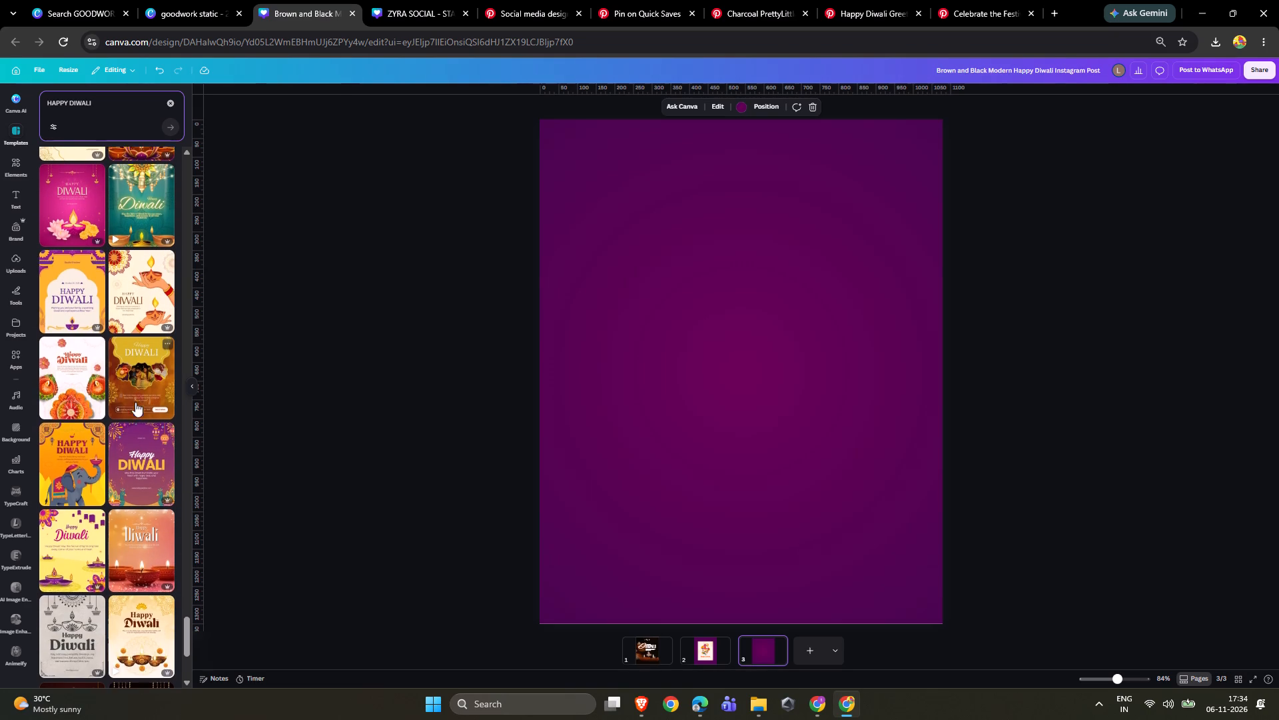
scroll(125, 367, "down", 6)
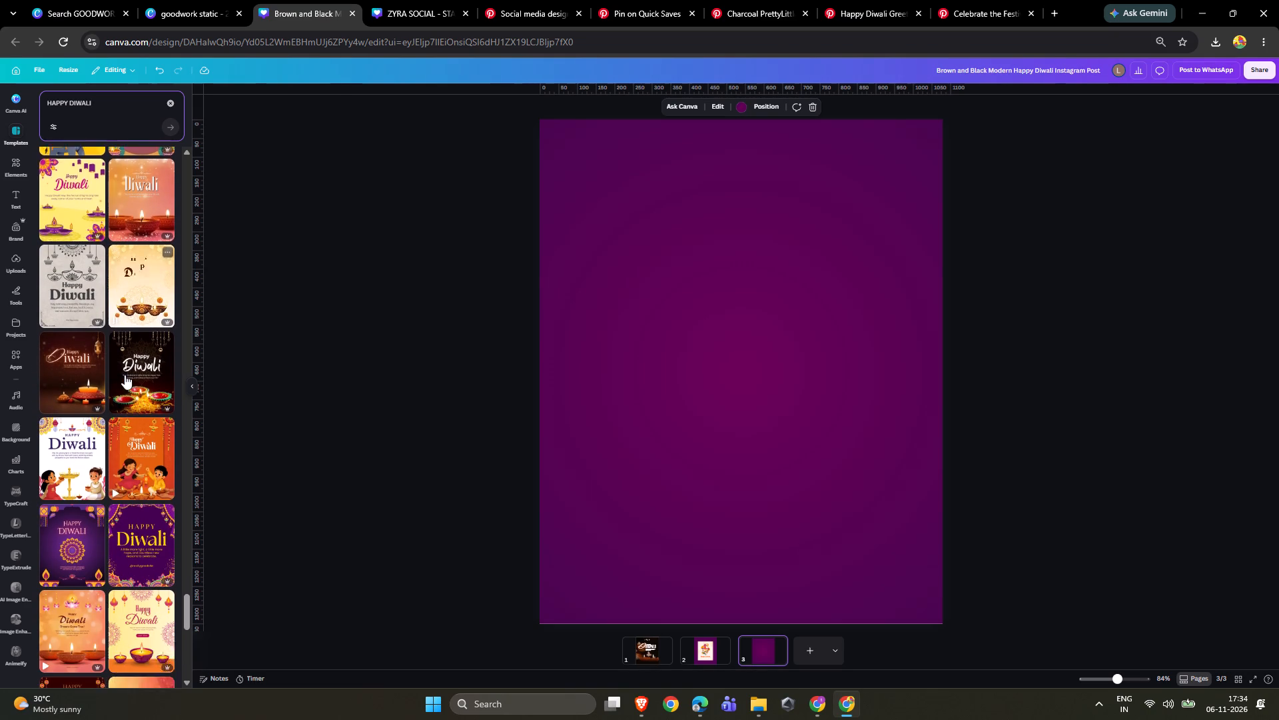
scroll(125, 375, "down", 7)
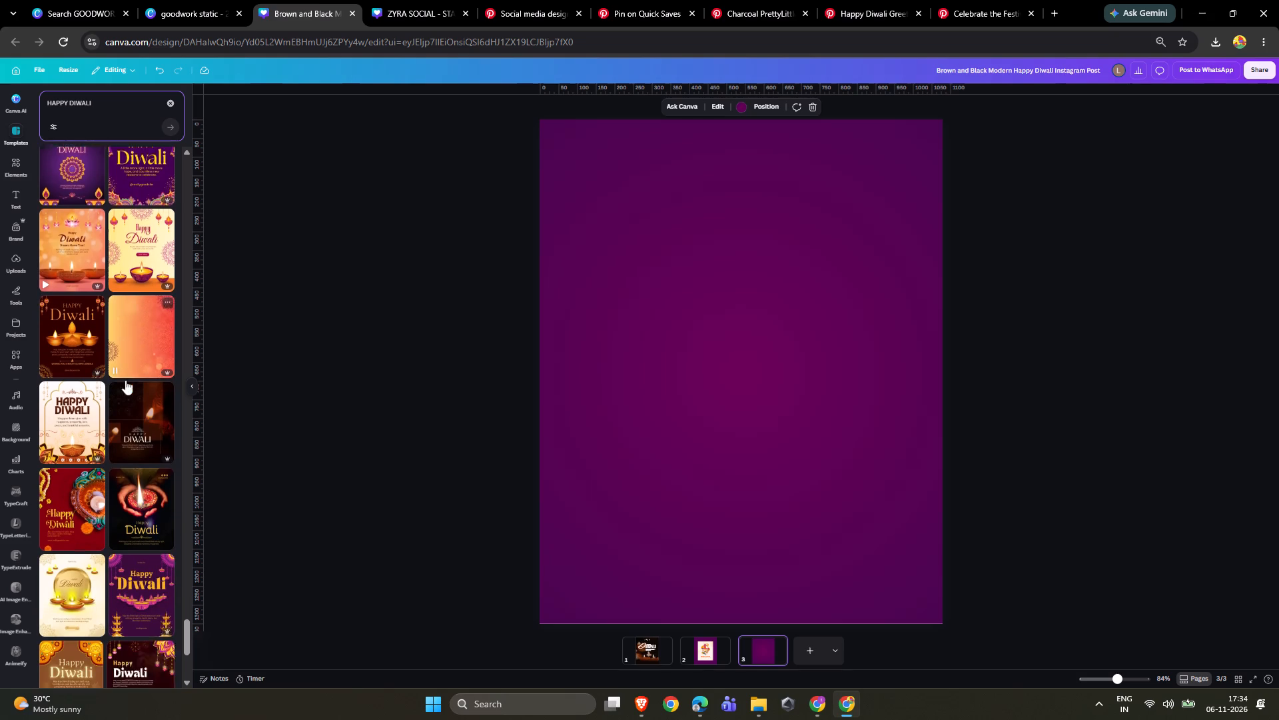
scroll(126, 375, "down", 3)
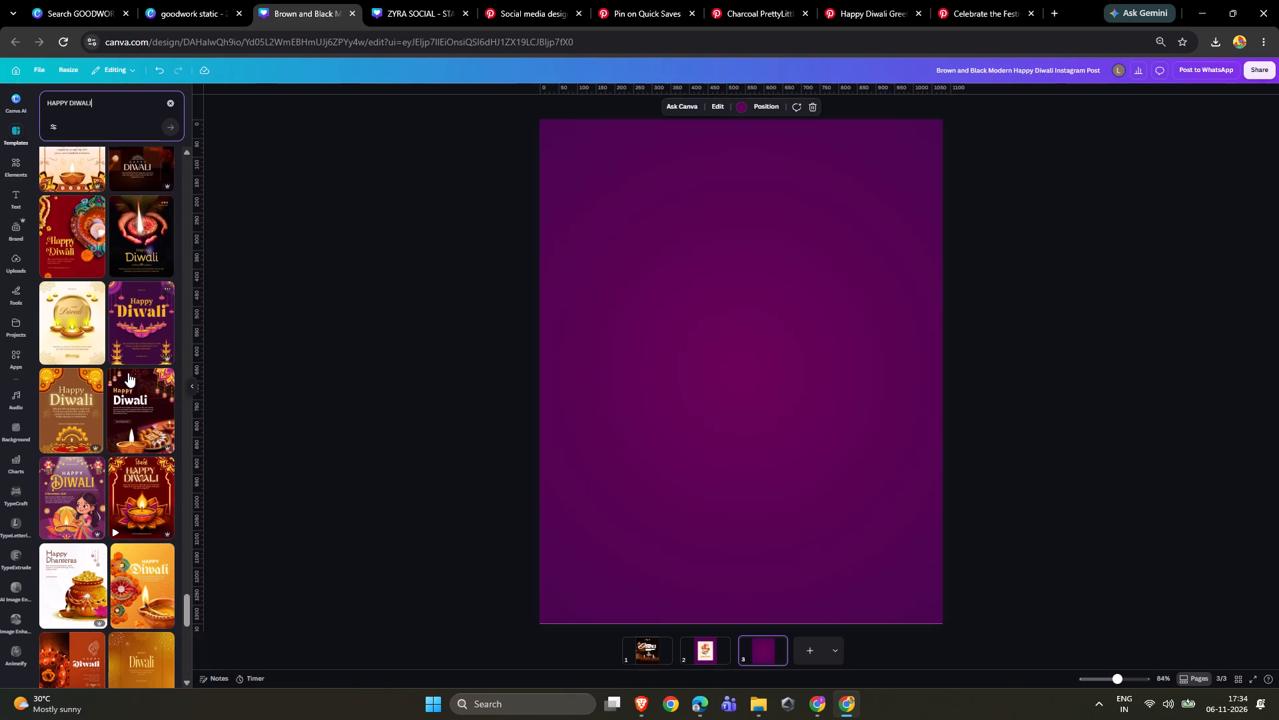
scroll(129, 373, "down", 4)
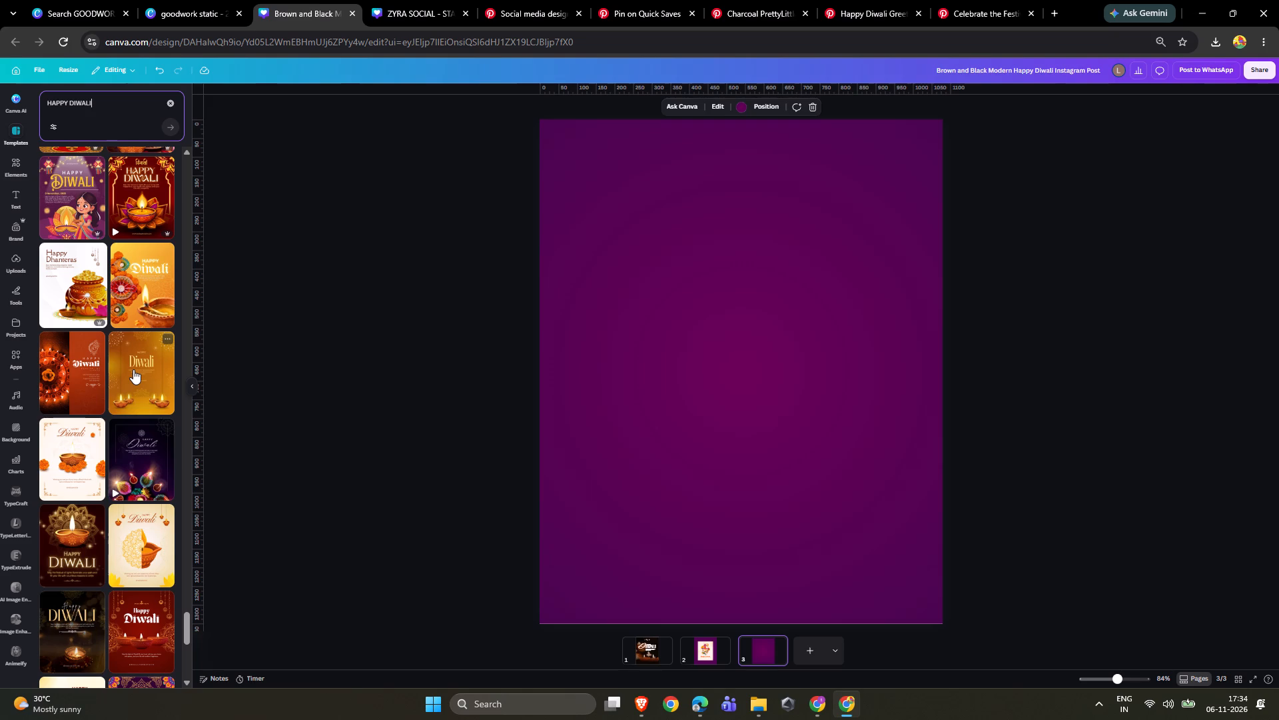
scroll(133, 369, "down", 3)
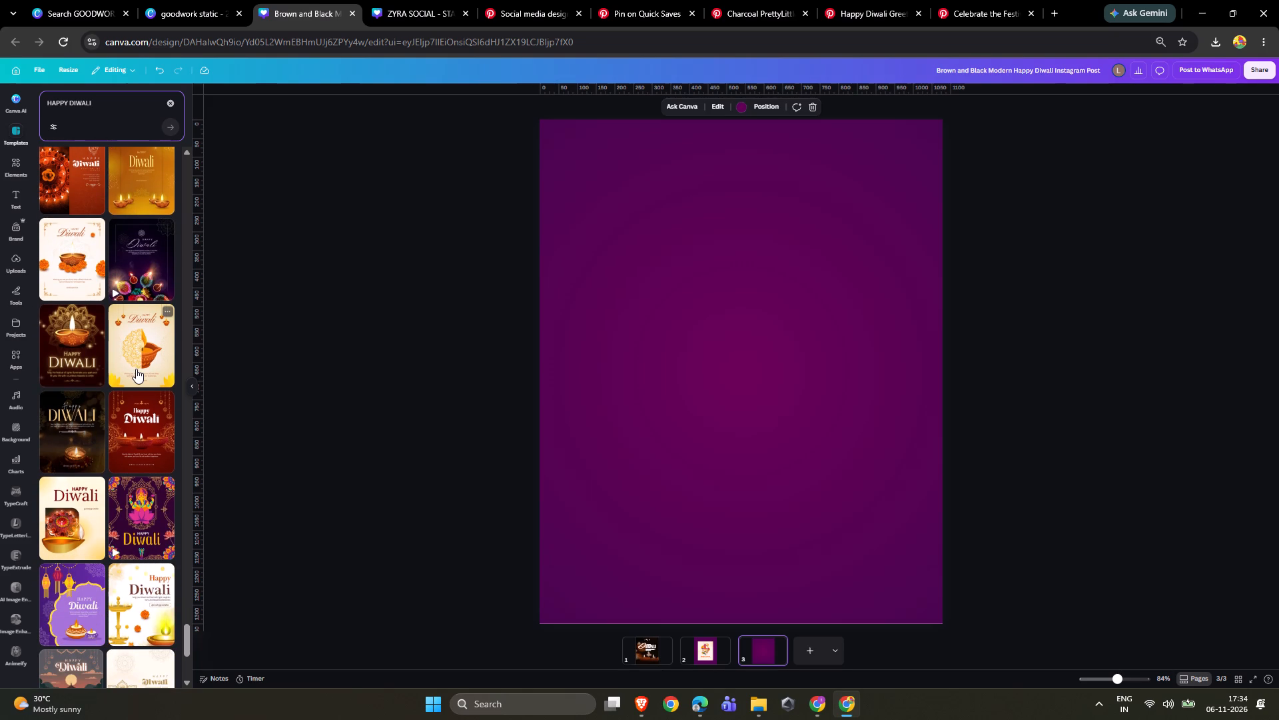
scroll(135, 373, "down", 1)
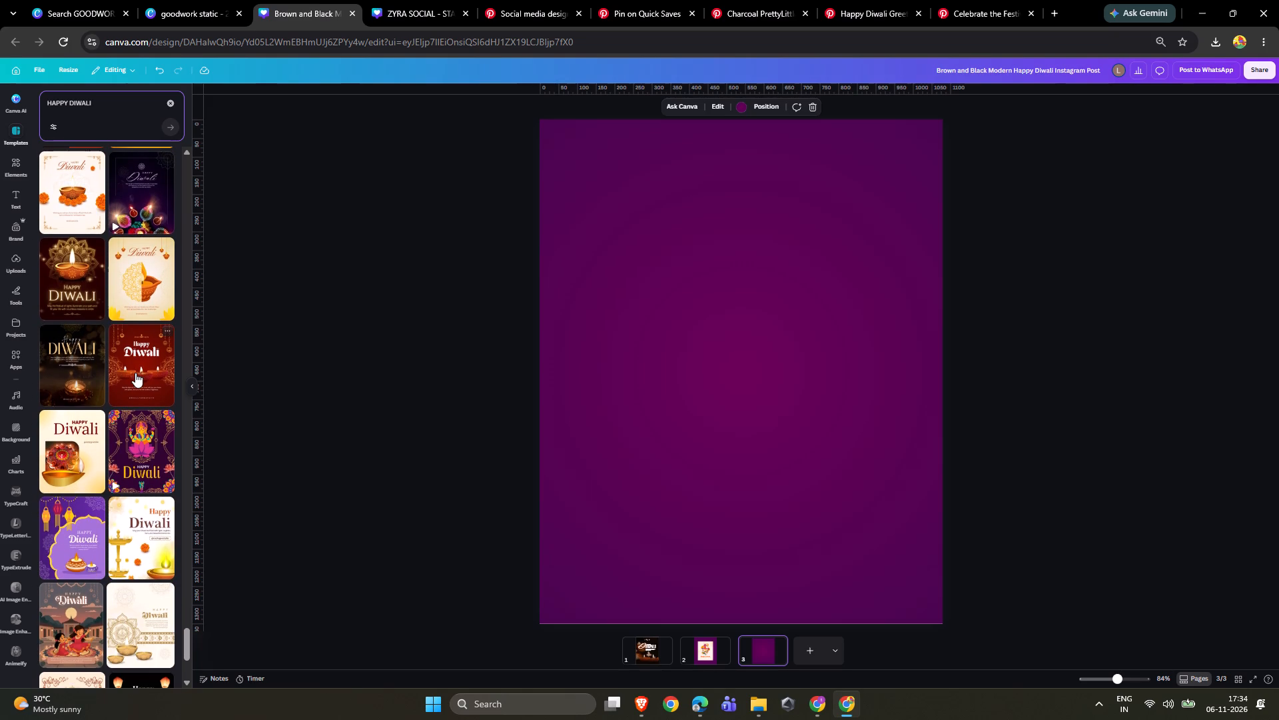
scroll(135, 371, "down", 2)
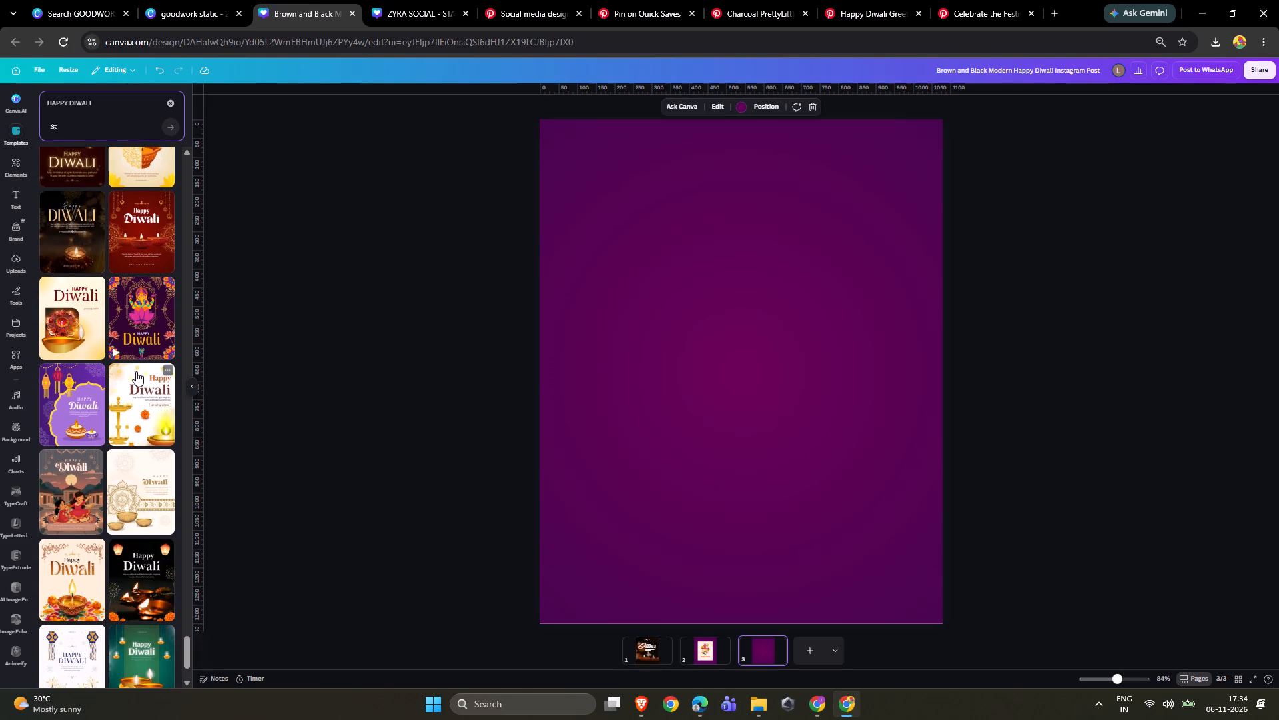
scroll(136, 372, "down", 3)
scroll(137, 372, "up", 1)
scroll(137, 373, "down", 1)
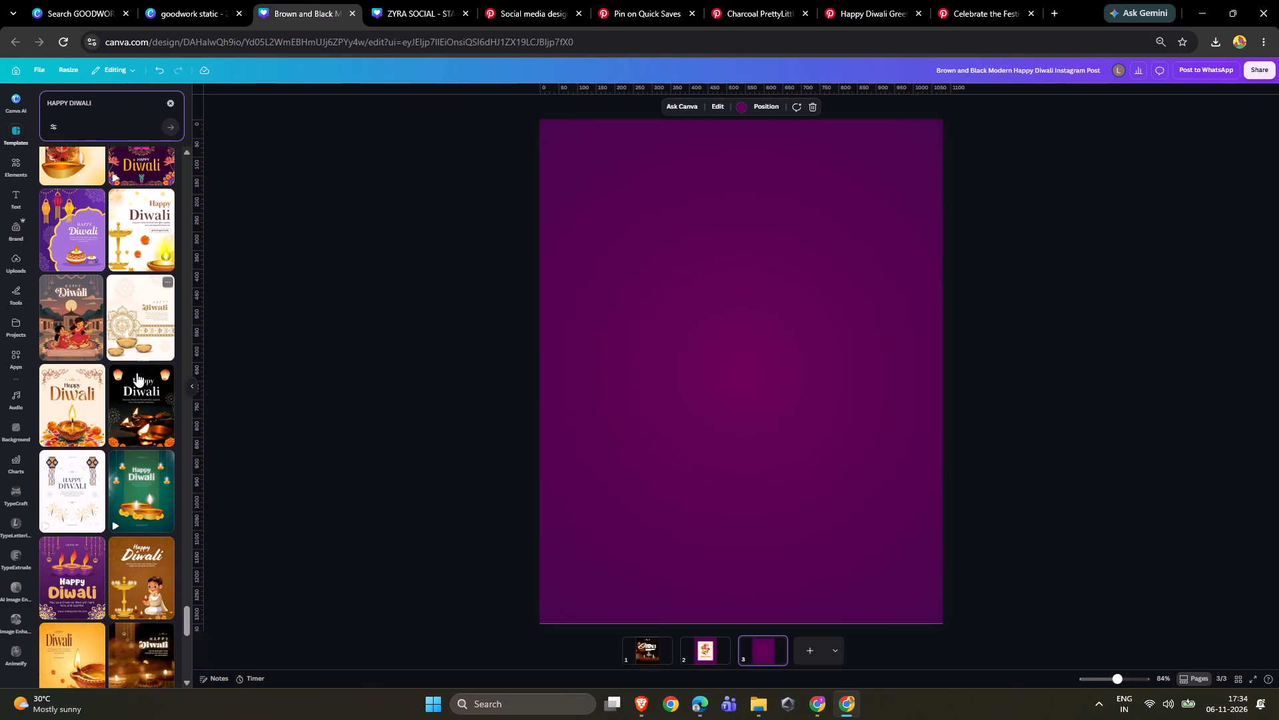
scroll(137, 373, "down", 5)
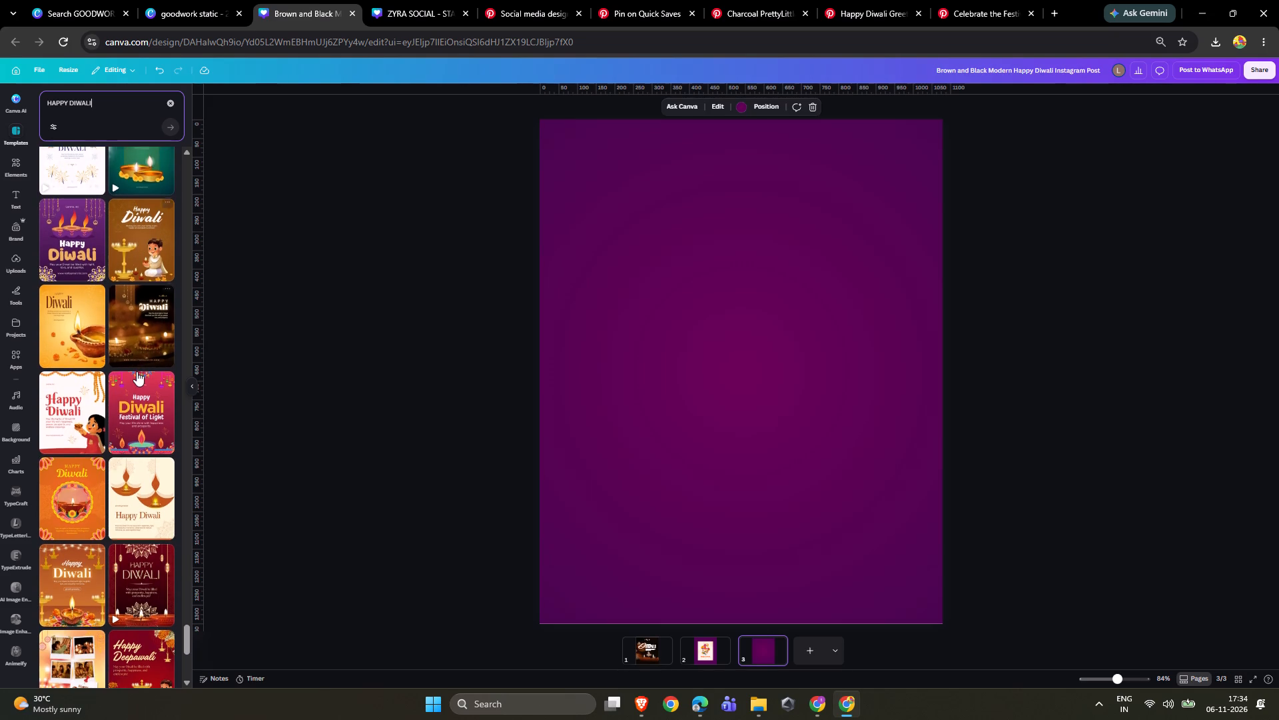
scroll(137, 371, "down", 2)
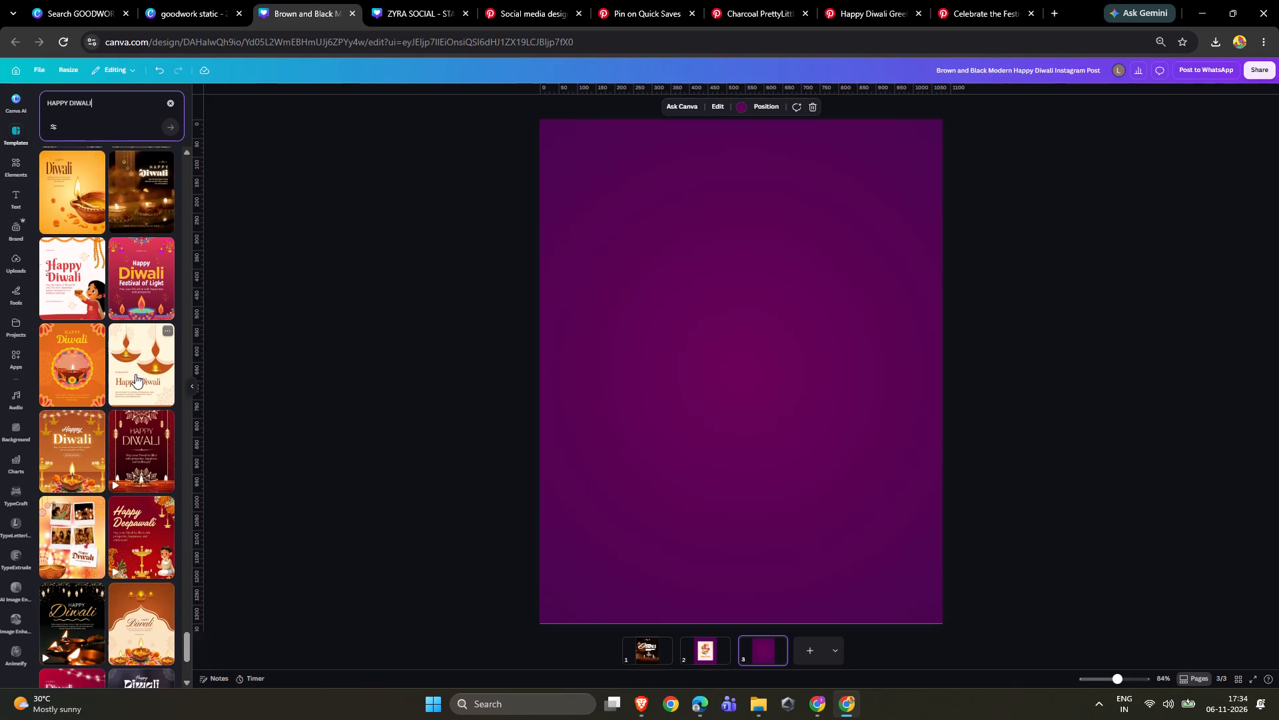
scroll(135, 376, "down", 2)
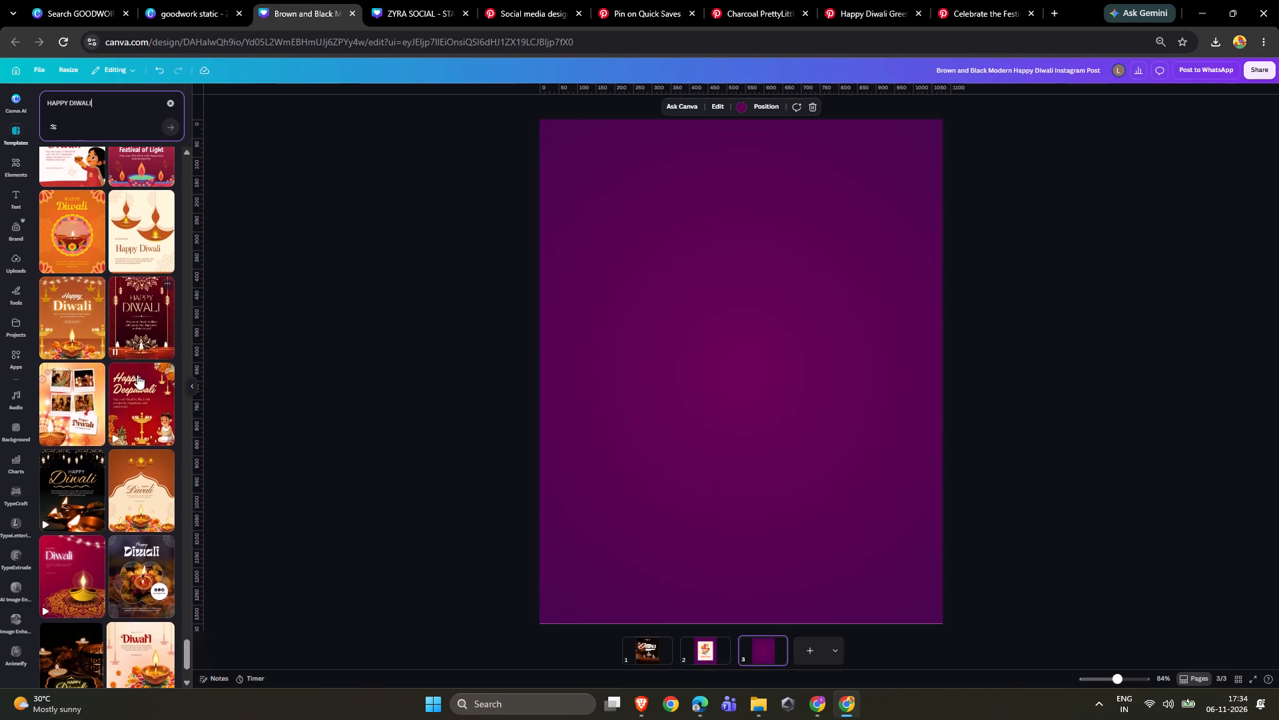
scroll(128, 383, "down", 6)
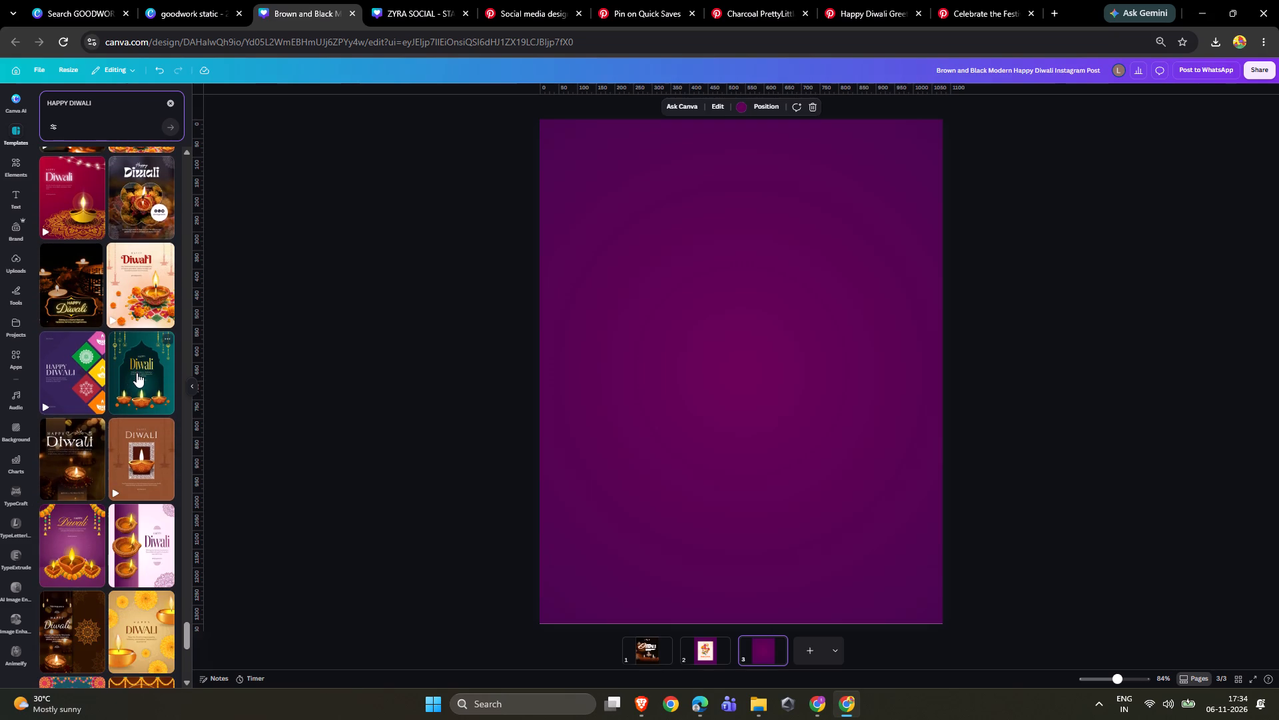
scroll(137, 367, "down", 4)
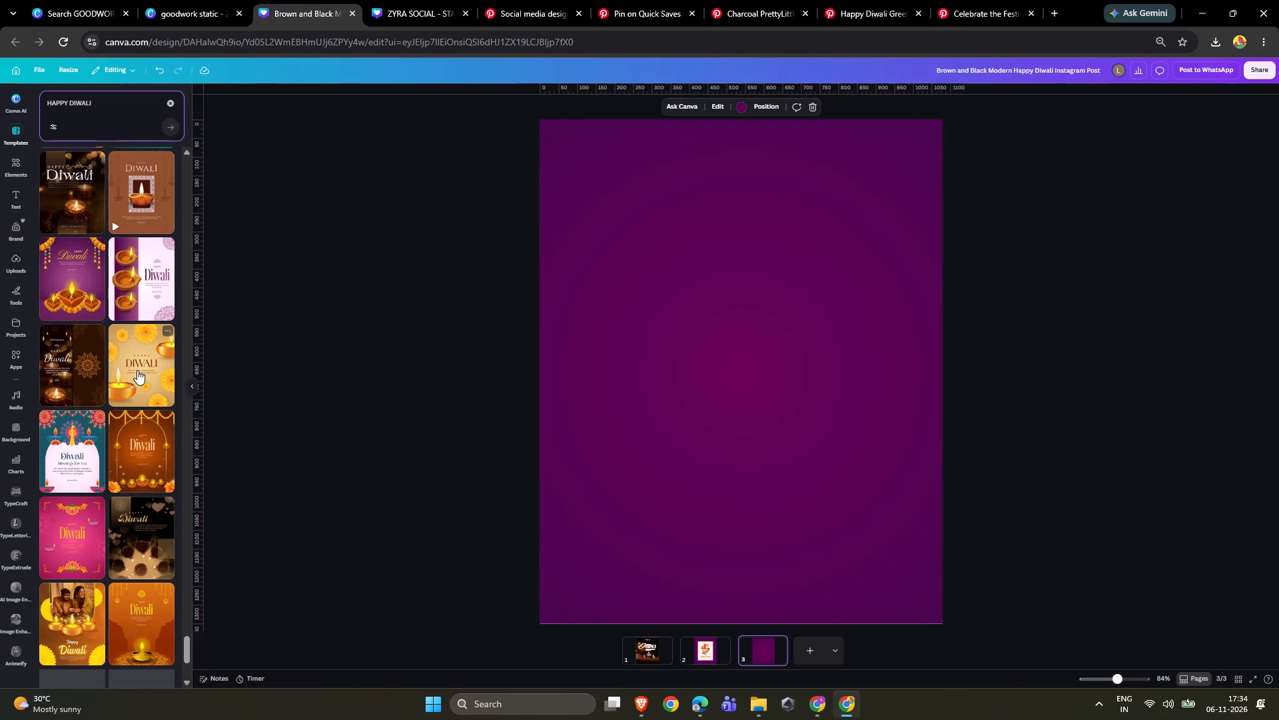
scroll(137, 373, "down", 2)
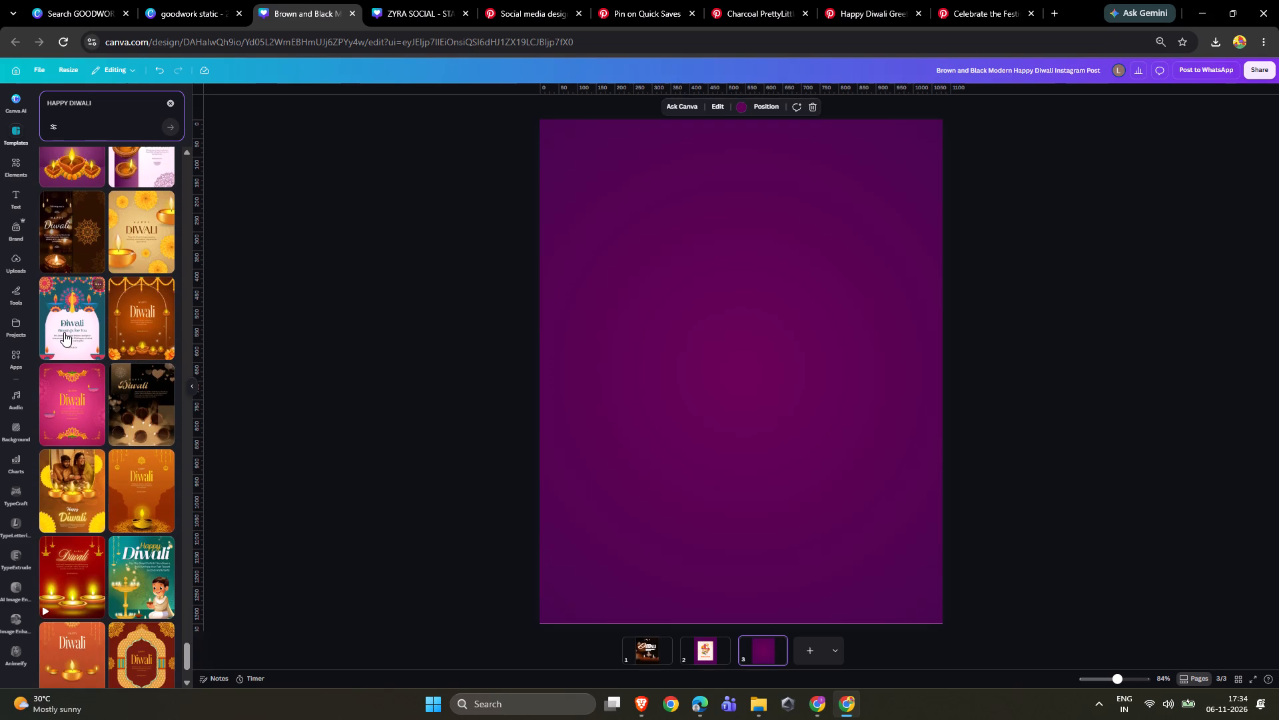
Apply the white Happy Diwali template with a single large diya and red ornamental corners to the blank purple third page.
scroll(77, 325, "down", 4)
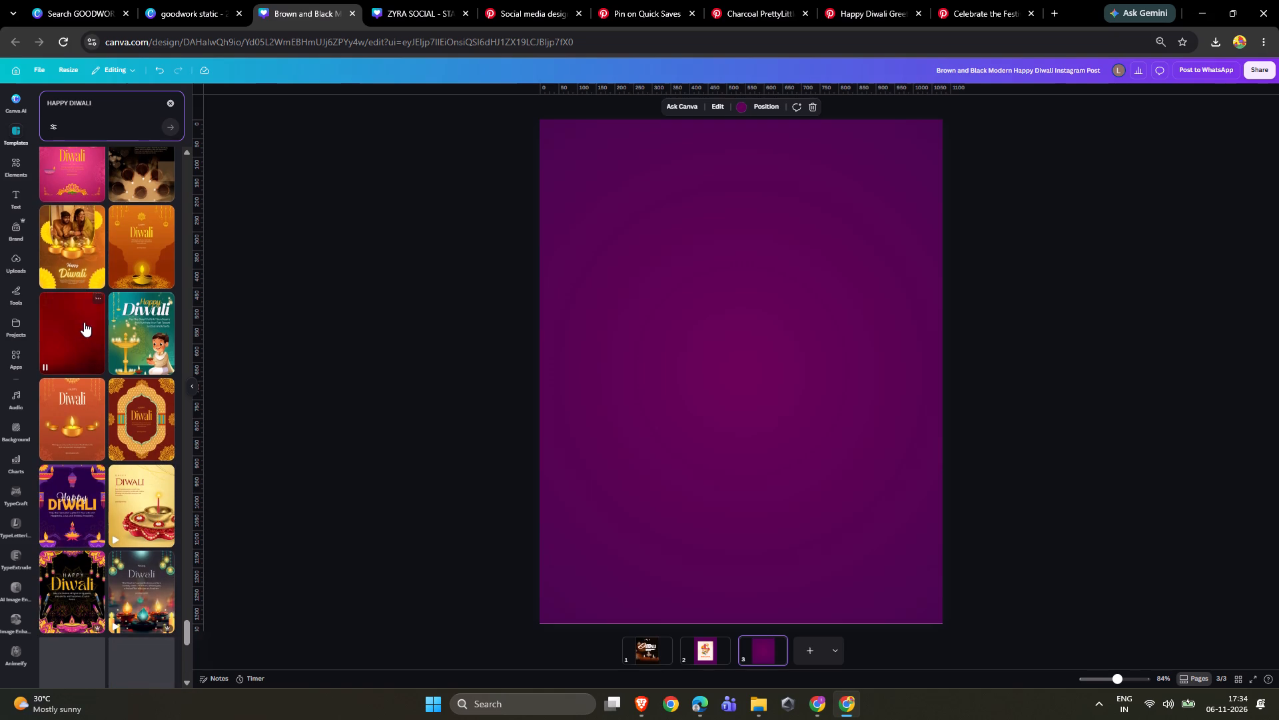
scroll(86, 328, "down", 6)
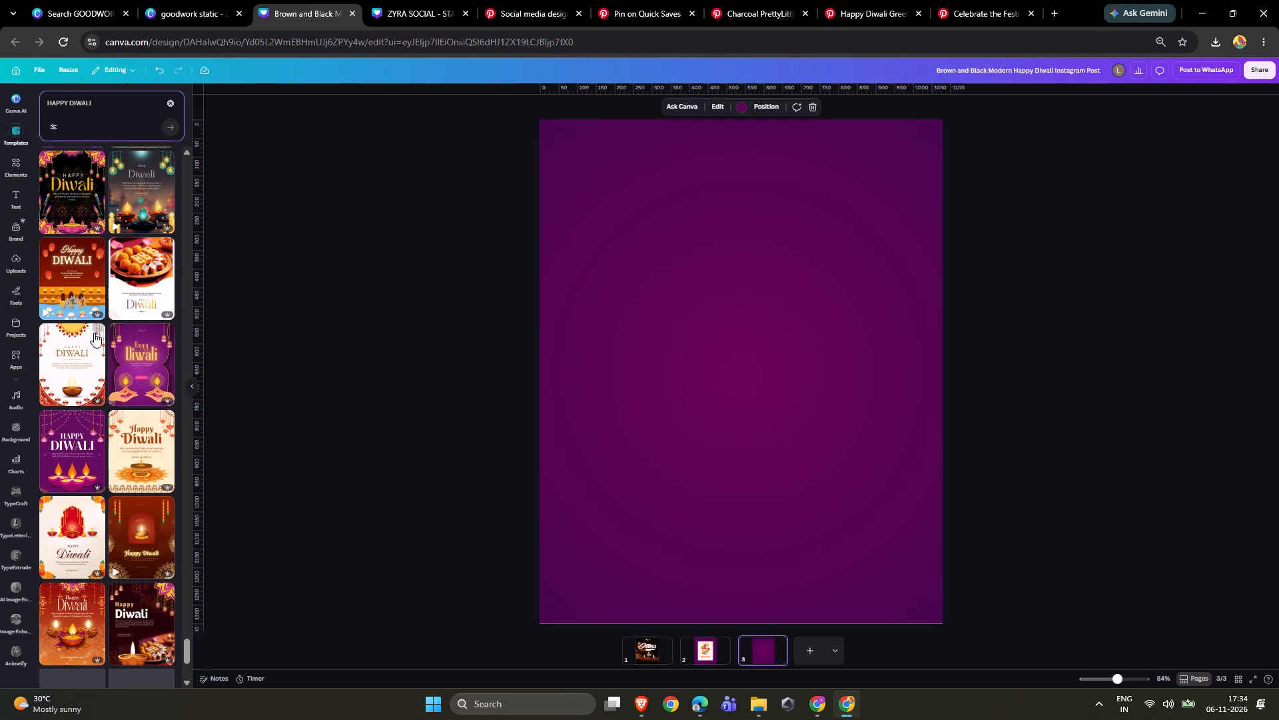
scroll(95, 331, "down", 2)
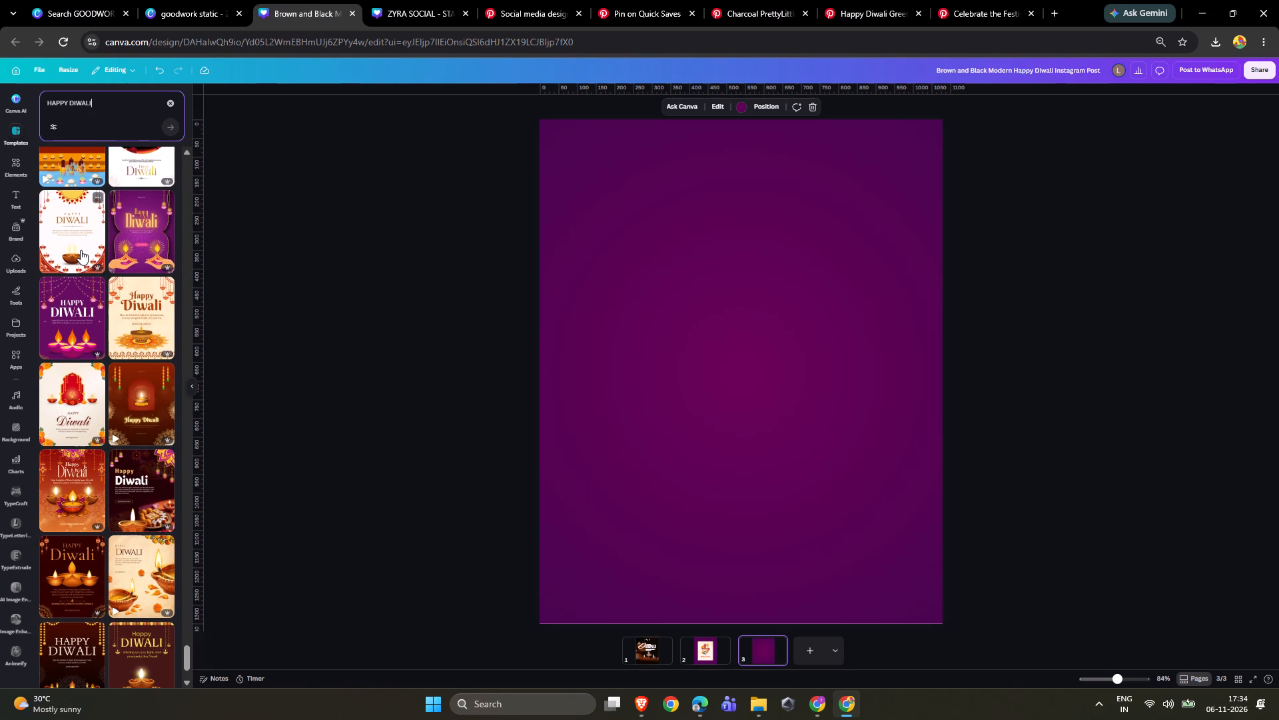
left_click(79, 251)
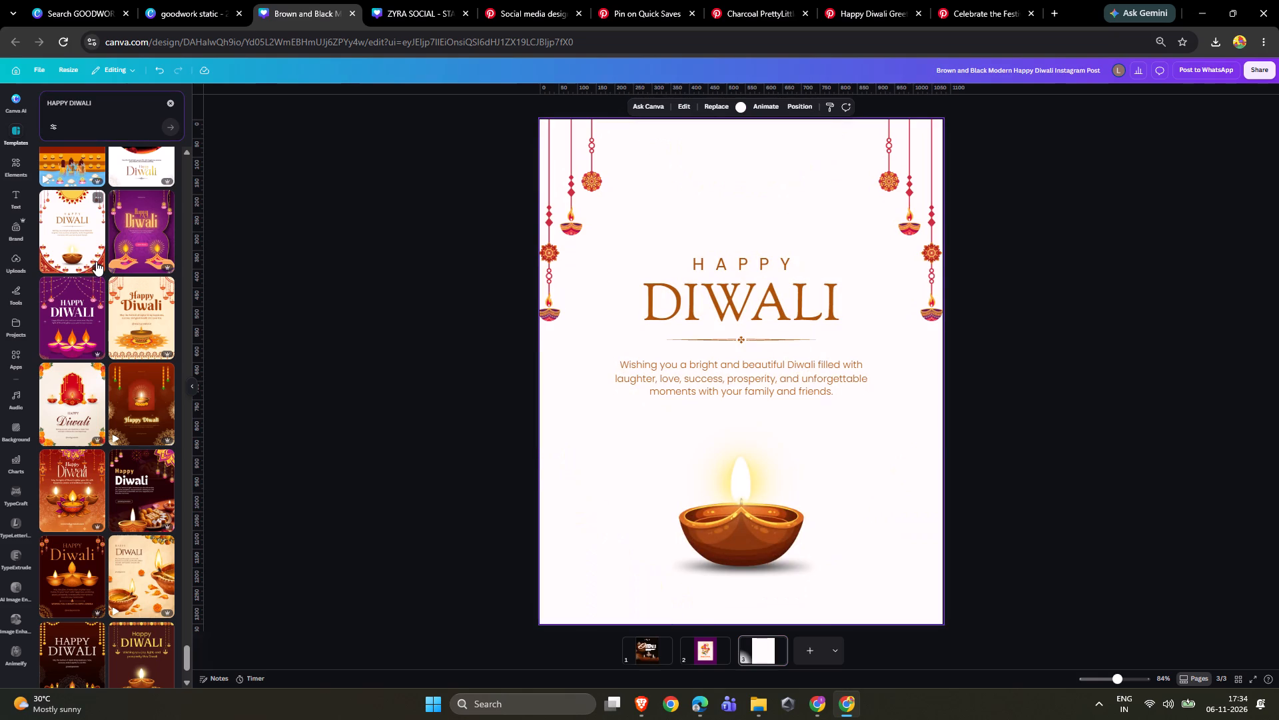
Browse further through the Happy Diwali templates for other layouts suitable for the festive post.
scroll(102, 265, "down", 11)
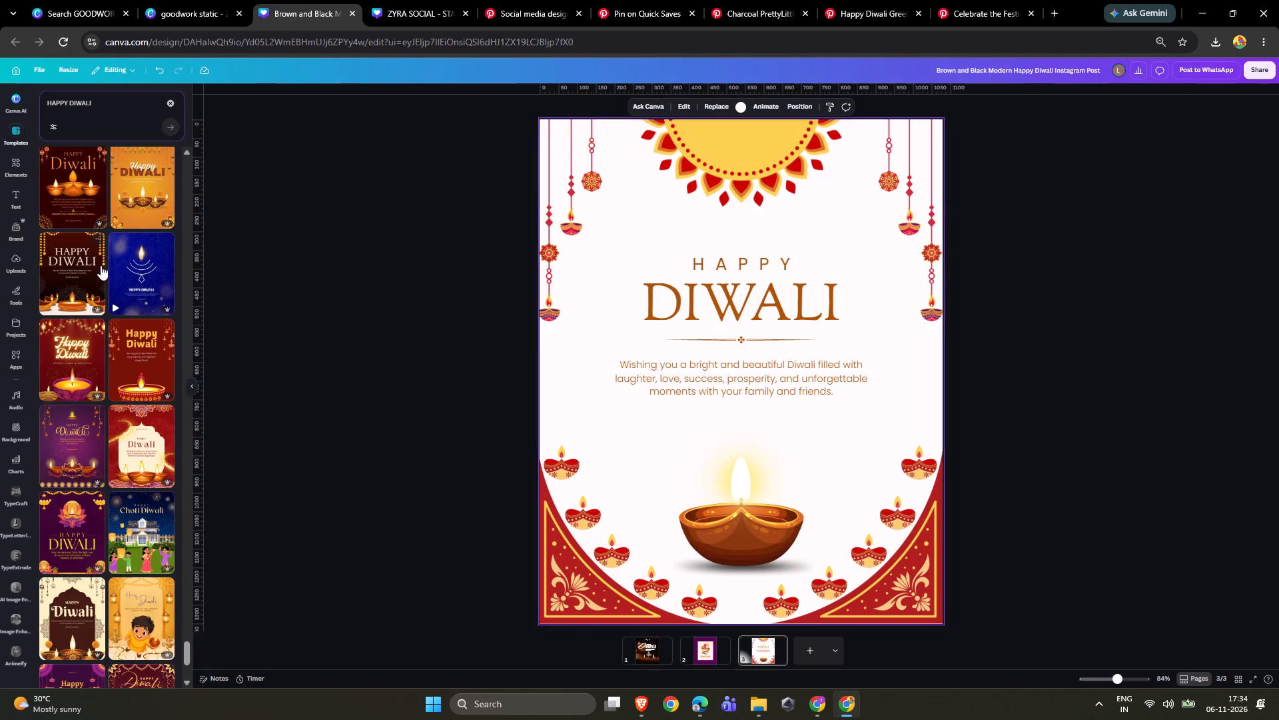
scroll(112, 249, "down", 1)
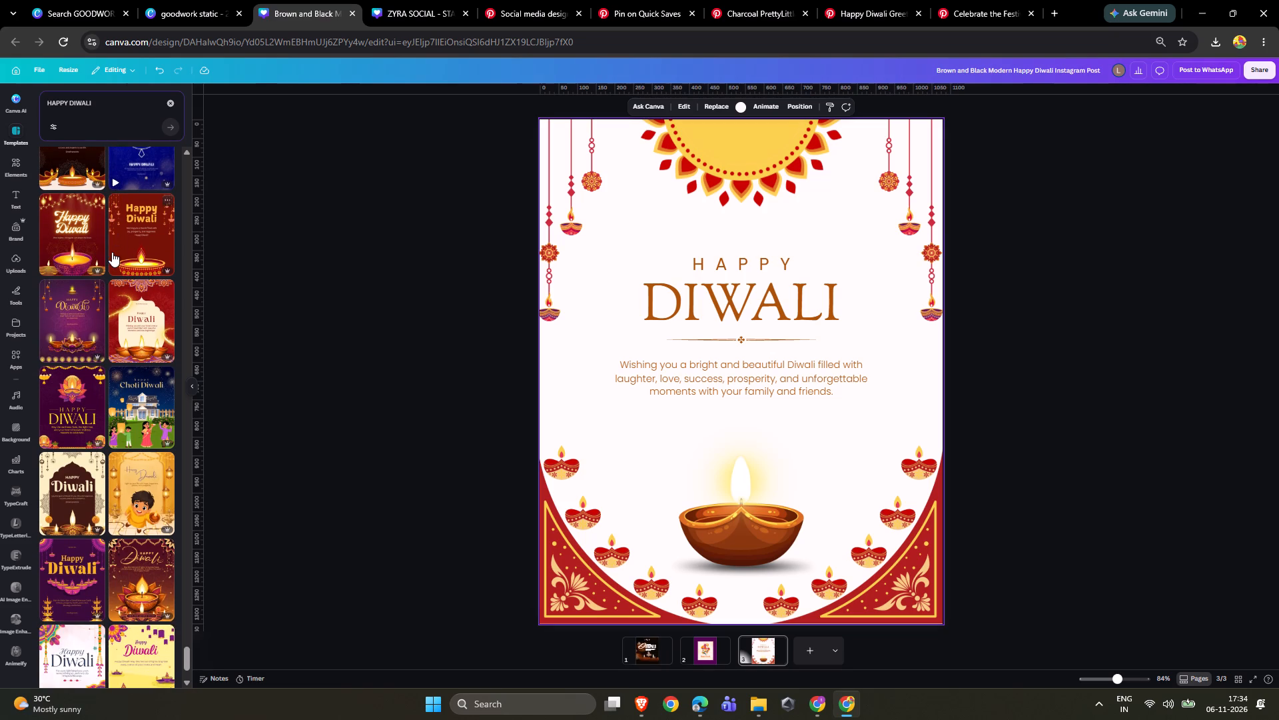
scroll(109, 261, "down", 5)
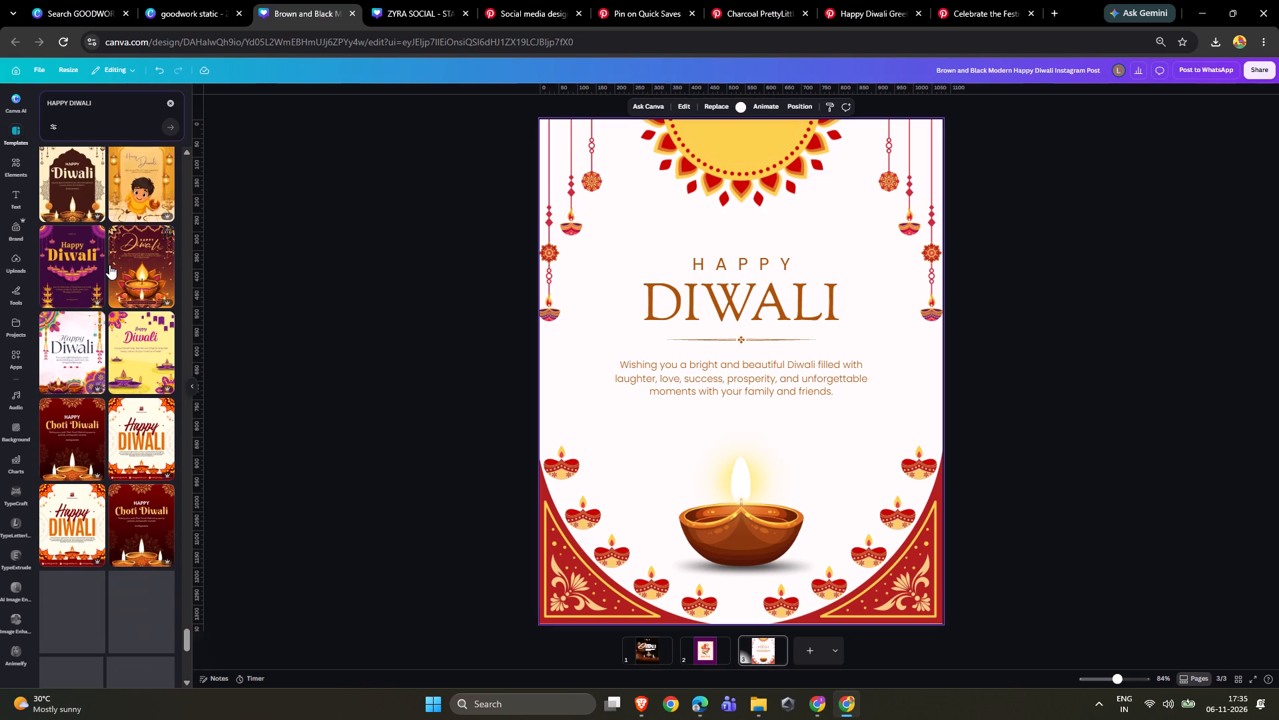
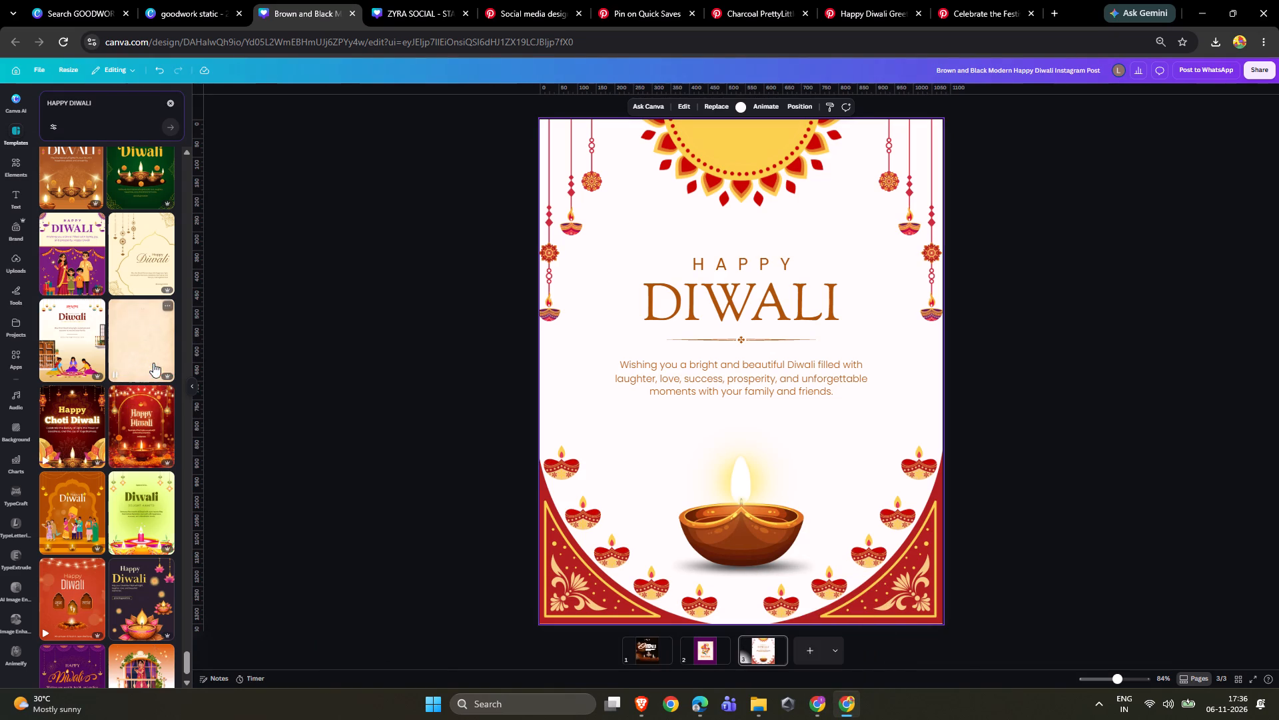
left_click(705, 646)
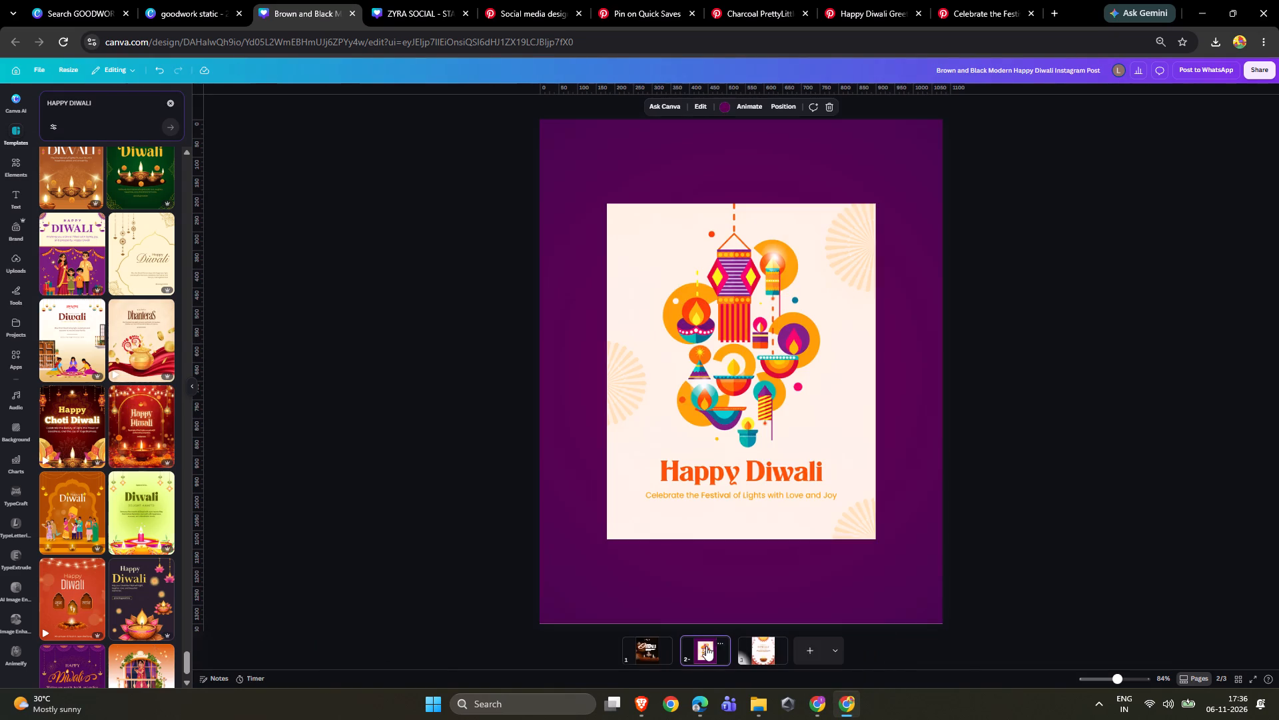
left_click(681, 429)
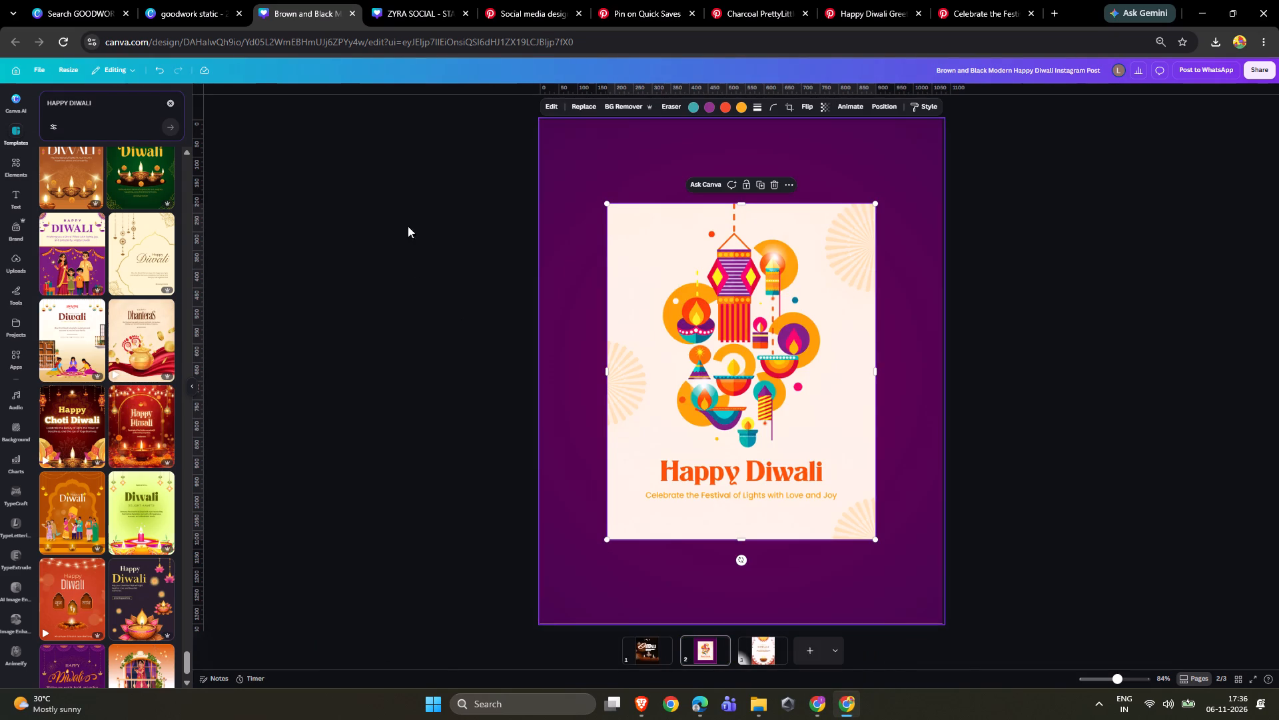
left_click(639, 107)
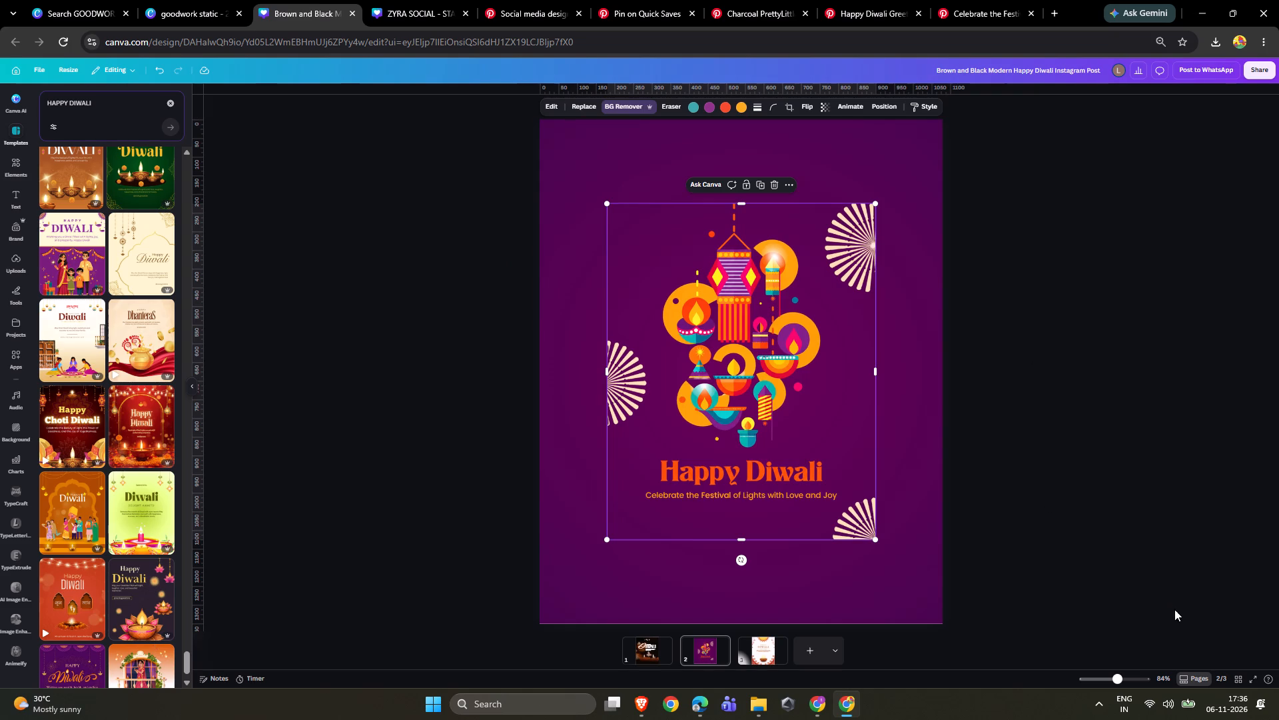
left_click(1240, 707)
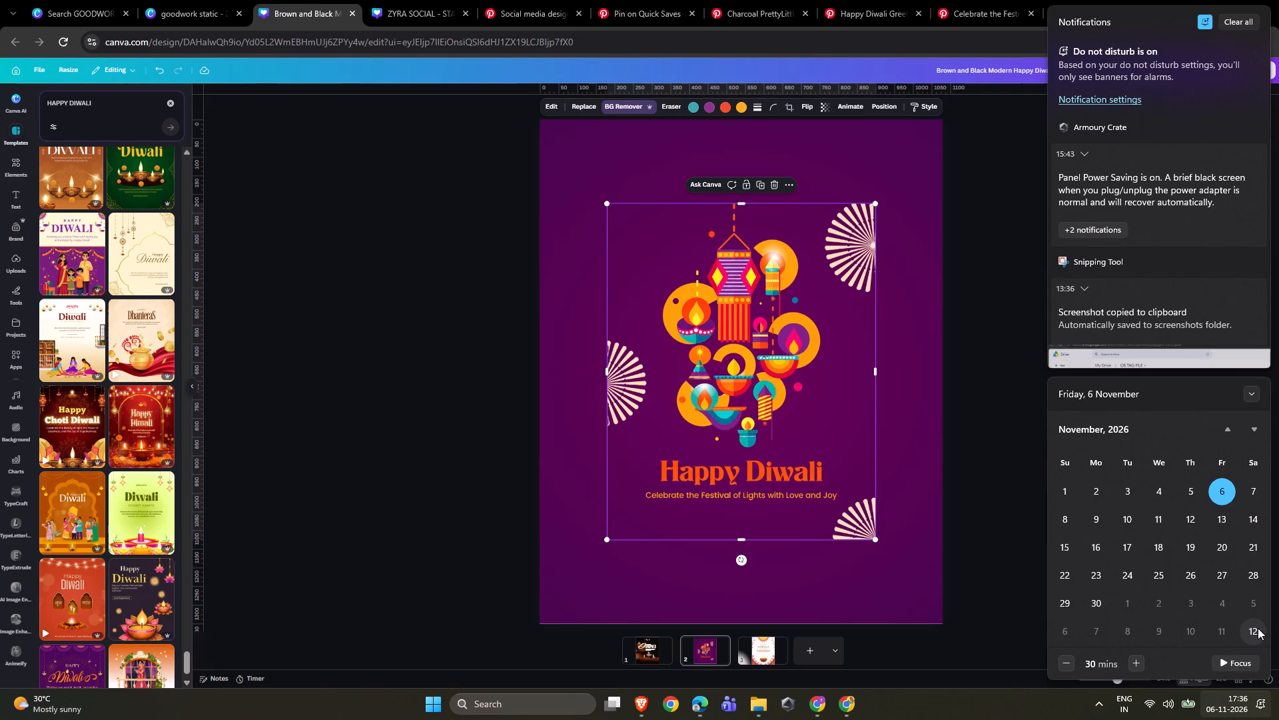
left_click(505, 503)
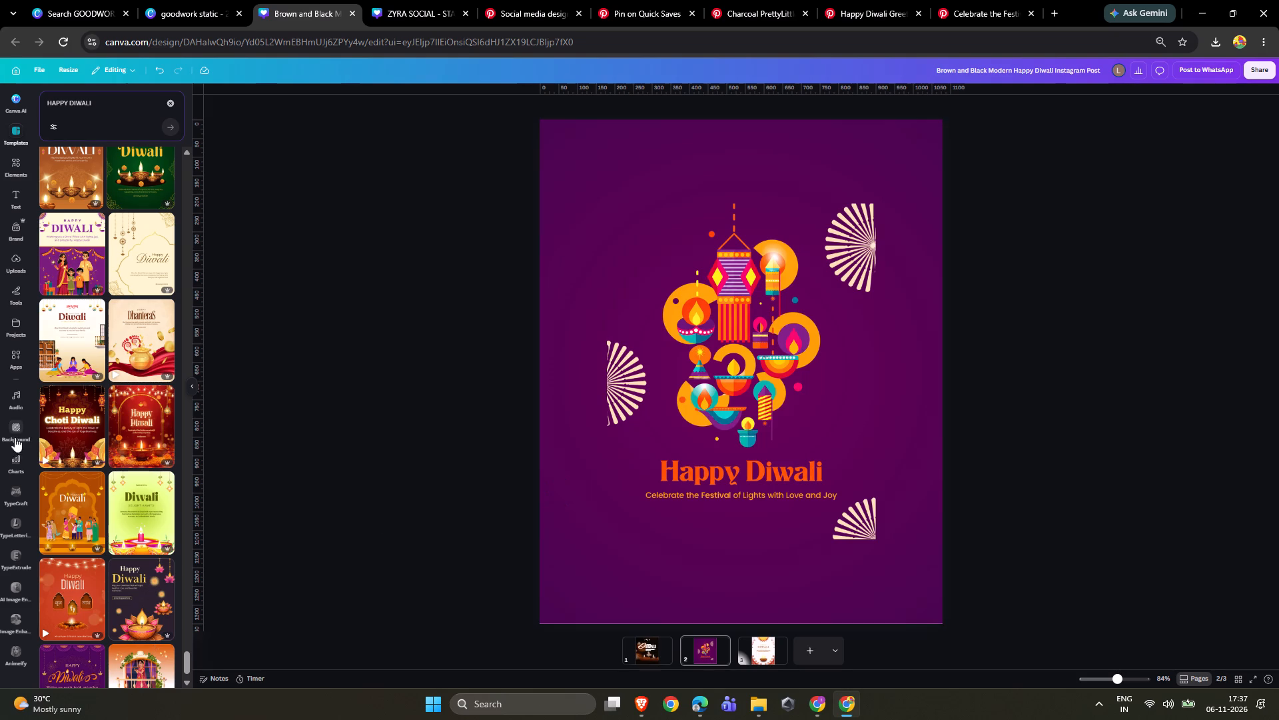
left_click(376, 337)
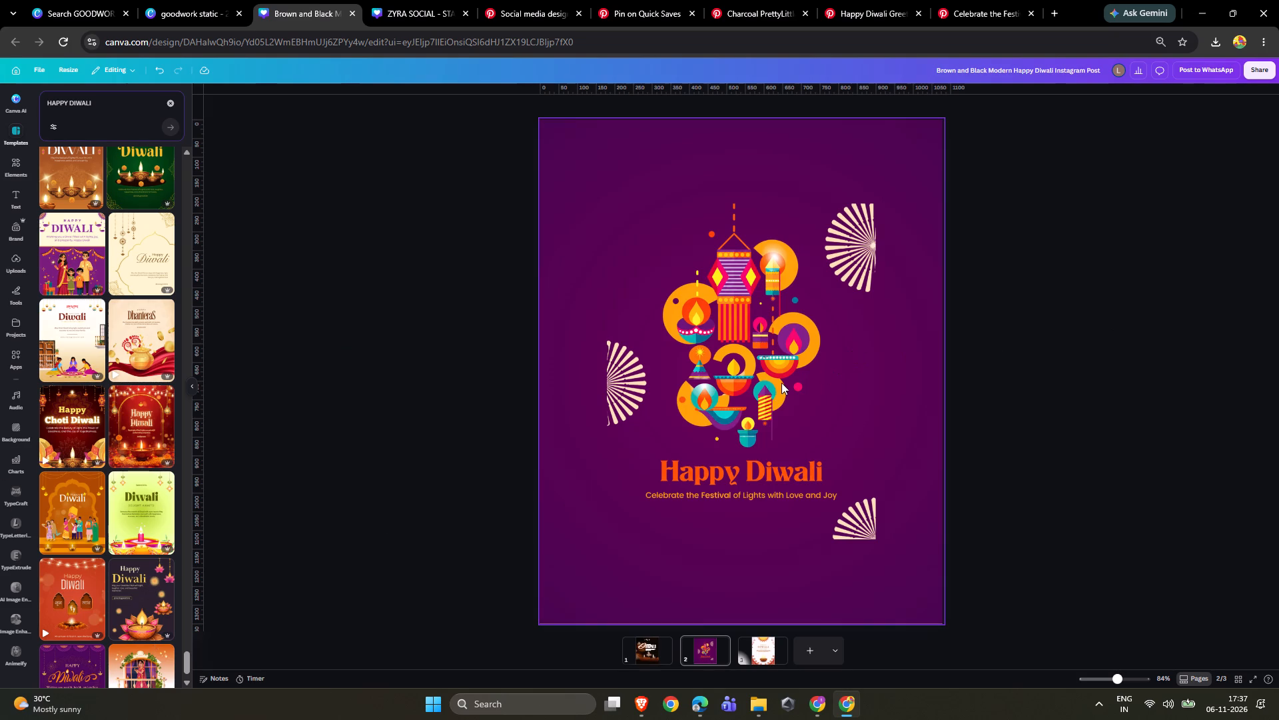
Crop the lantern image from below to cut off the Happy Diwali text and tagline, and trim its left edge at the fan ornament.
left_click(700, 473)
left_click(607, 379)
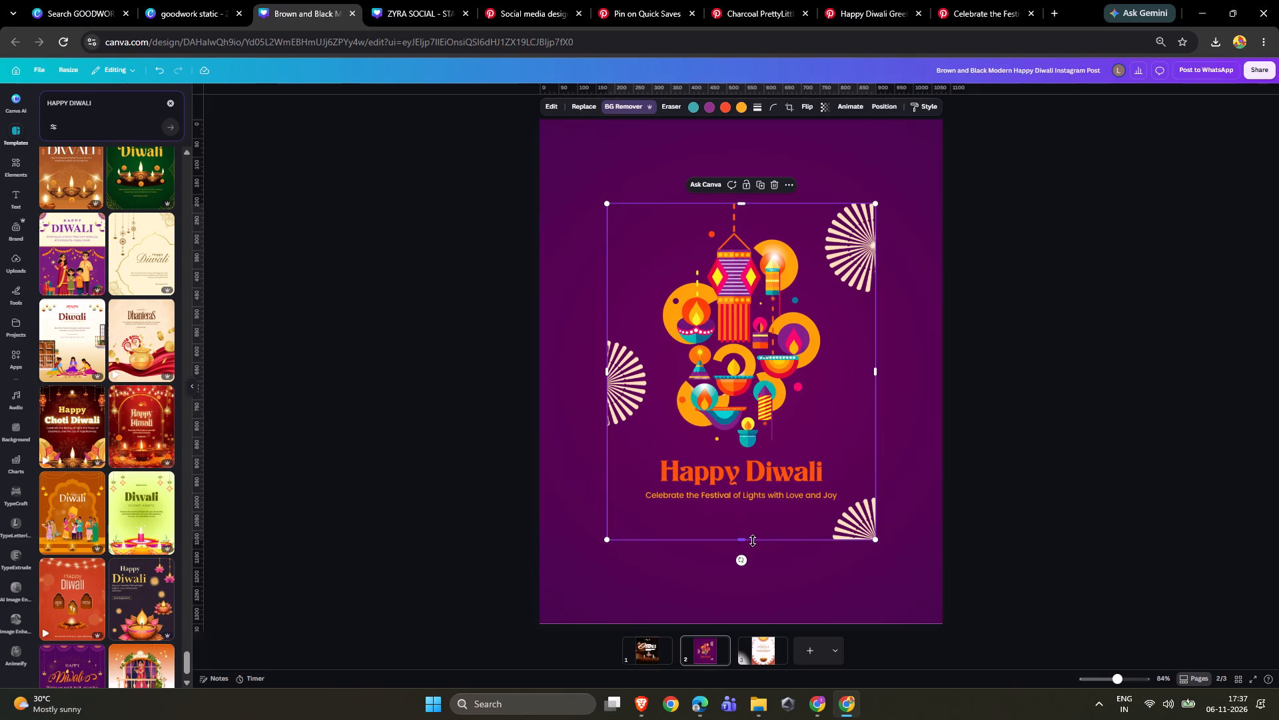
left_click_drag(753, 541, 753, 453)
left_click_drag(610, 375, 626, 395)
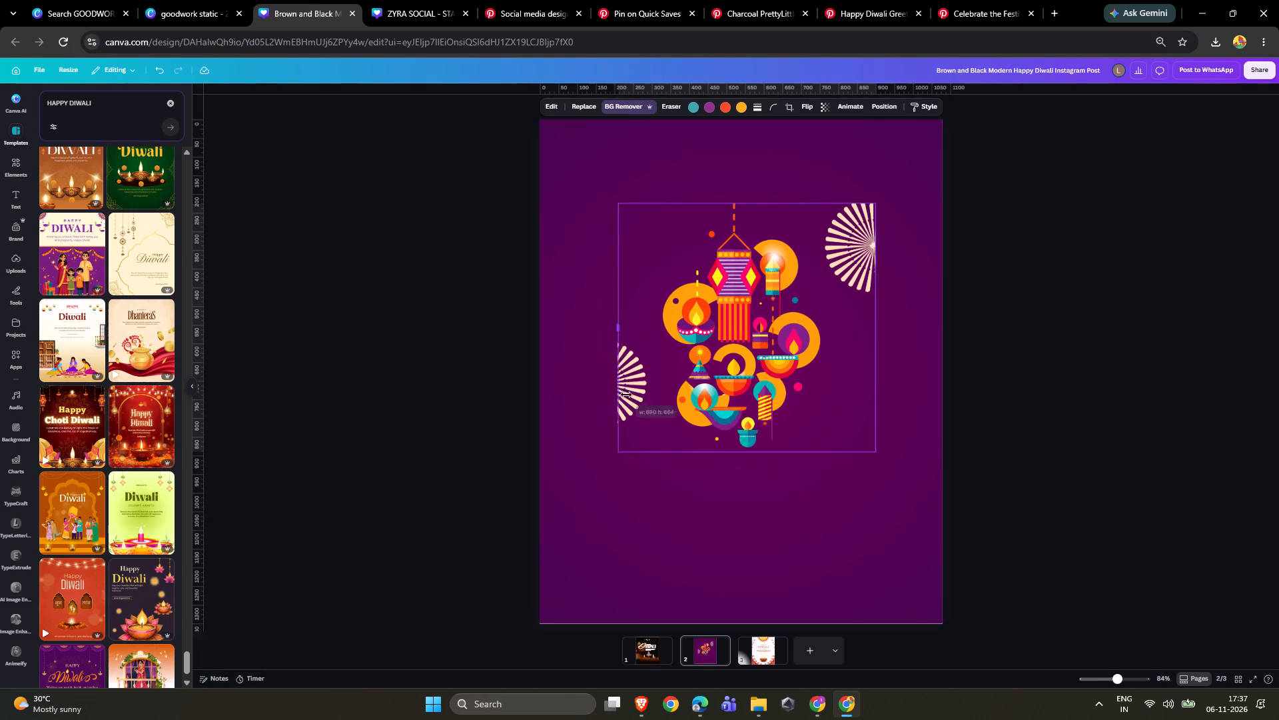
Crop both sides of the lantern image on the purple second page to remove the two cream fan ornaments.
left_click_drag(626, 395, 653, 419)
left_click_drag(878, 337, 827, 333)
Move the cropped lantern artwork to the purple page's top edge, enlarge it, and centre it horizontally so it hangs from the top.
left_click_drag(799, 393, 789, 329)
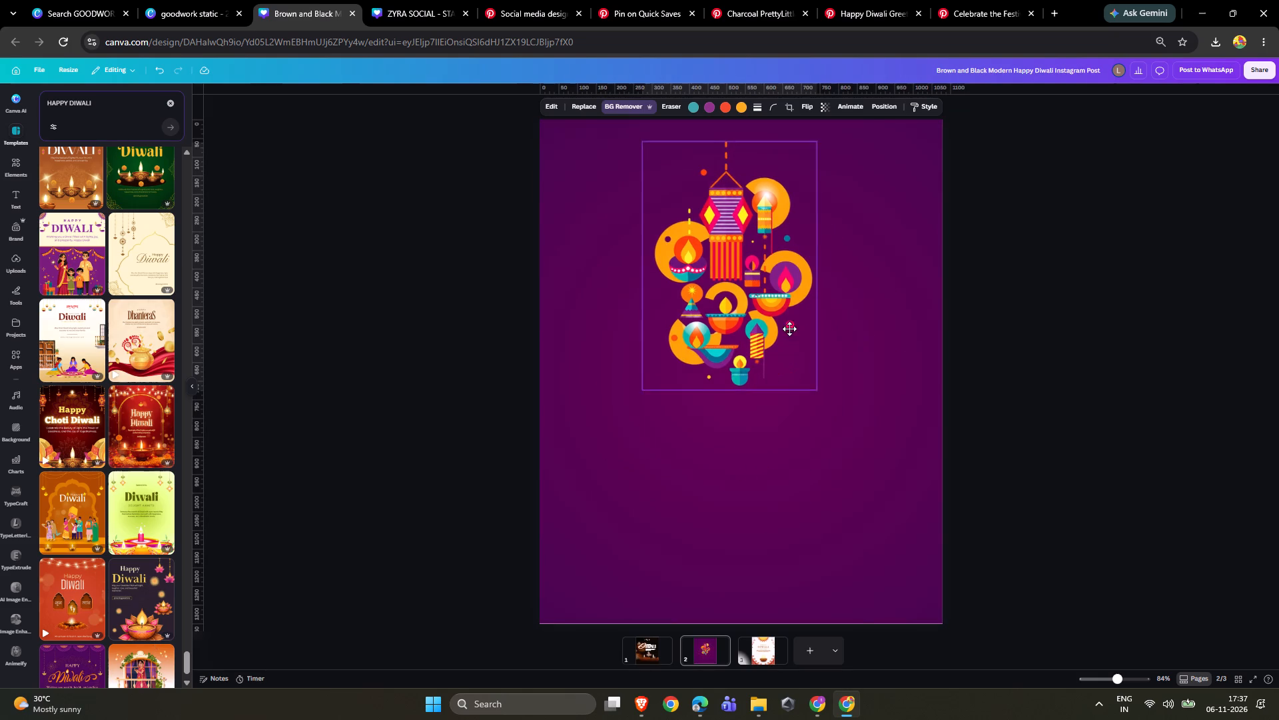
left_click_drag(789, 329, 783, 310)
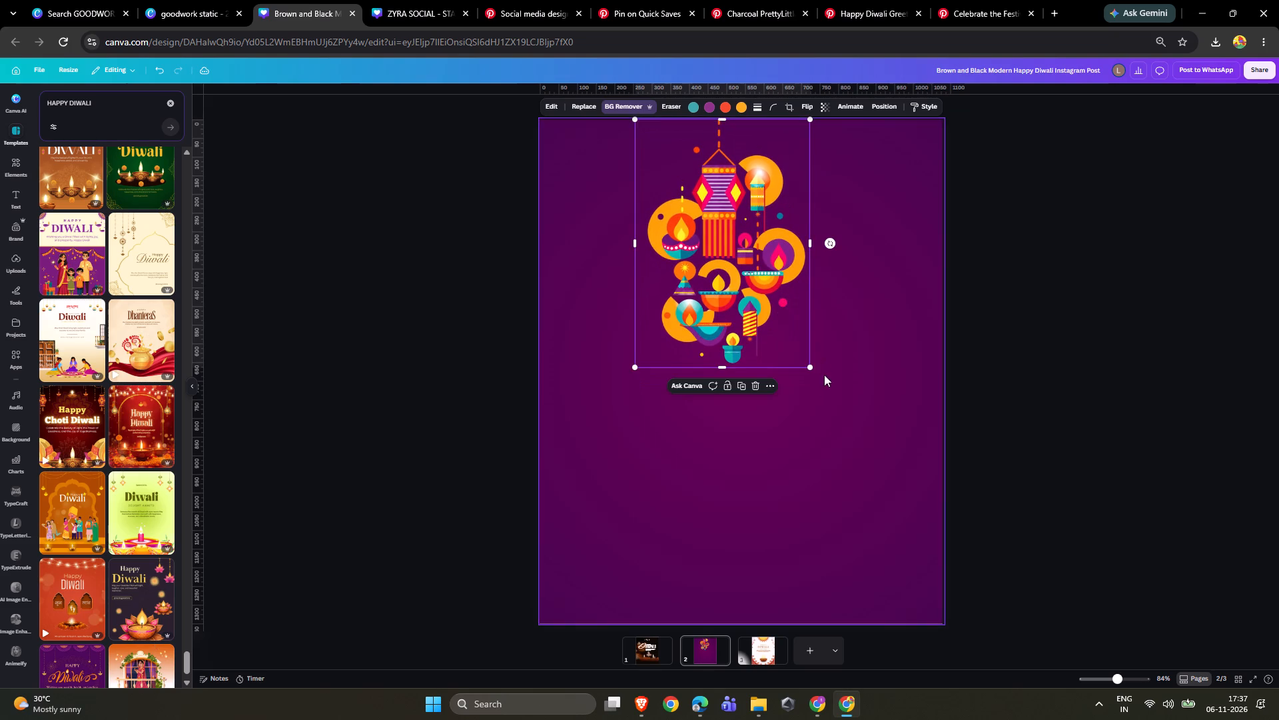
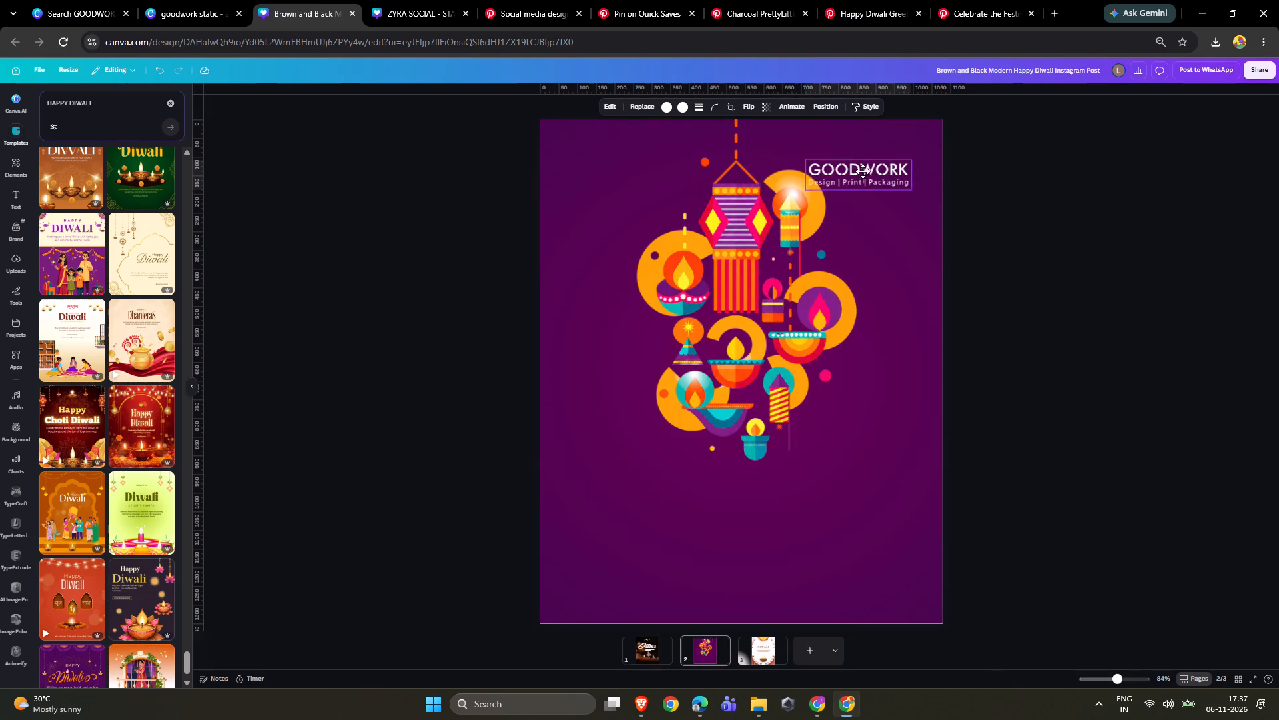
Move the white GOODWORK logo into the purple page's top-right corner, clear of the lantern artwork.
left_click_drag(863, 171, 883, 150)
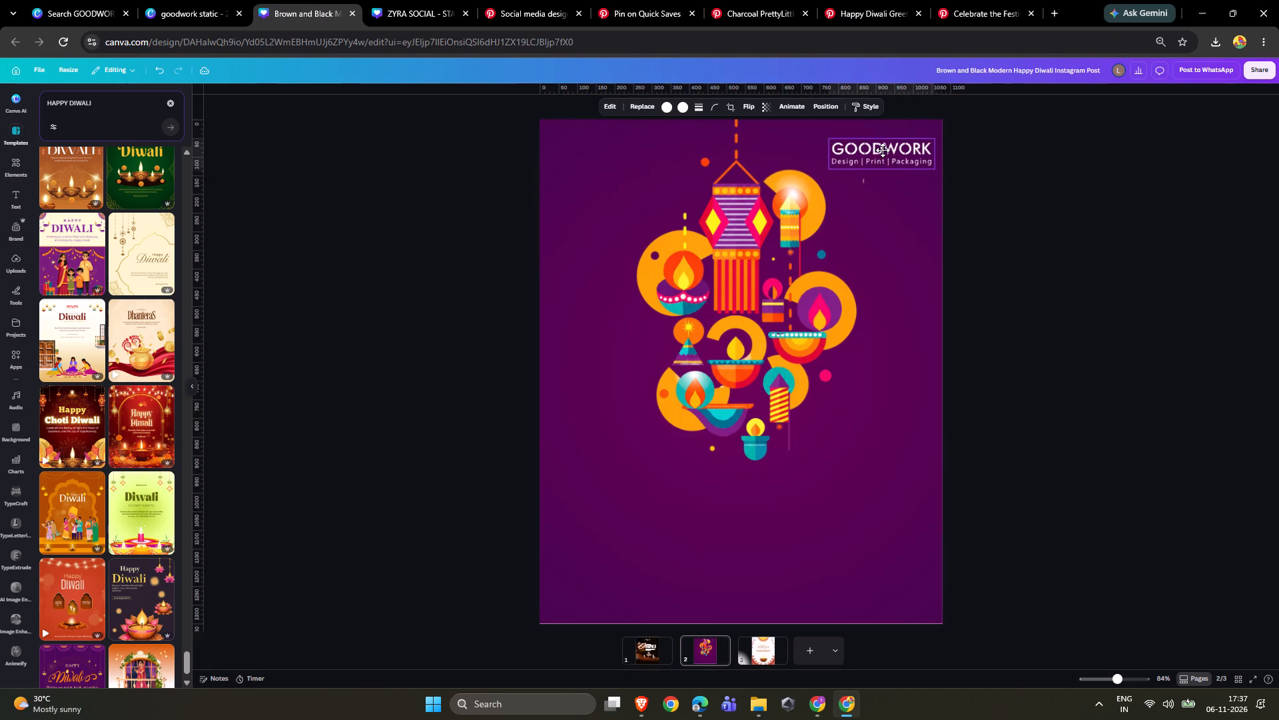
left_click_drag(883, 150, 882, 148)
Shift the lantern artwork toward the page's left edge and enlarge it proportionally, keeping it hanging from the top edge.
left_click(771, 283)
left_click_drag(760, 353, 690, 353)
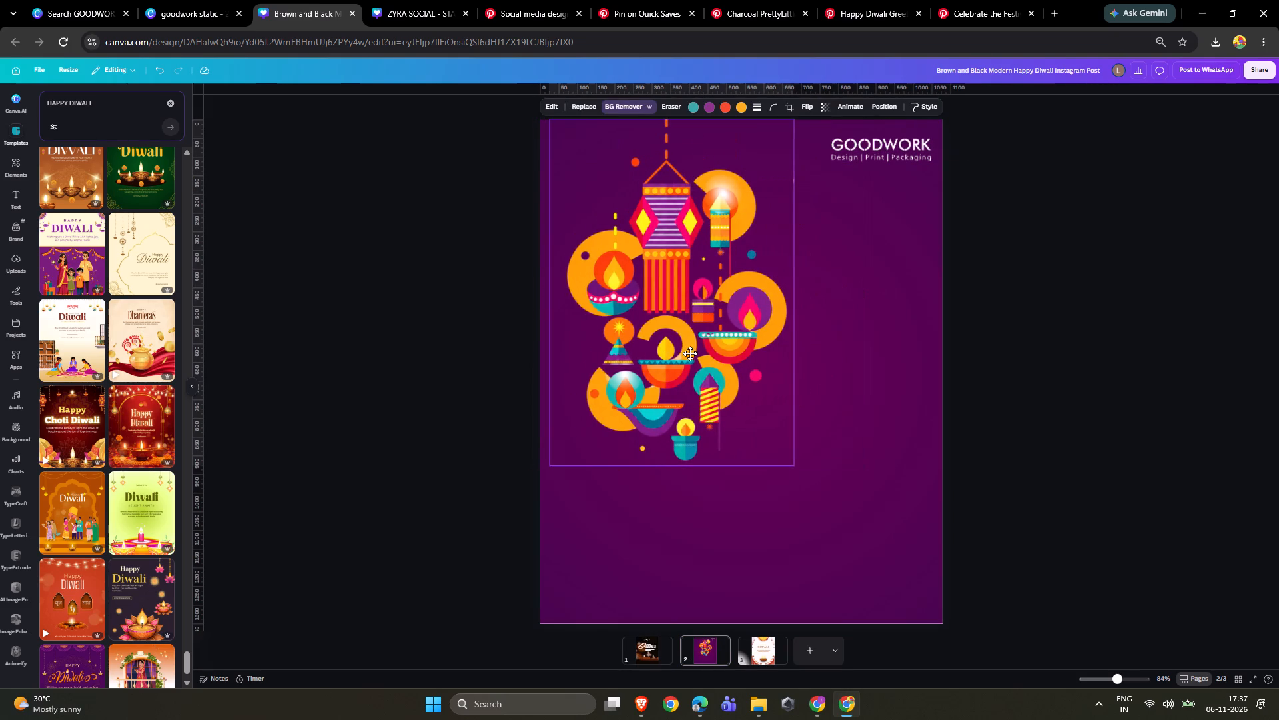
left_click_drag(690, 353, 697, 353)
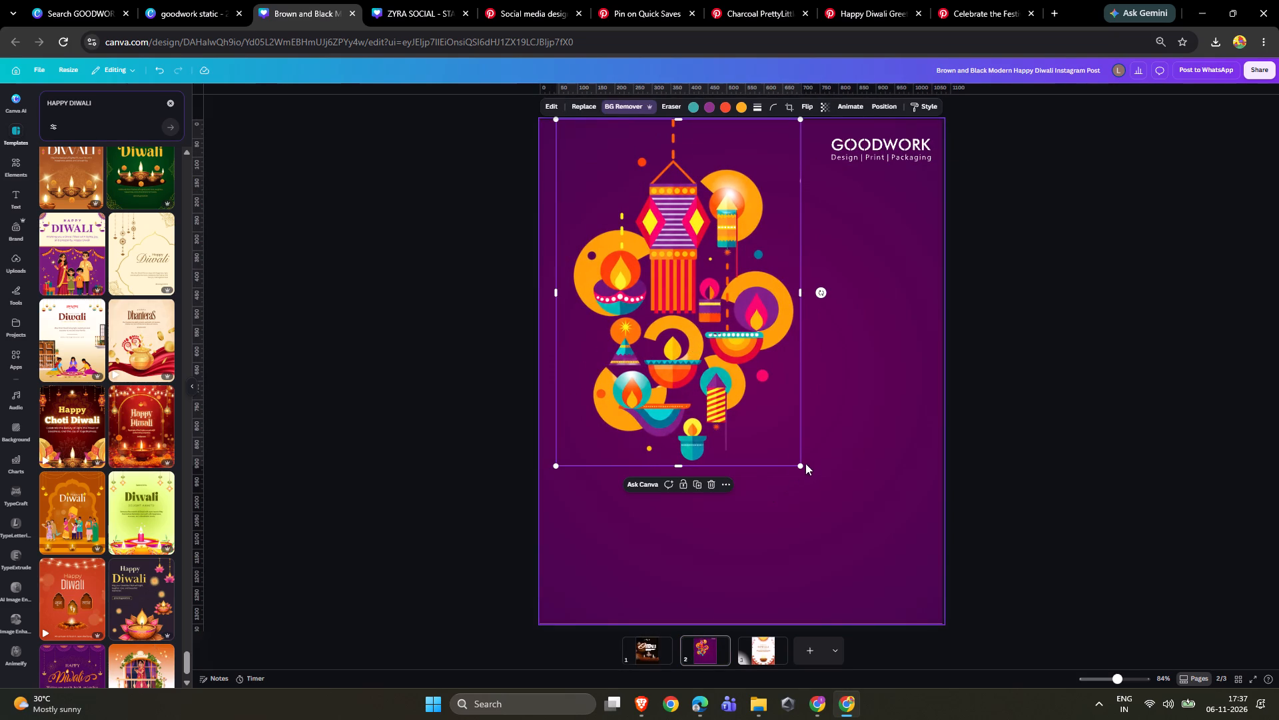
left_click_drag(802, 463, 839, 515)
left_click_drag(795, 463, 786, 462)
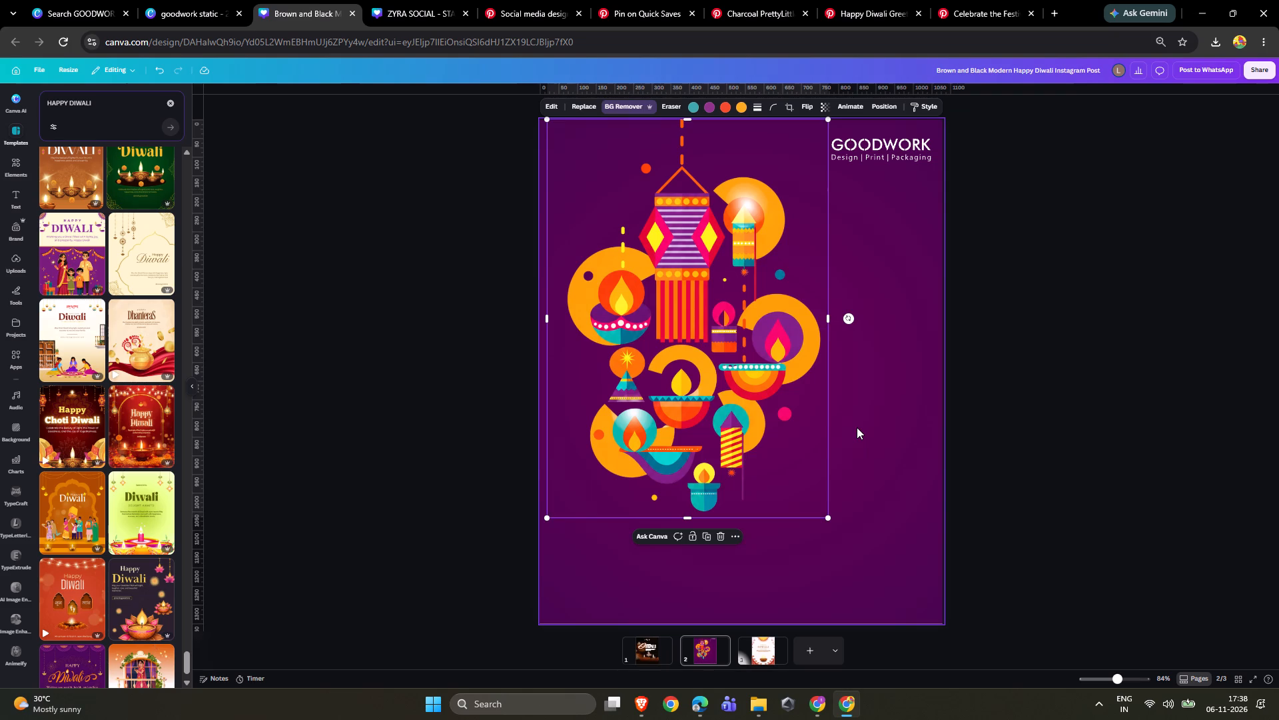
Move the GOODWORK logo slightly down and inward from the upper-right corner of the purple page.
left_click(1044, 234)
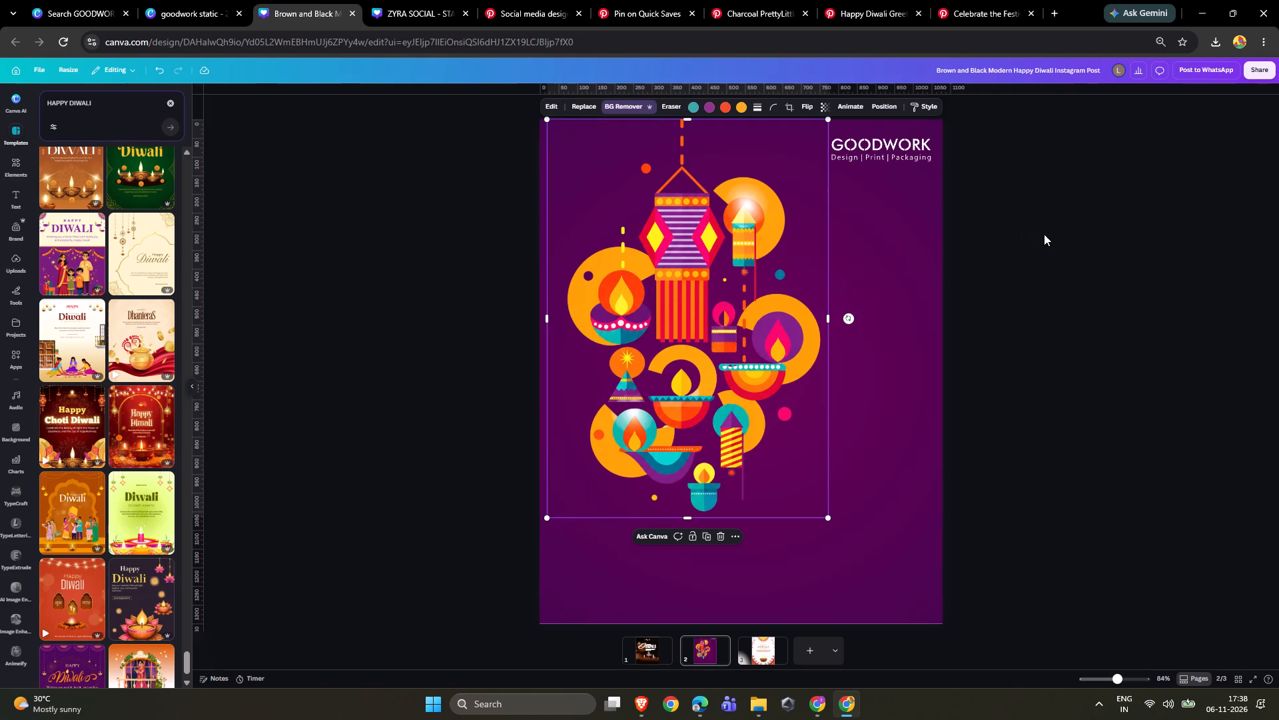
left_click_drag(909, 145, 894, 155)
left_click(1010, 152)
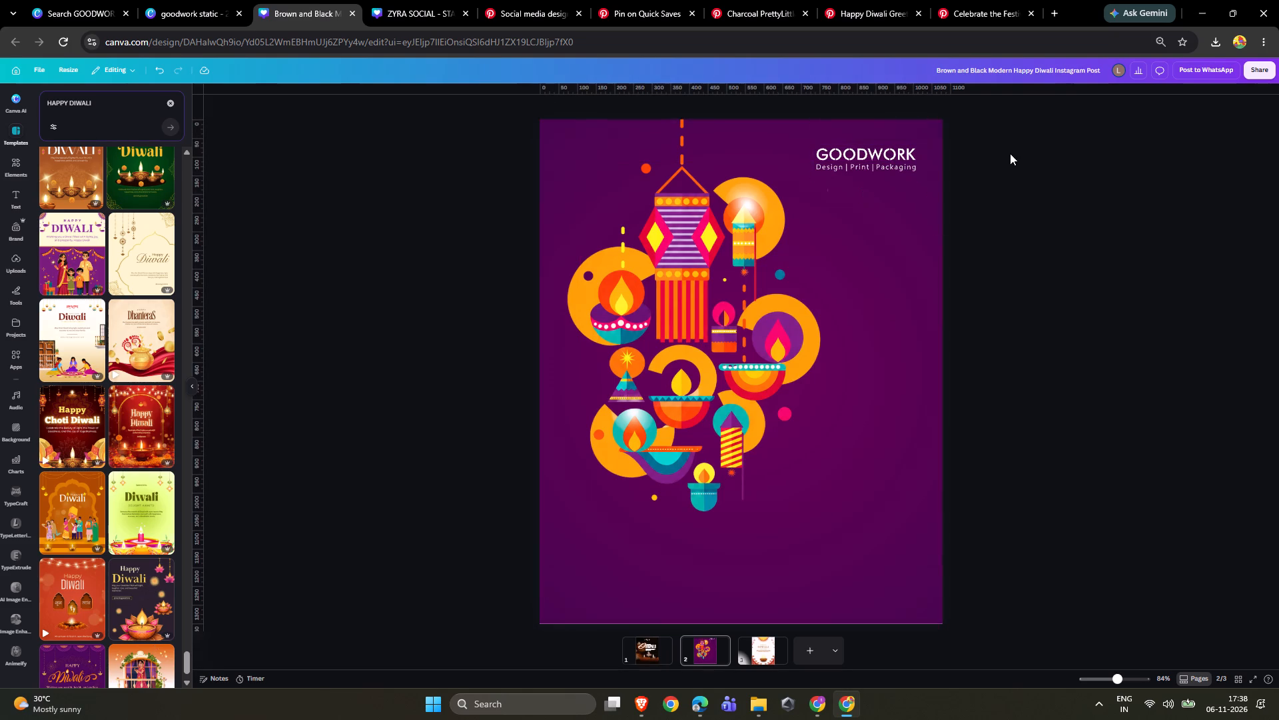
Enlarge the lantern and diya artwork slightly and shift it a little left so it meets the purple page's left edge.
left_click(629, 423)
left_click_drag(830, 517, 837, 527)
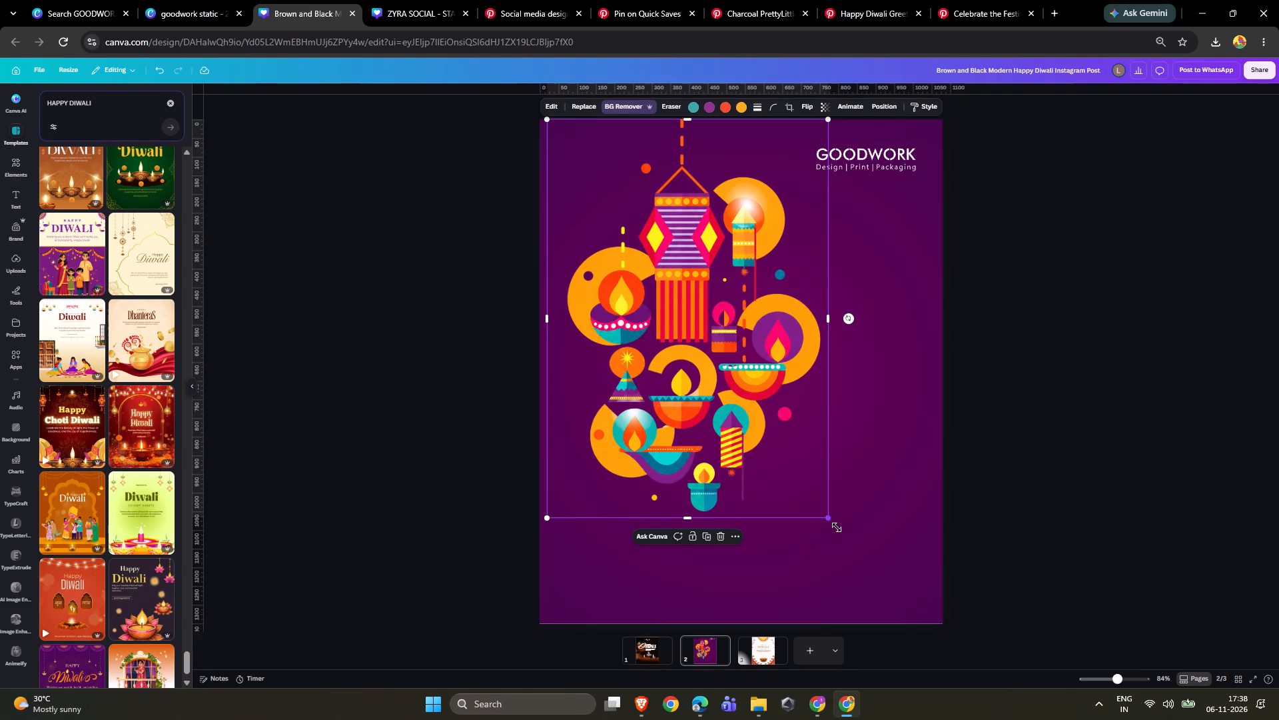
left_click_drag(837, 527, 844, 545)
left_click_drag(791, 479, 781, 479)
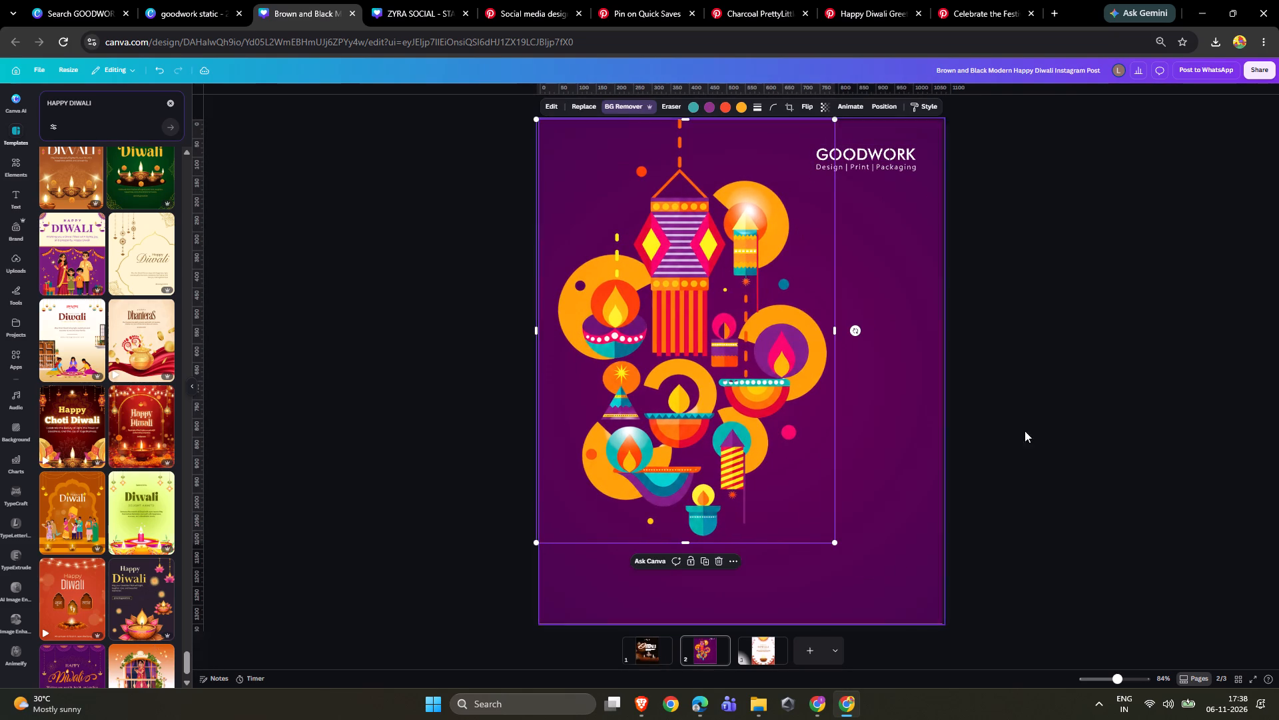
left_click(1208, 401)
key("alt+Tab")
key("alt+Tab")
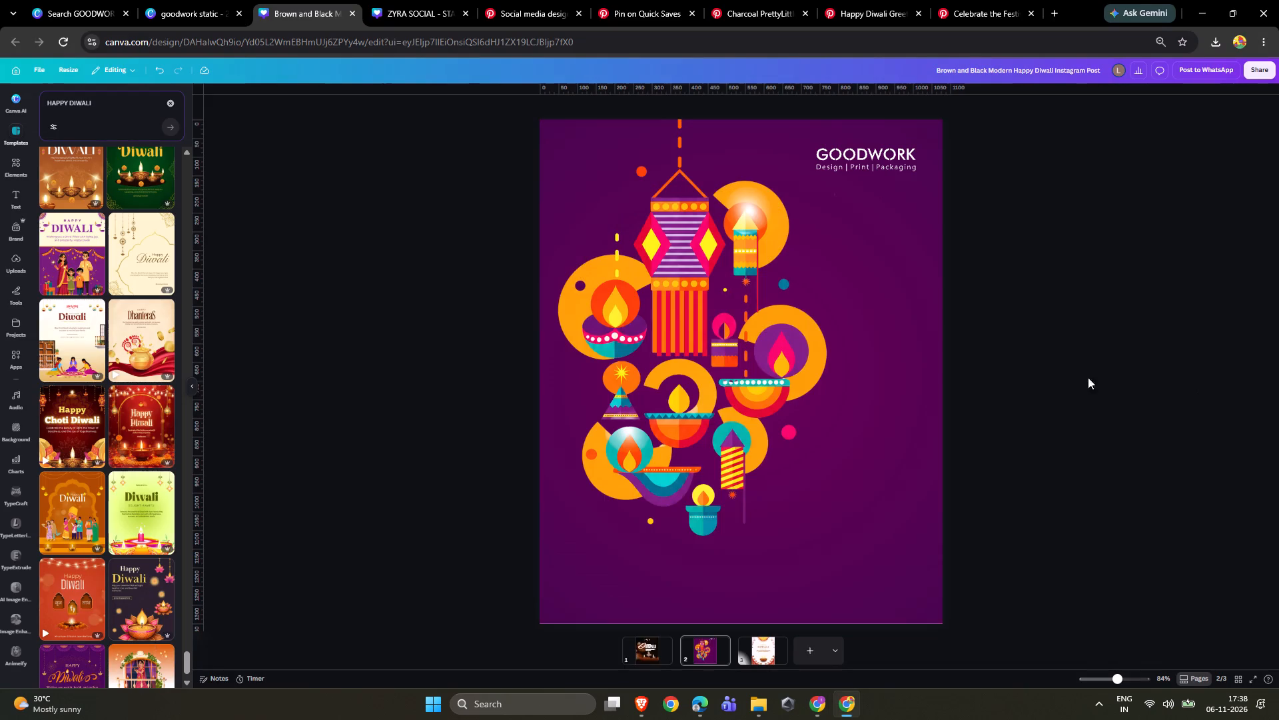
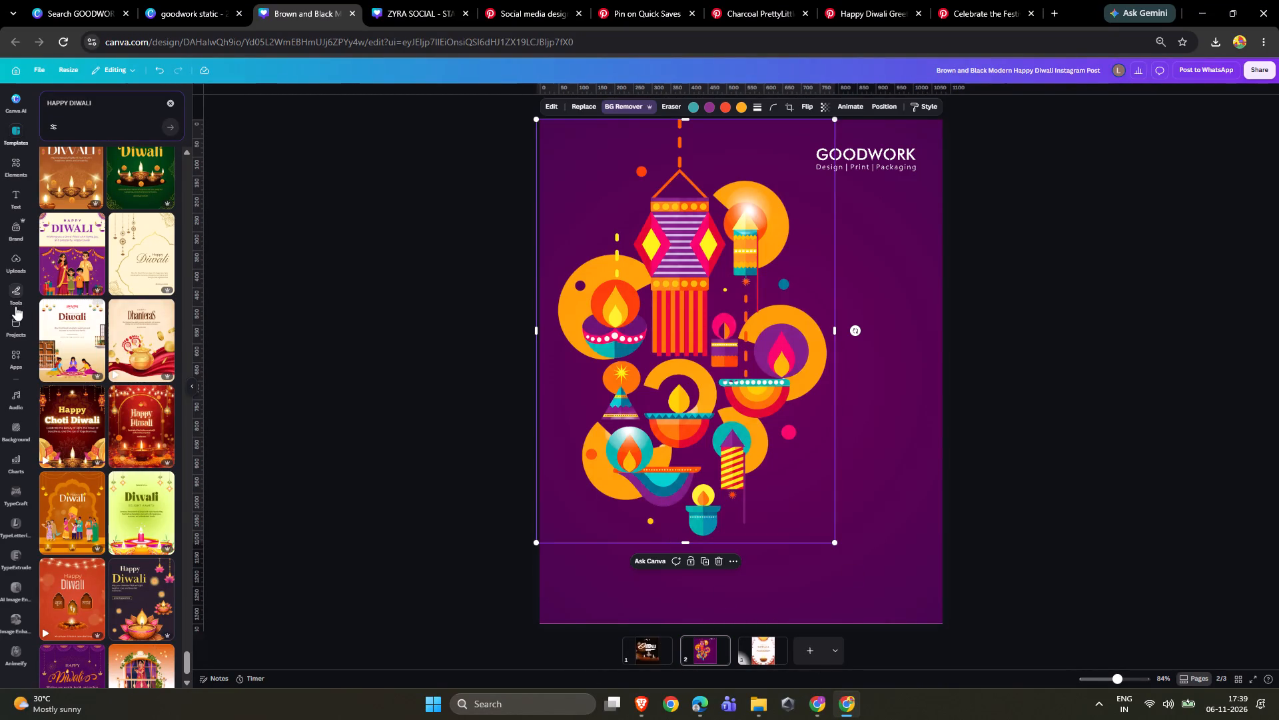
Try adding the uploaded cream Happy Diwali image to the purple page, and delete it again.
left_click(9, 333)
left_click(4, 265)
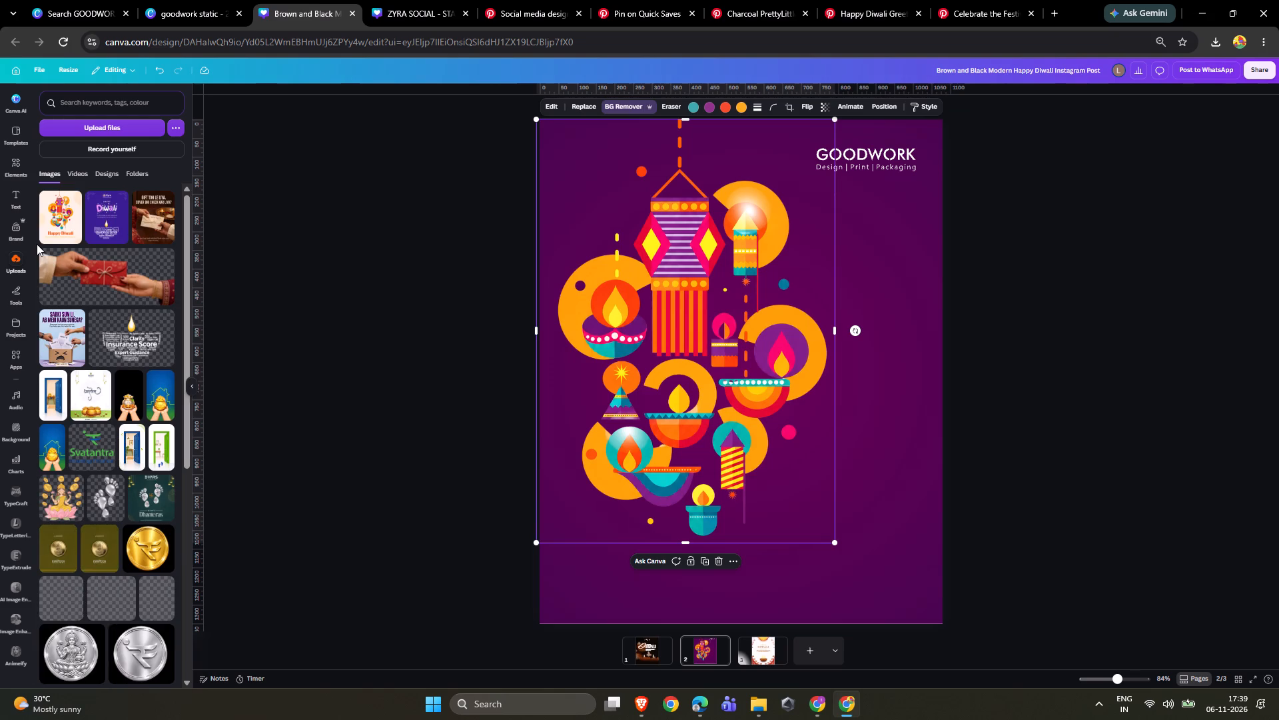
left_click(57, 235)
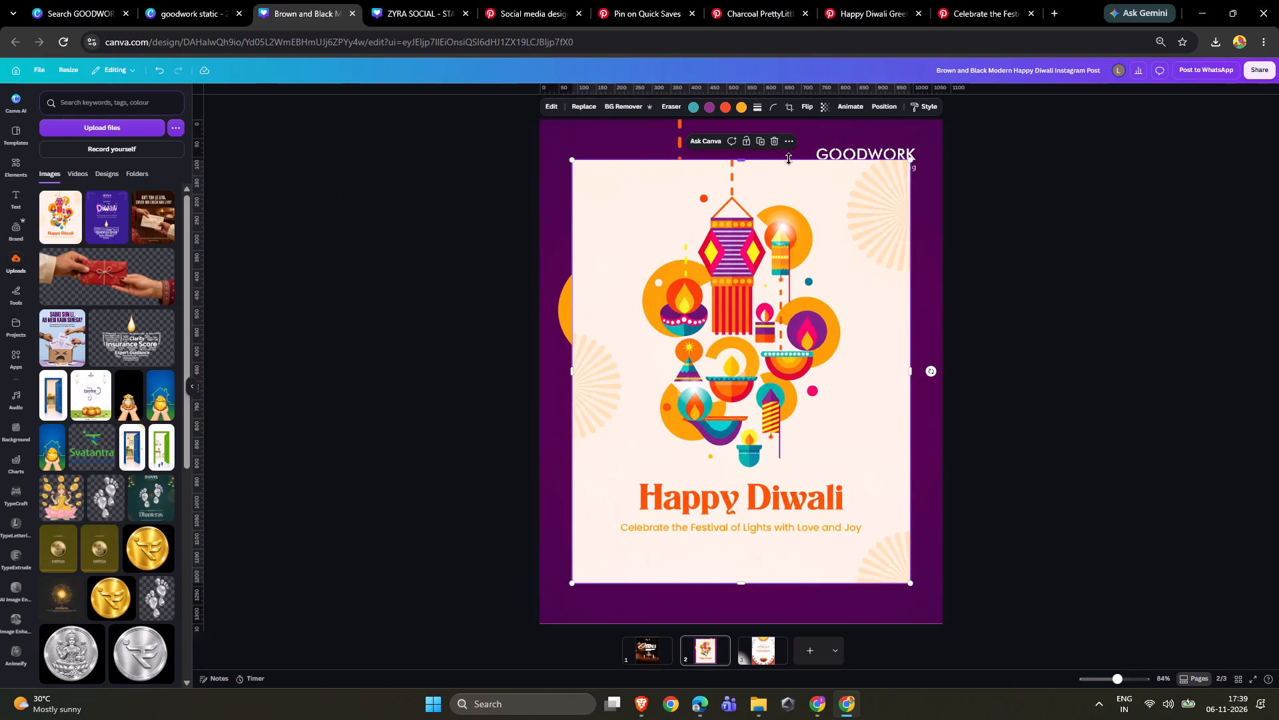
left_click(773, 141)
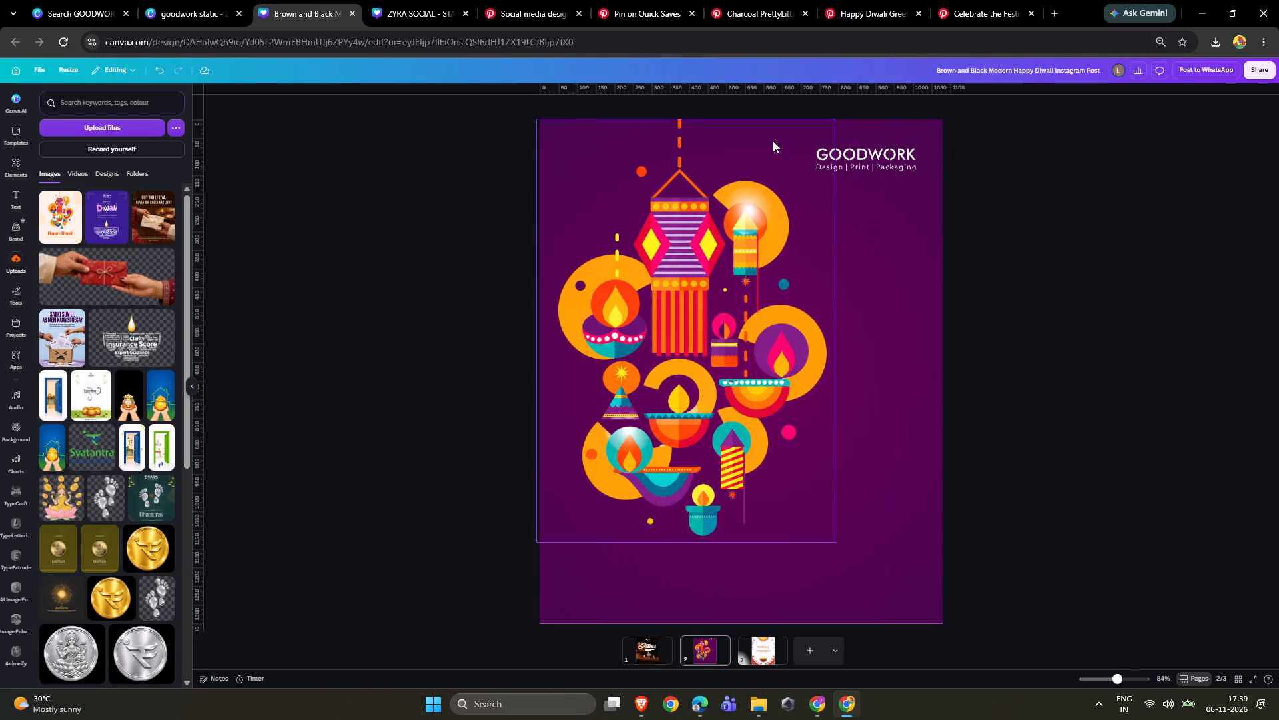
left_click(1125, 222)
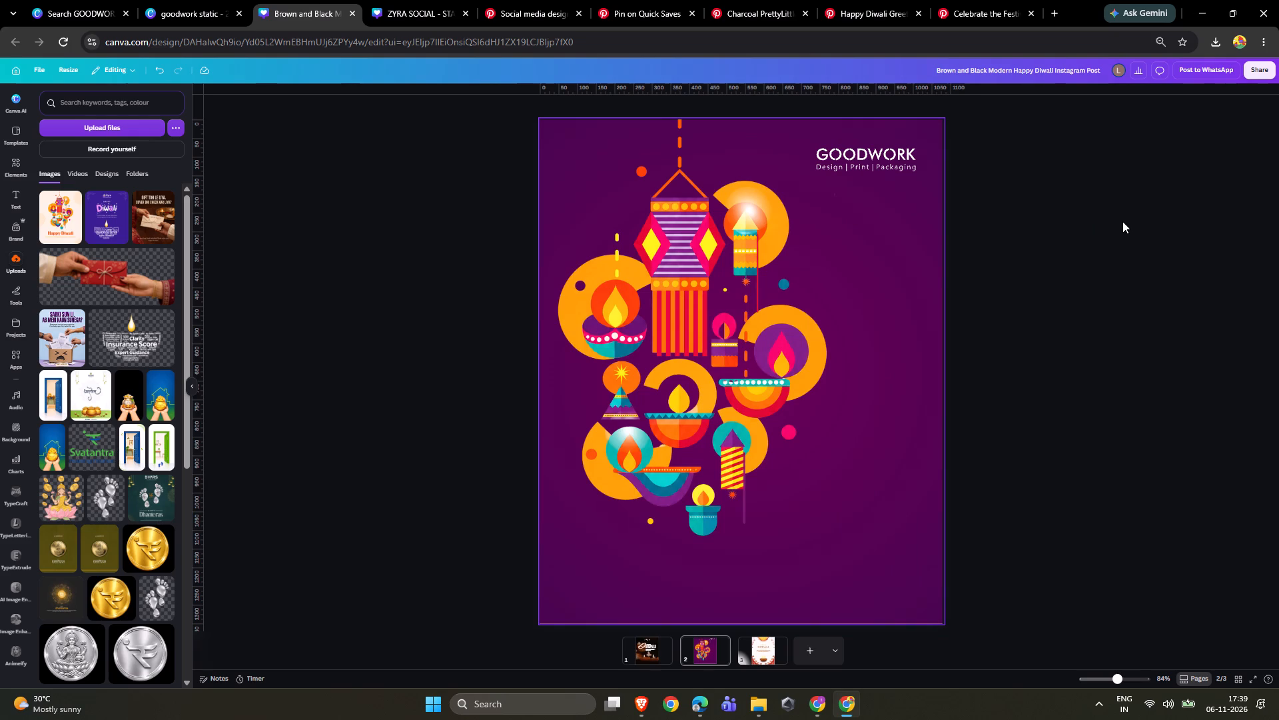
Reposition the lantern and diya artwork slightly further right, keeping it in the left part of the purple page.
left_click_drag(743, 261, 734, 263)
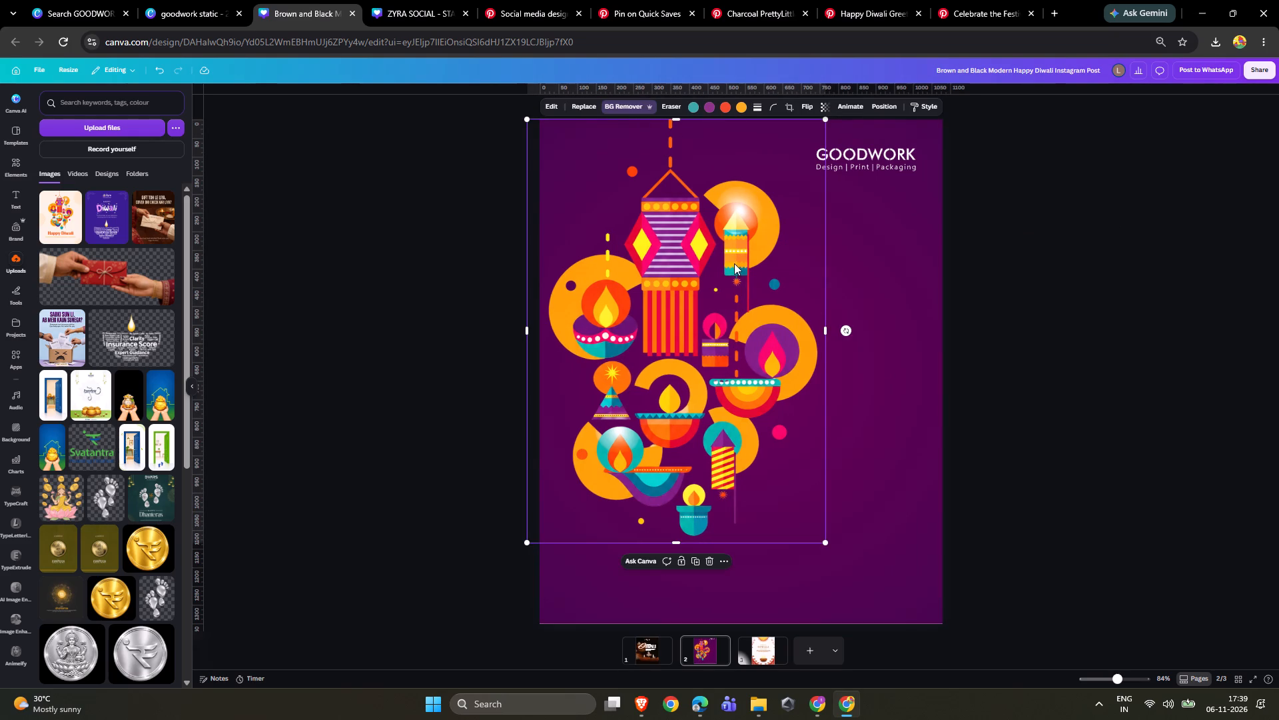
left_click_drag(789, 507, 807, 511)
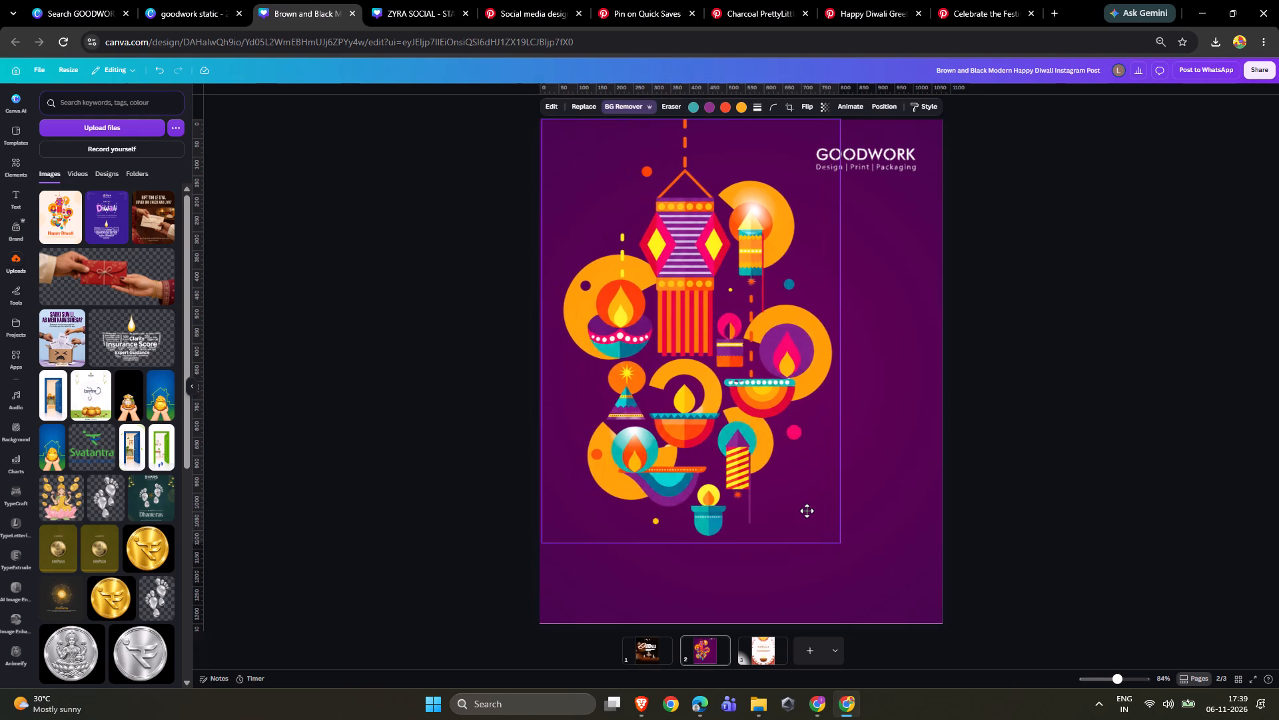
left_click_drag(807, 511, 801, 509)
left_click(1164, 467)
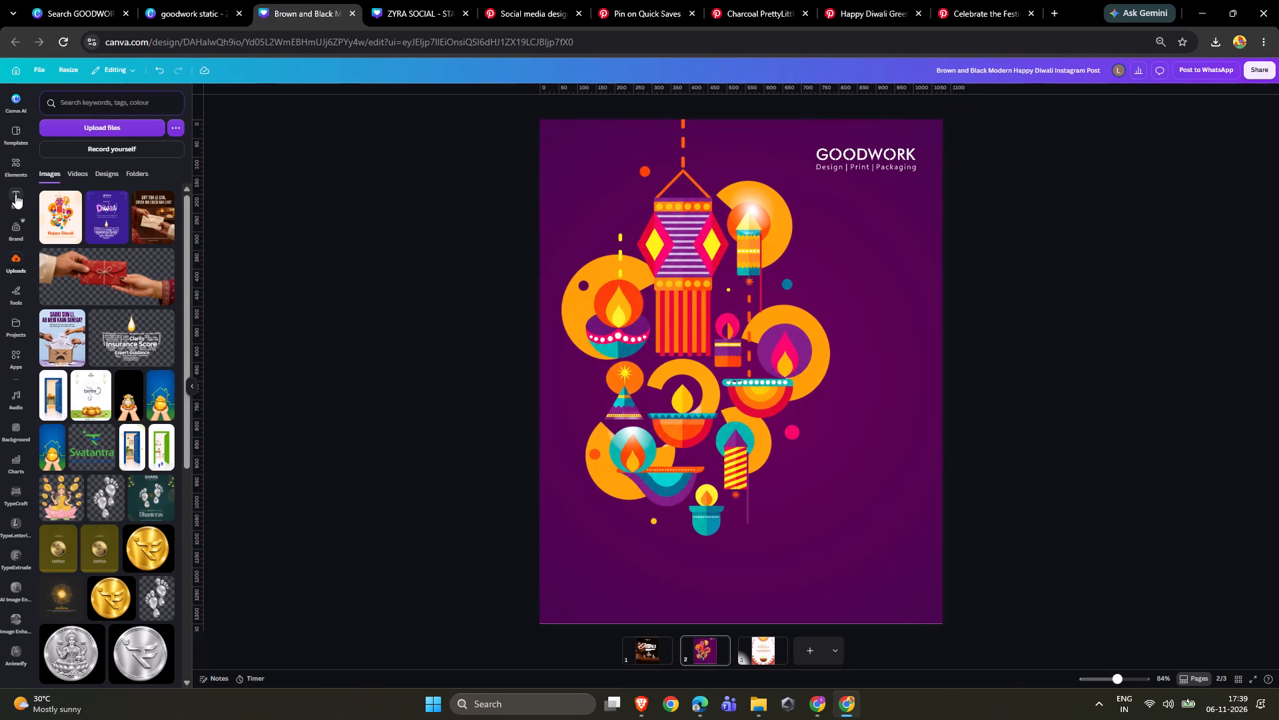
Search the design elements for "HAPPY DIWALI" and show all the graphics results.
left_click(16, 171)
left_click(92, 104)
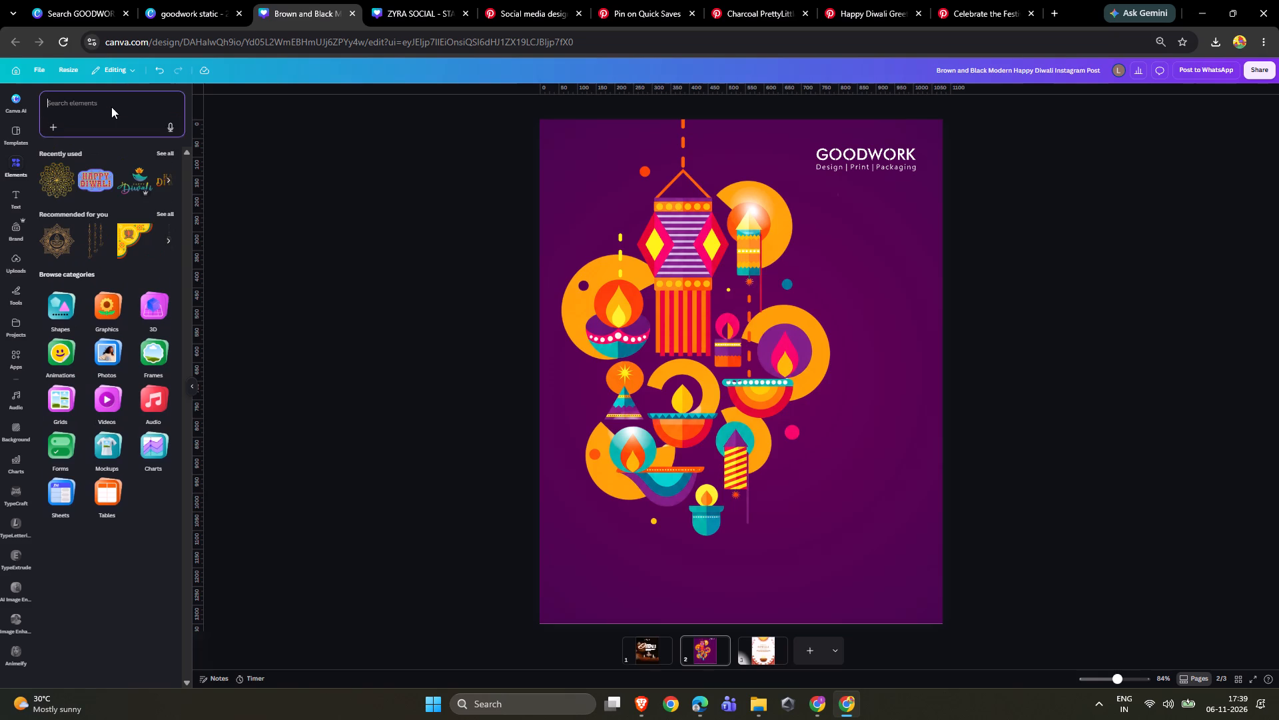
type("HAPPY DIWALI")
key("Return")
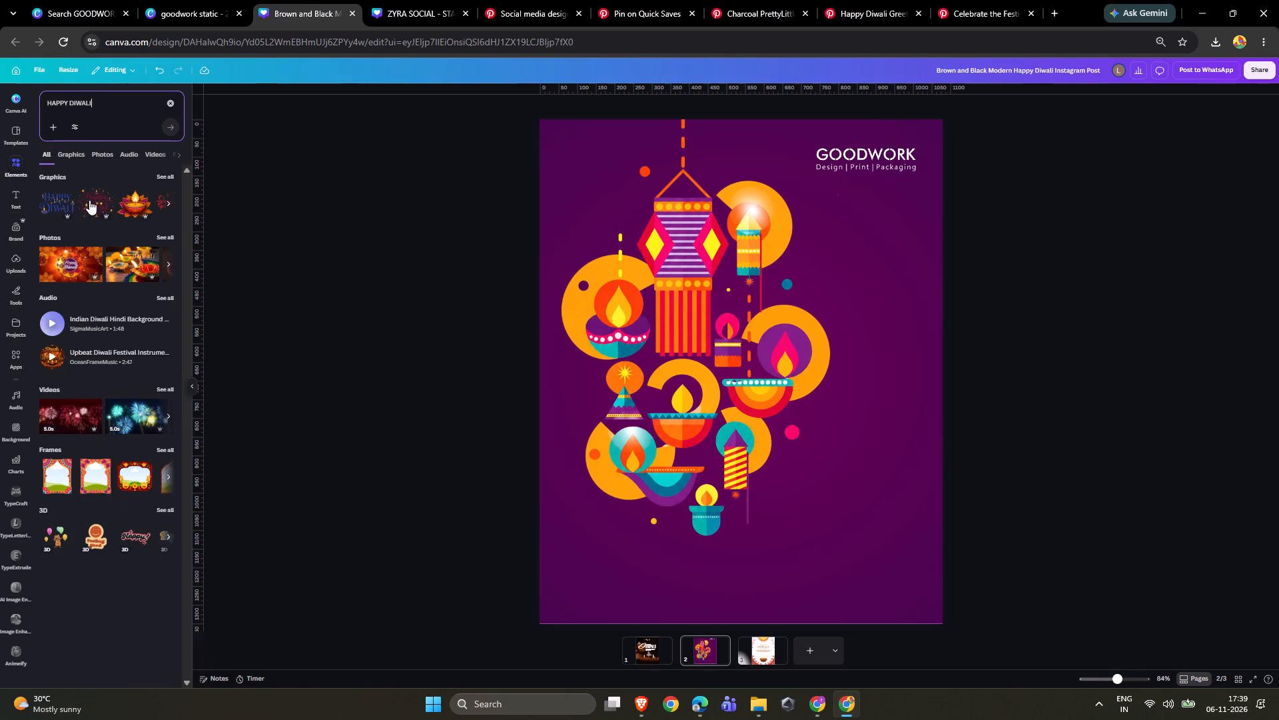
left_click(170, 175)
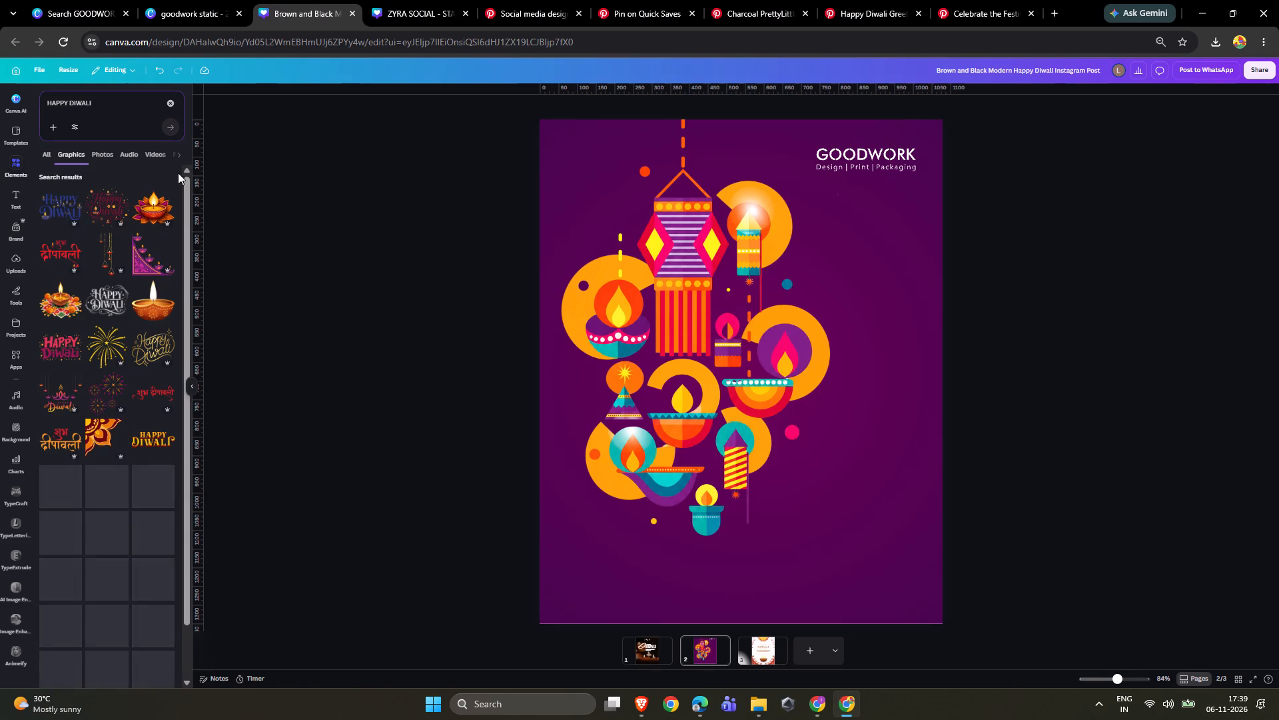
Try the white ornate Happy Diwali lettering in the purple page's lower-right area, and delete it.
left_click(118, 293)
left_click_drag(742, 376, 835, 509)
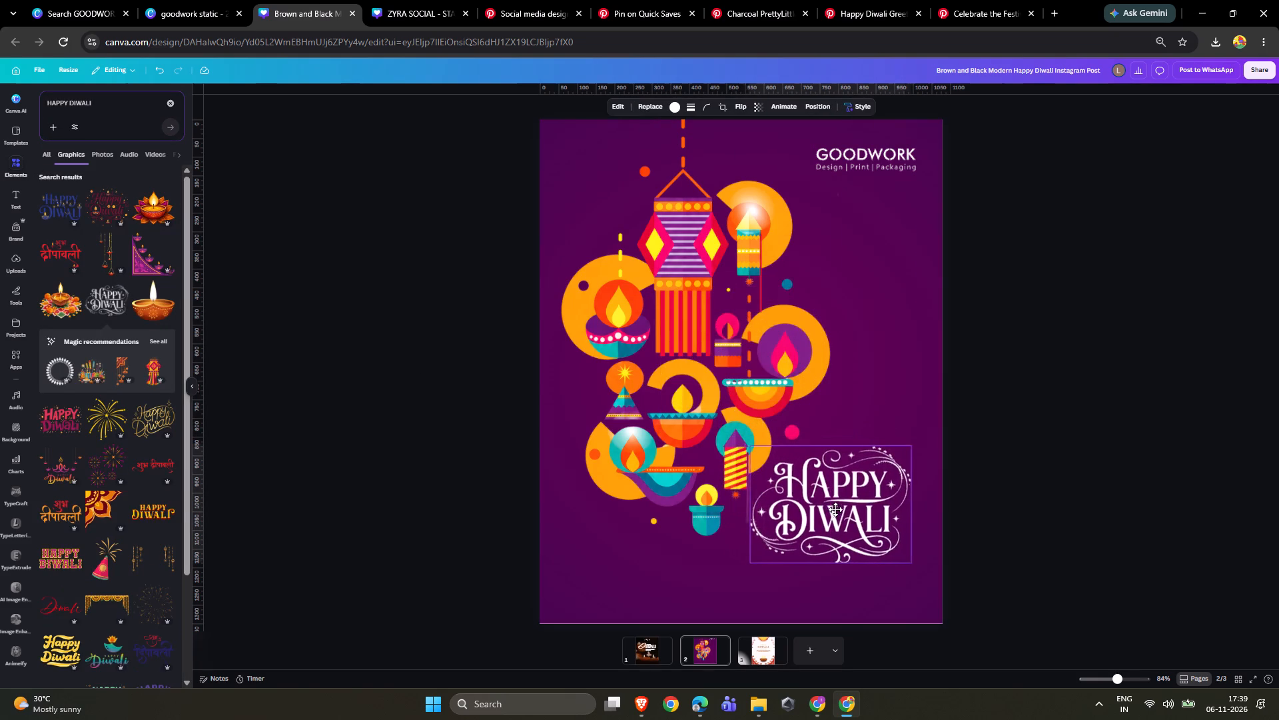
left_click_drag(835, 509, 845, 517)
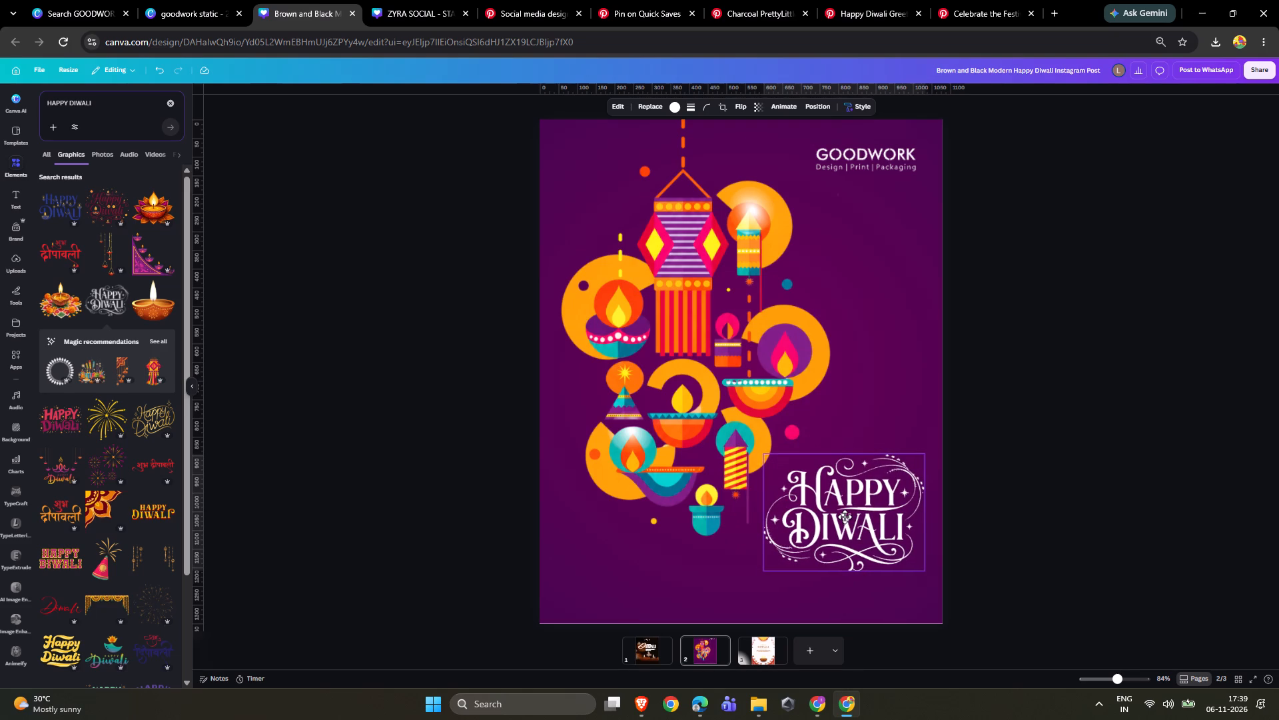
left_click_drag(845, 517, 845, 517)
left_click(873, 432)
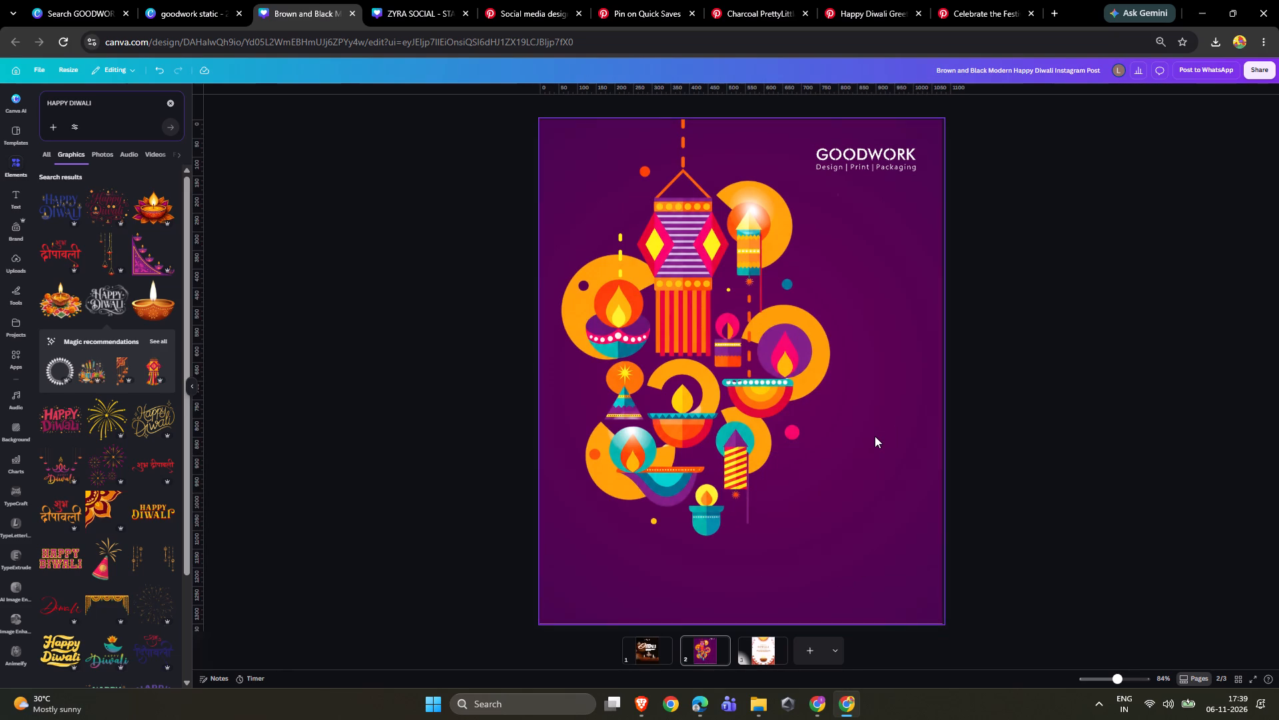
Add the pink Happy Diwali lettering with small stars to the purple page's lower-right area.
left_click(73, 427)
left_click_drag(708, 327, 803, 487)
Shift the lantern and diya artwork right, toward the middle of the purple page.
left_click_drag(745, 376, 804, 379)
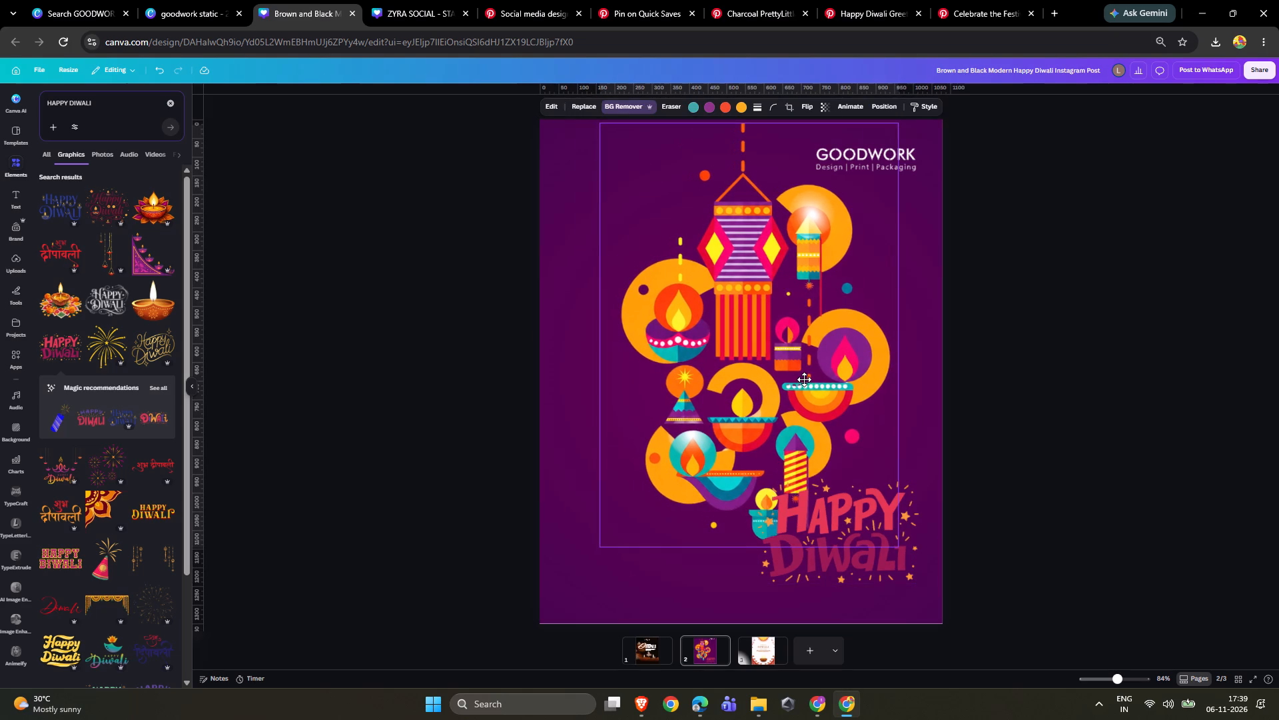
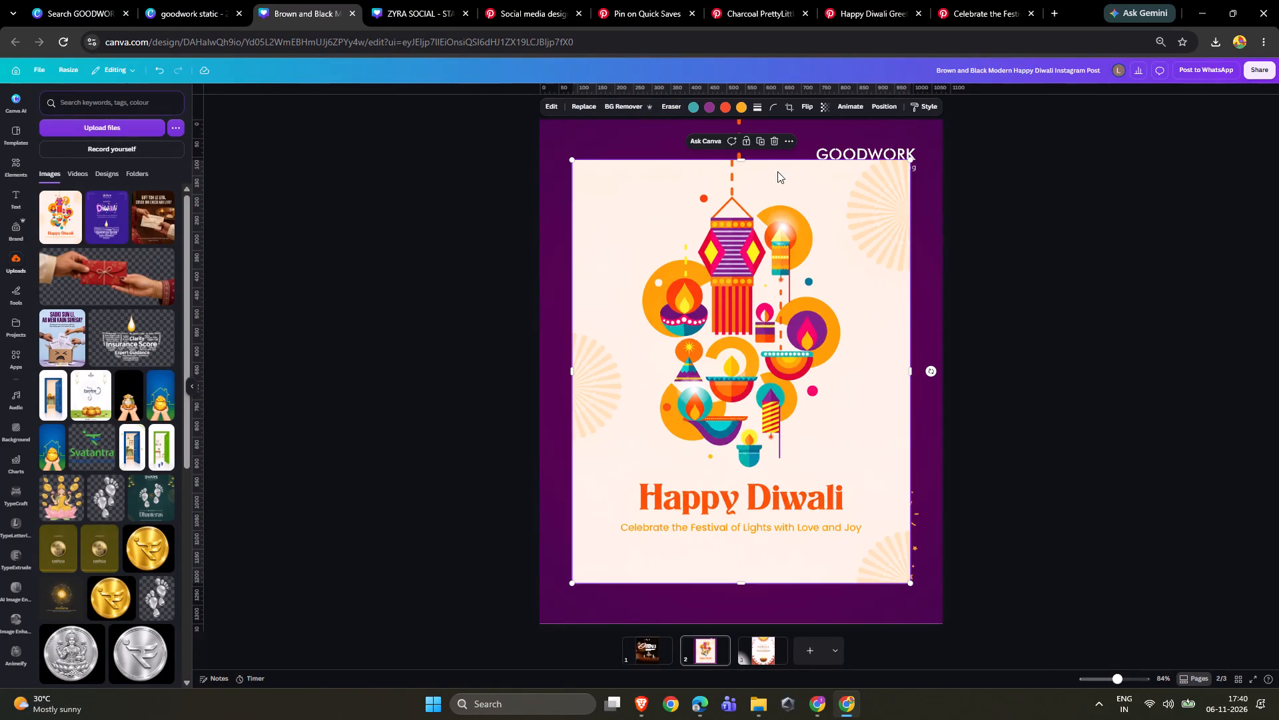
Delete the cream Happy Diwali poster image covering the purple page.
left_click(773, 144)
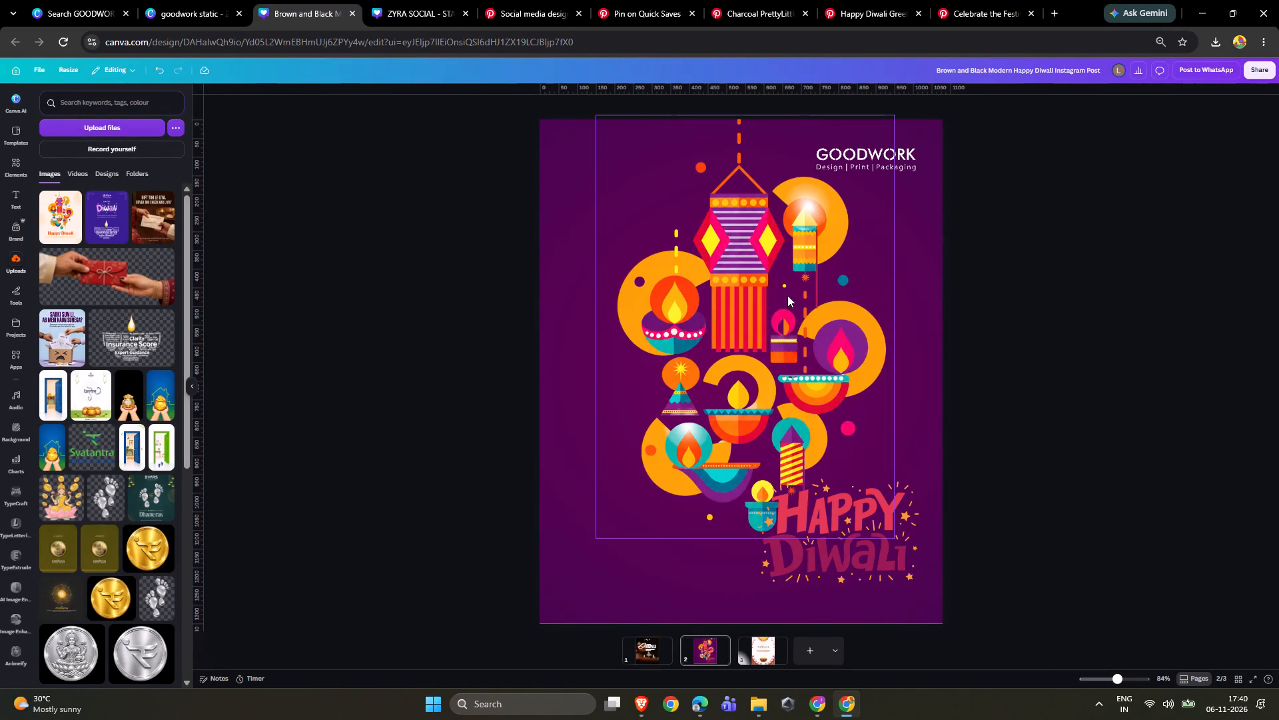
Scale down the lantern and diya artwork on the purple page and centre it horizontally above the greeting lettering.
left_click(770, 382)
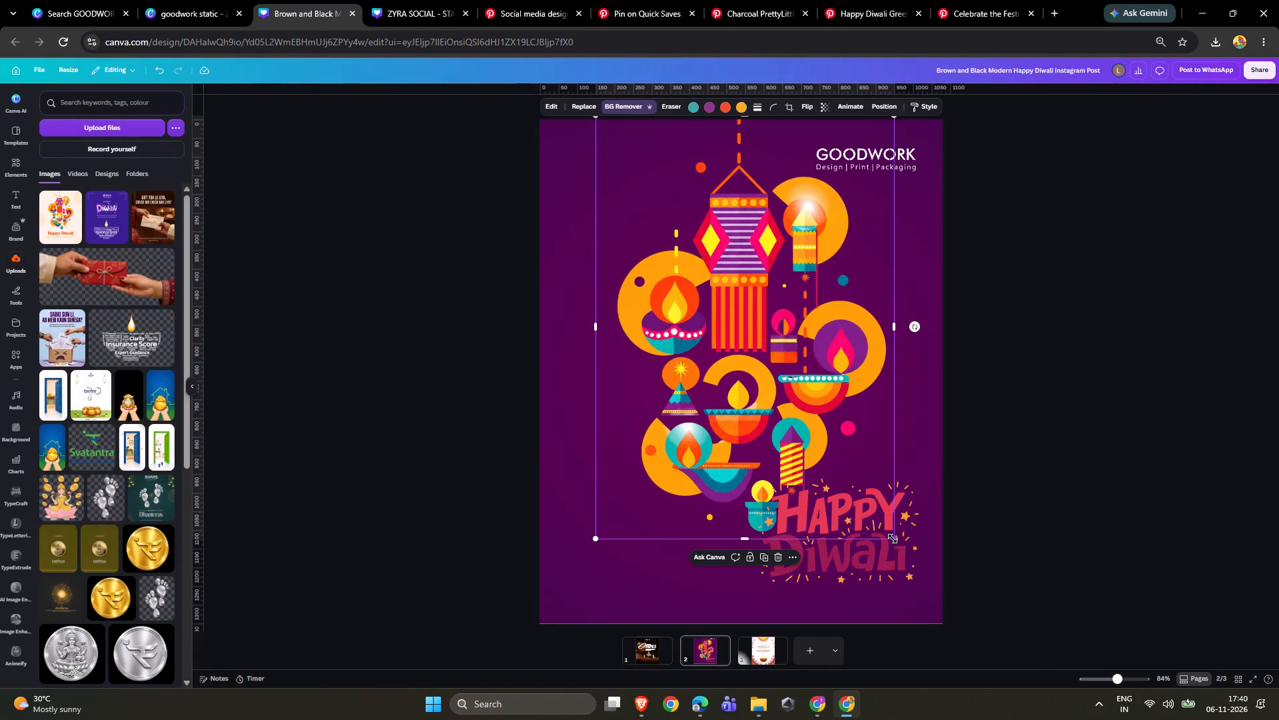
left_click_drag(893, 539, 847, 475)
left_click_drag(809, 391, 818, 395)
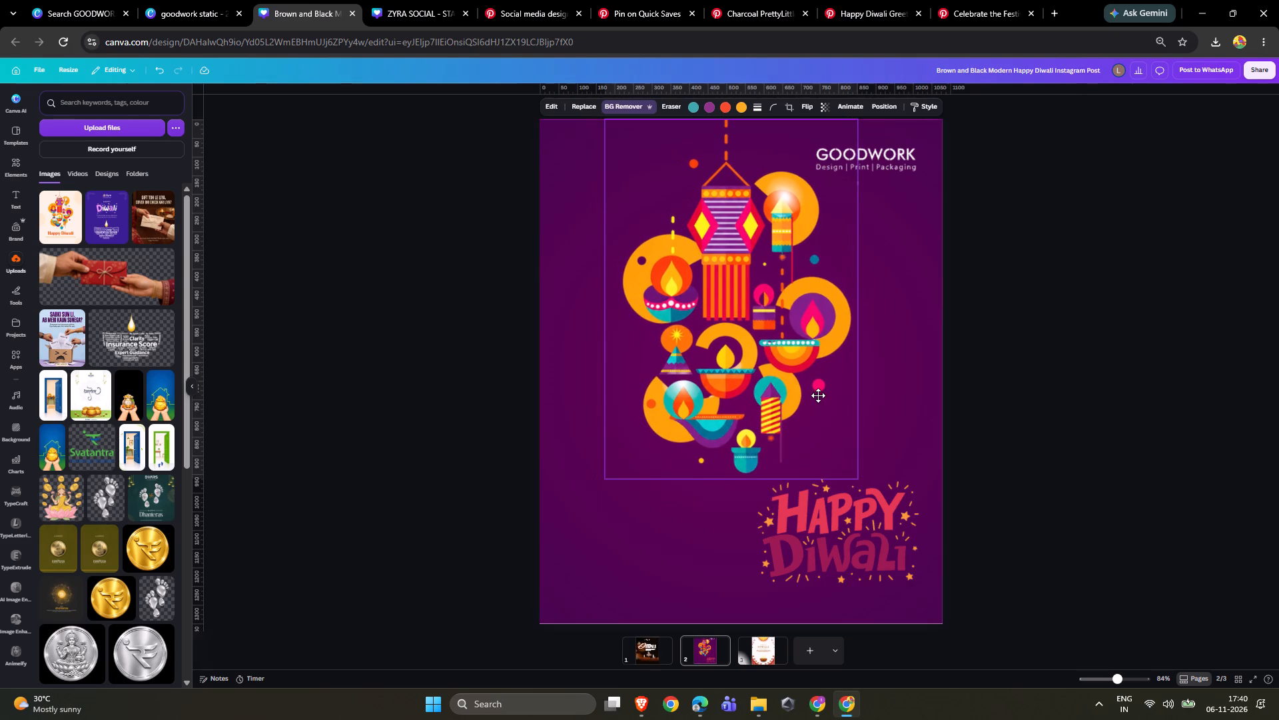
left_click_drag(818, 395, 827, 396)
left_click(1103, 340)
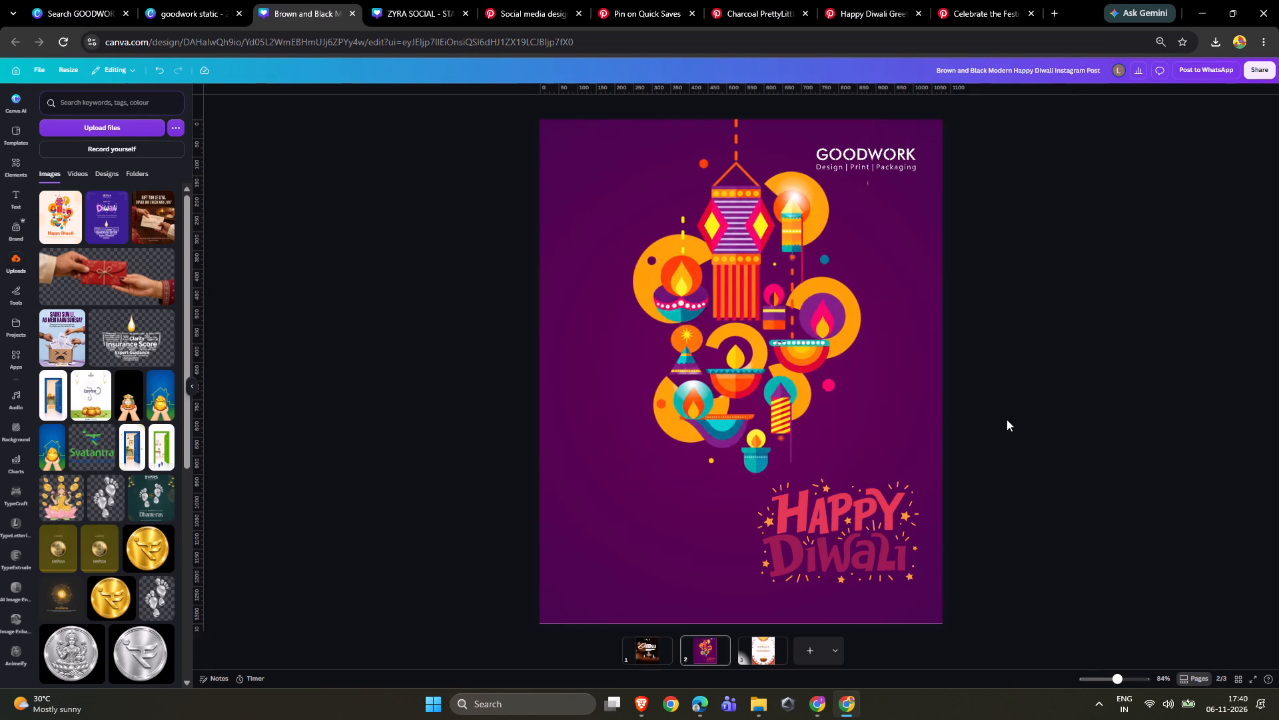
Delete the pink Happy Diwali lettering from the purple page's lower-right area.
left_click(901, 513)
left_click(877, 459)
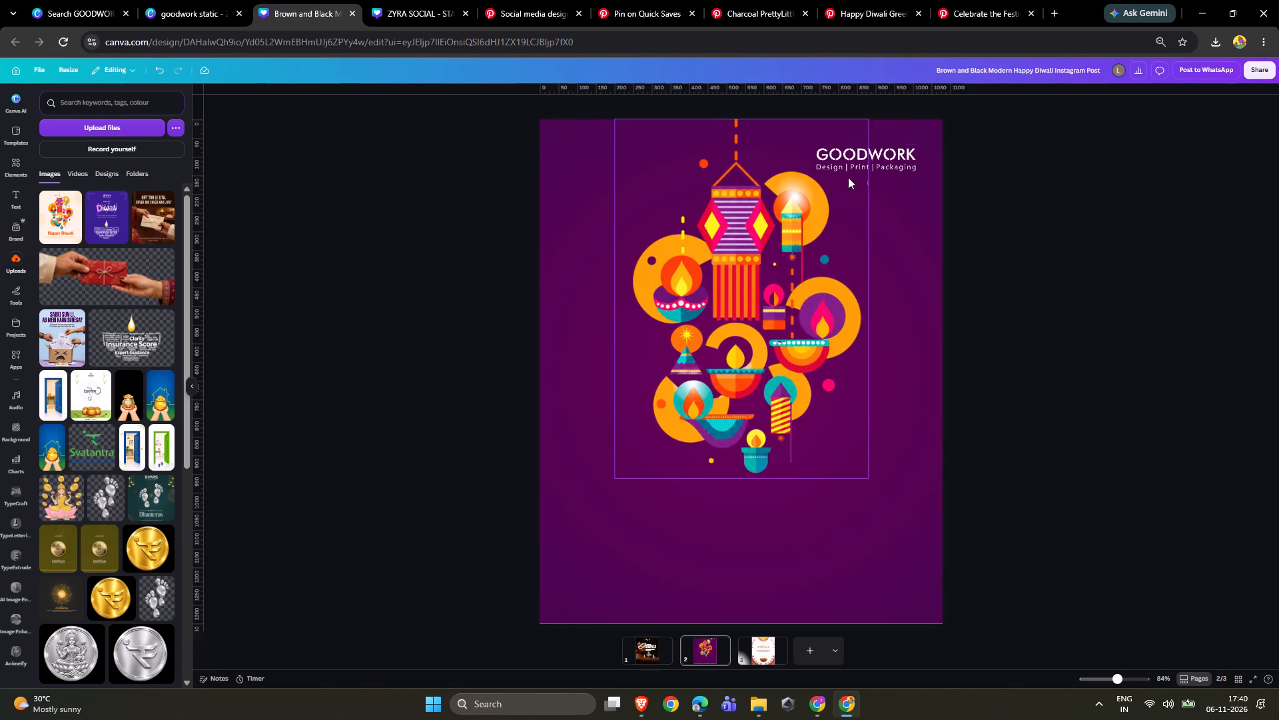
Move the GOODWORK logo to the purple page's upper-left corner and make it slightly smaller.
left_click_drag(901, 153, 651, 157)
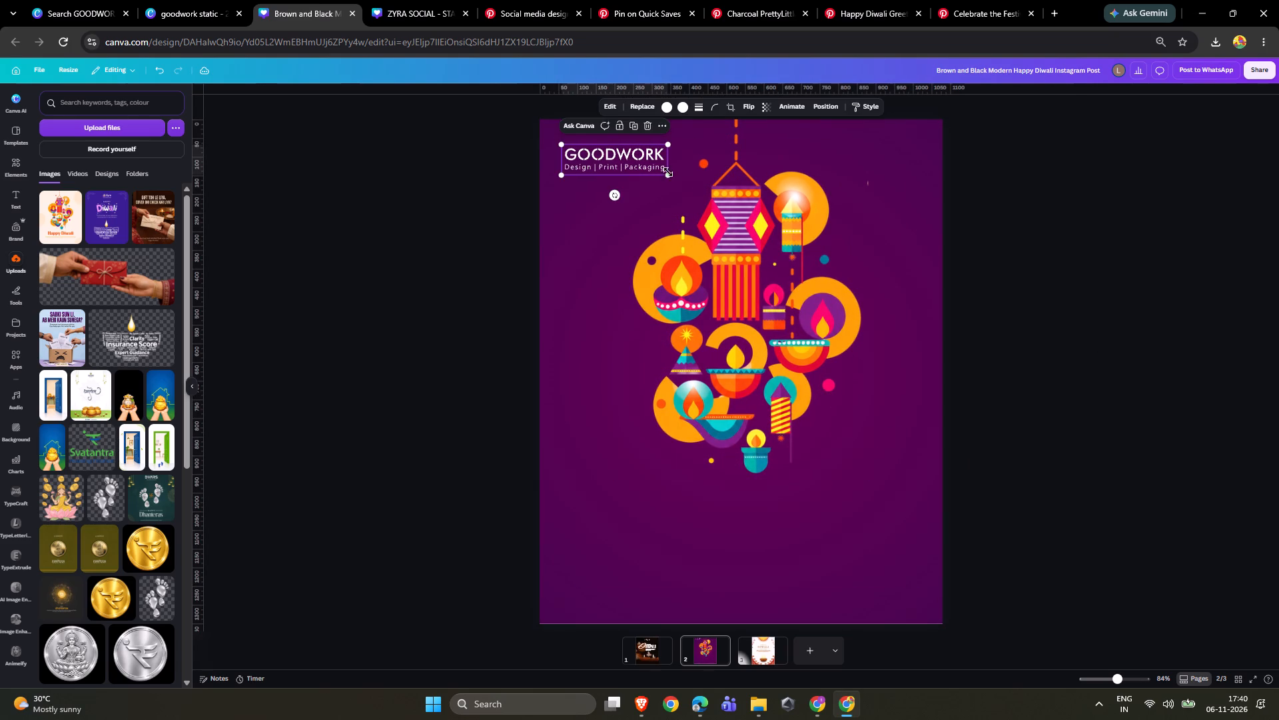
left_click_drag(671, 177, 663, 177)
key("ctrl+z")
left_click(641, 170)
left_click_drag(668, 174, 659, 171)
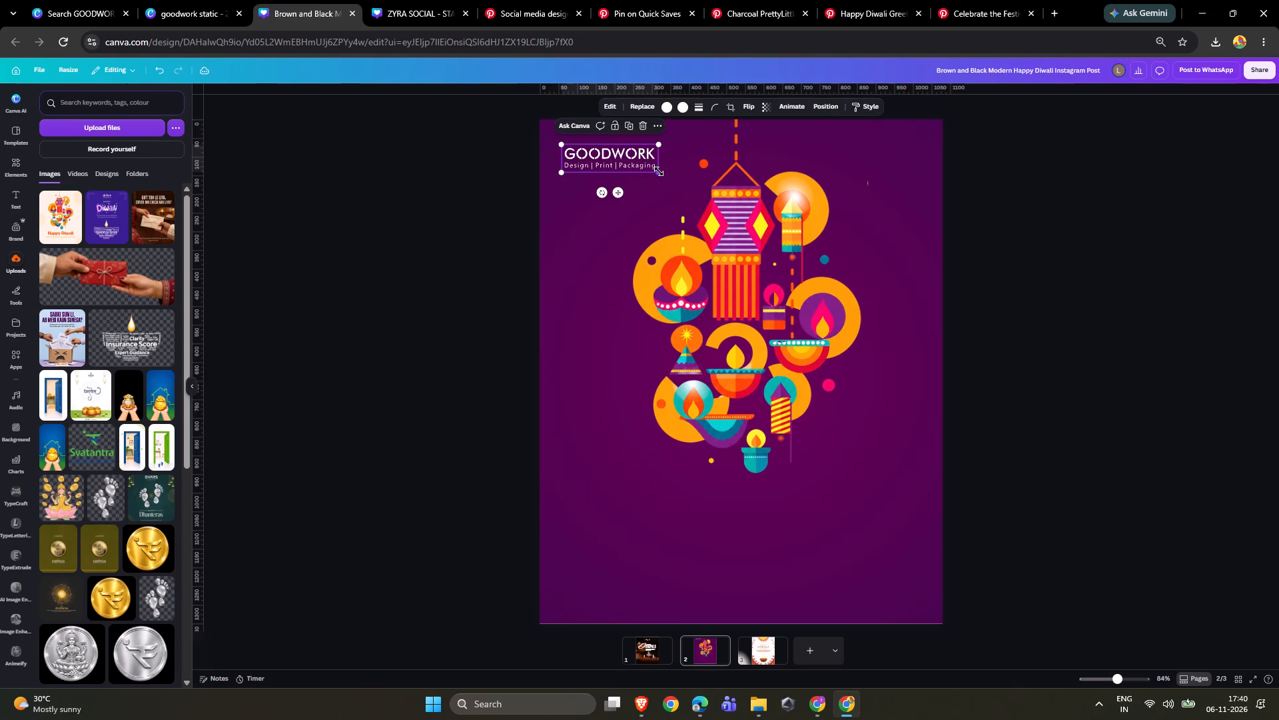
left_click(636, 163)
Enlarge the lantern and diya artwork slightly and shift it a little left on the purple page.
left_click(764, 284)
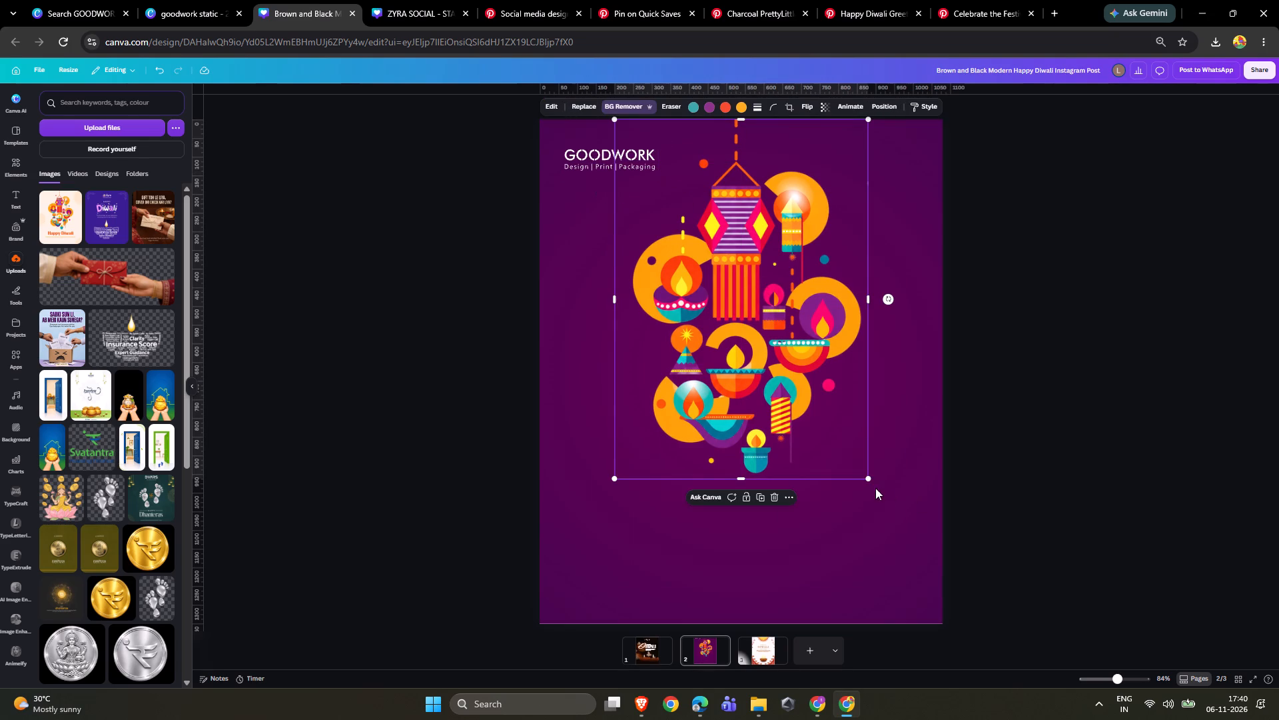
left_click_drag(868, 477, 884, 489)
left_click(848, 473)
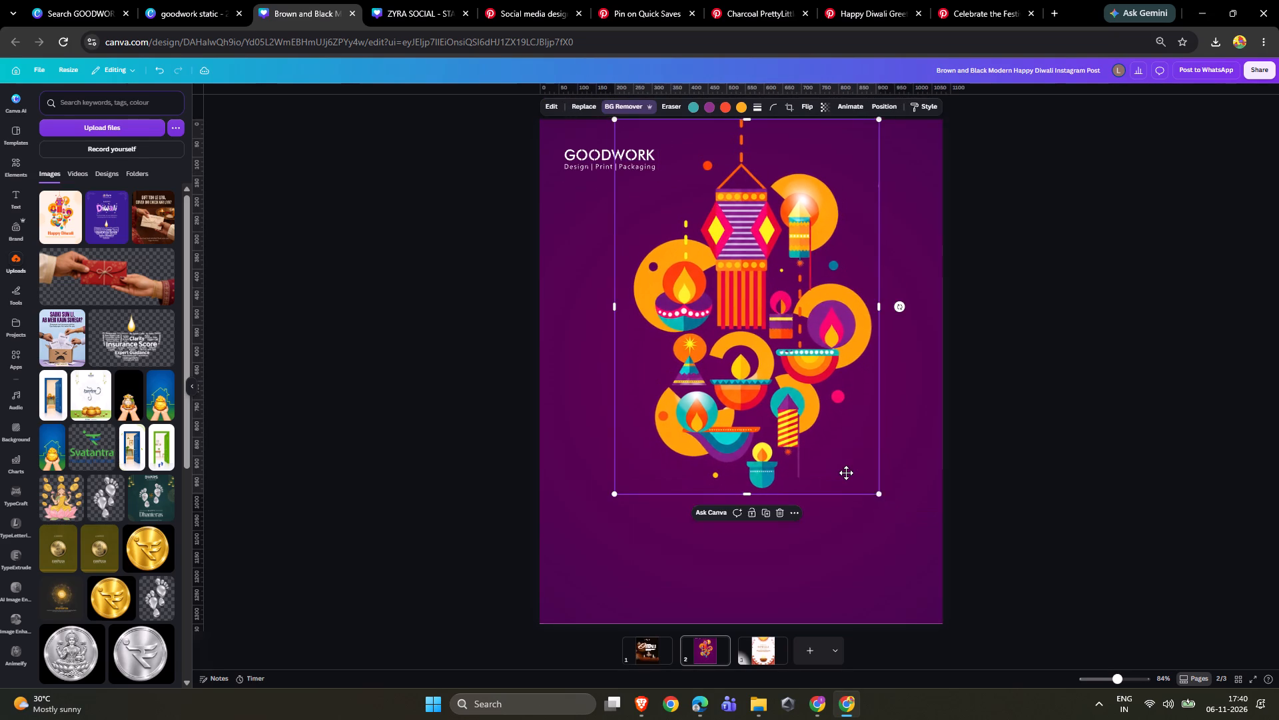
left_click(1135, 406)
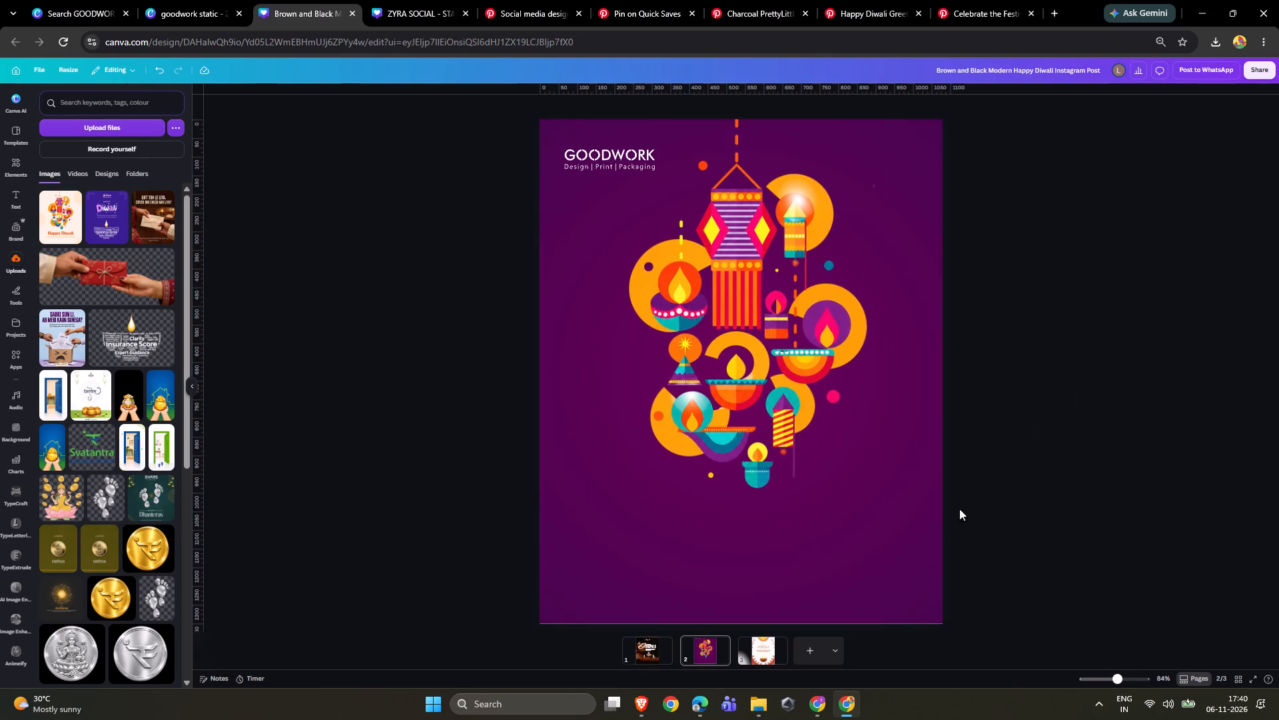
Look at the white Diwali design on page 3 and return to the purple page.
left_click(750, 663)
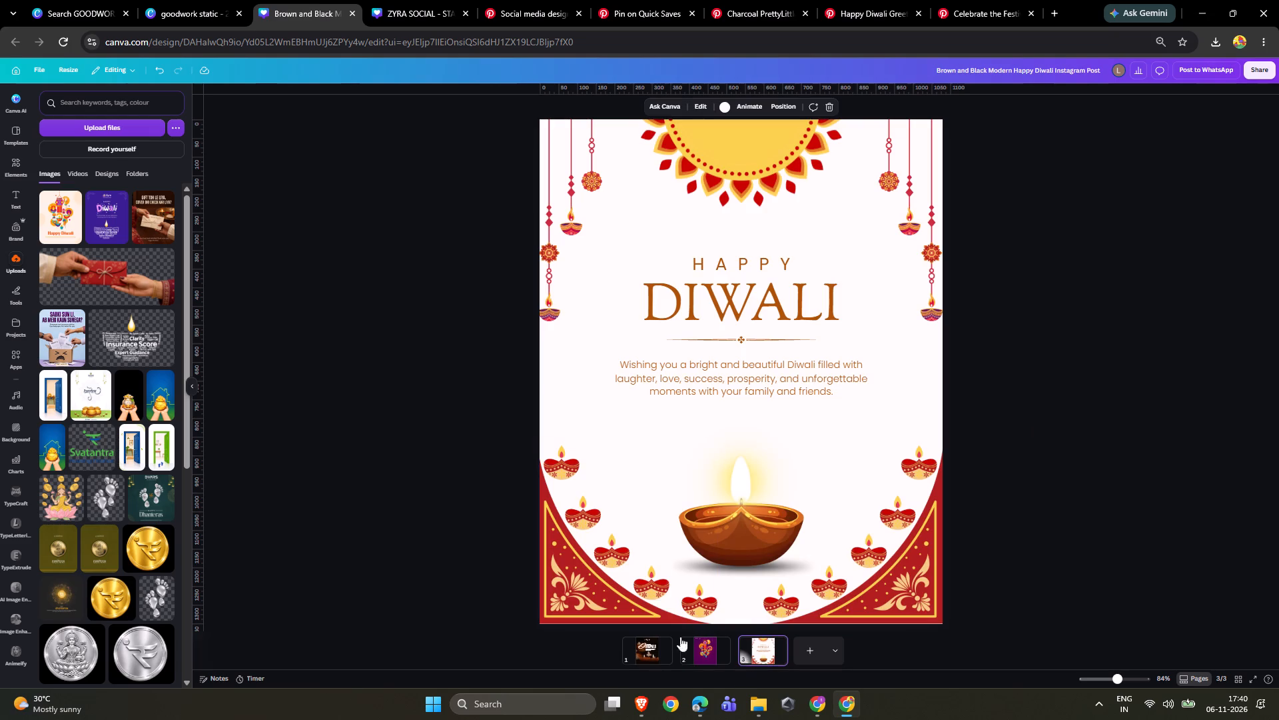
left_click(694, 643)
Nudge the lantern and diya artwork slightly right so the lantern sits on the purple page's vertical centre line.
left_click(721, 386)
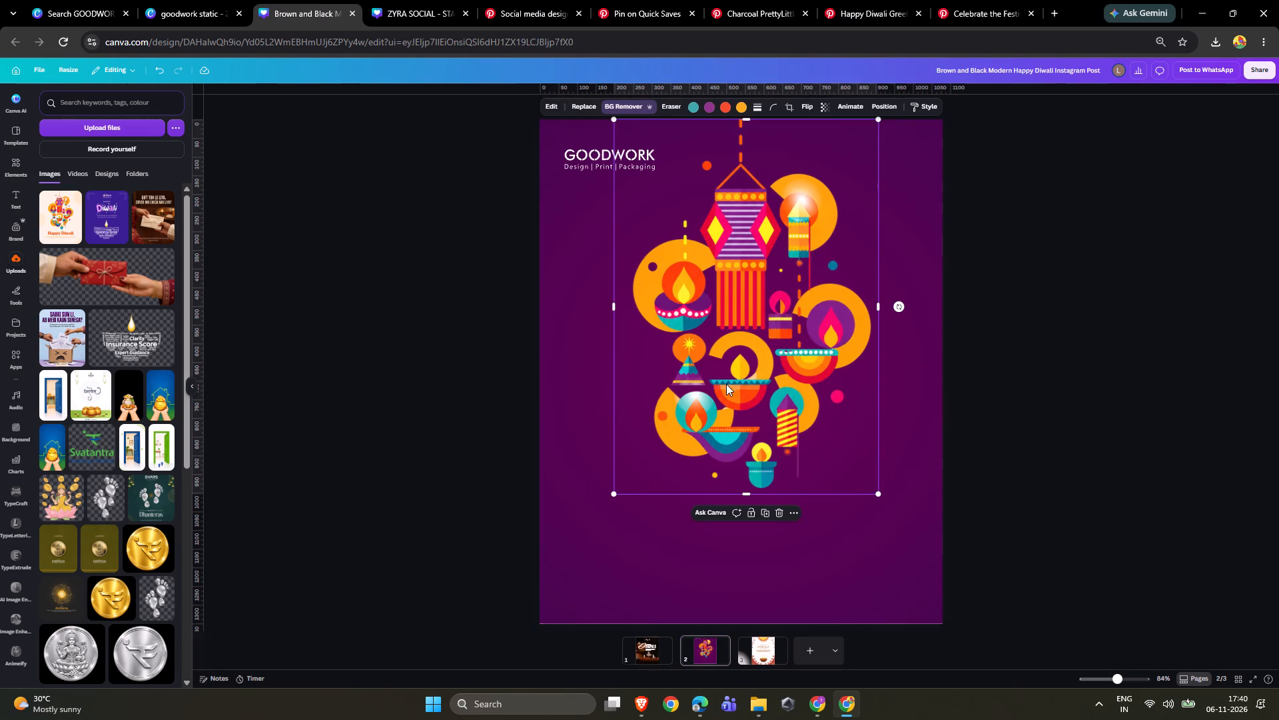
Search the graphic elements for MANDALA.
double_click(1057, 373)
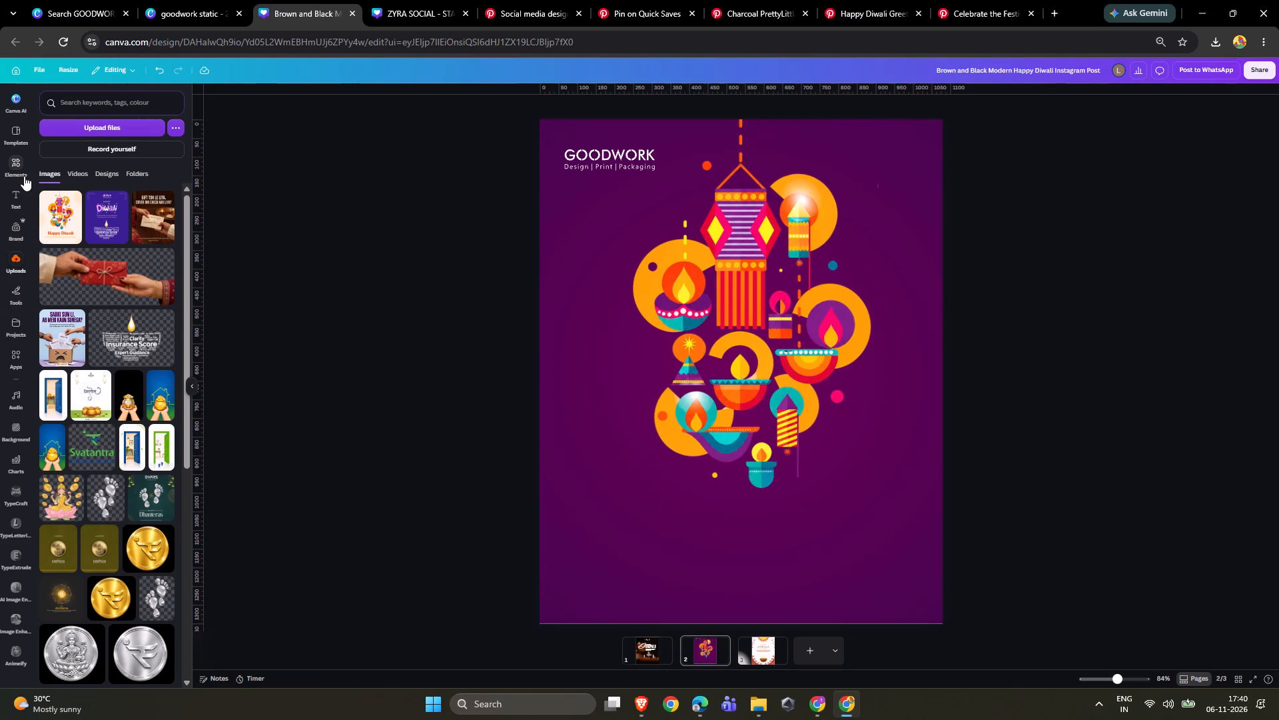
left_click(22, 175)
triple_click(106, 111)
triple_click(106, 101)
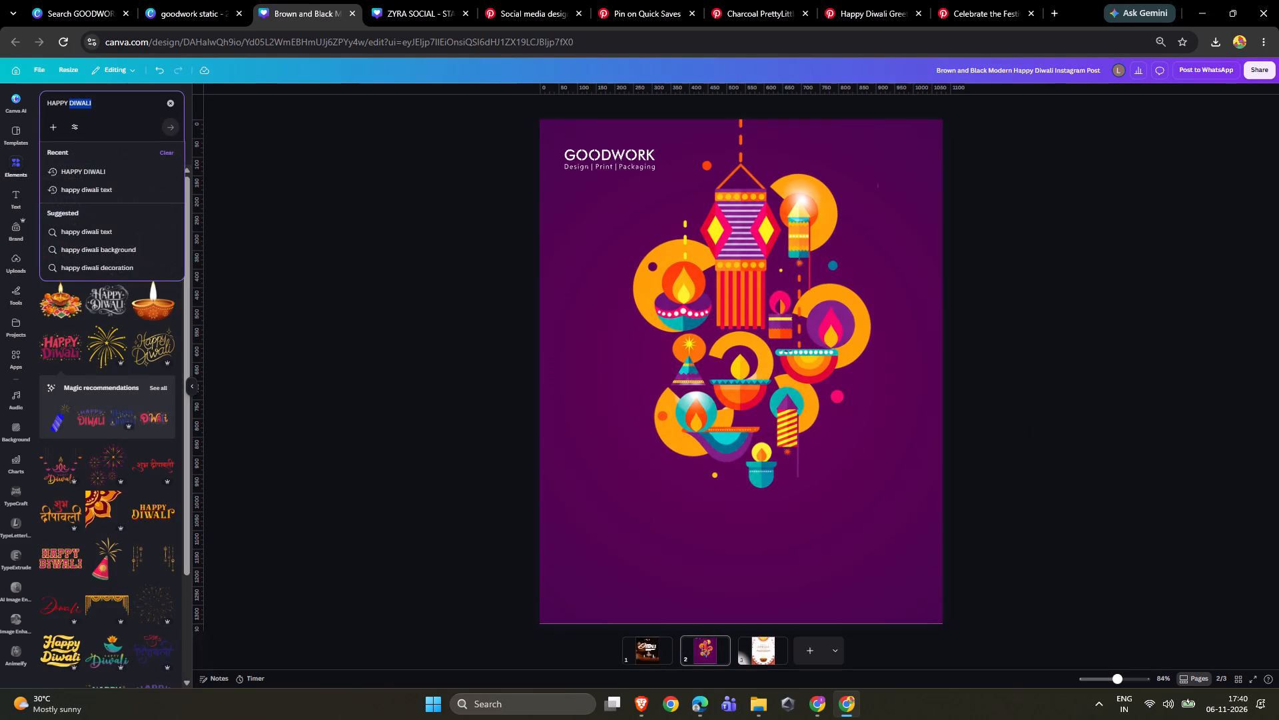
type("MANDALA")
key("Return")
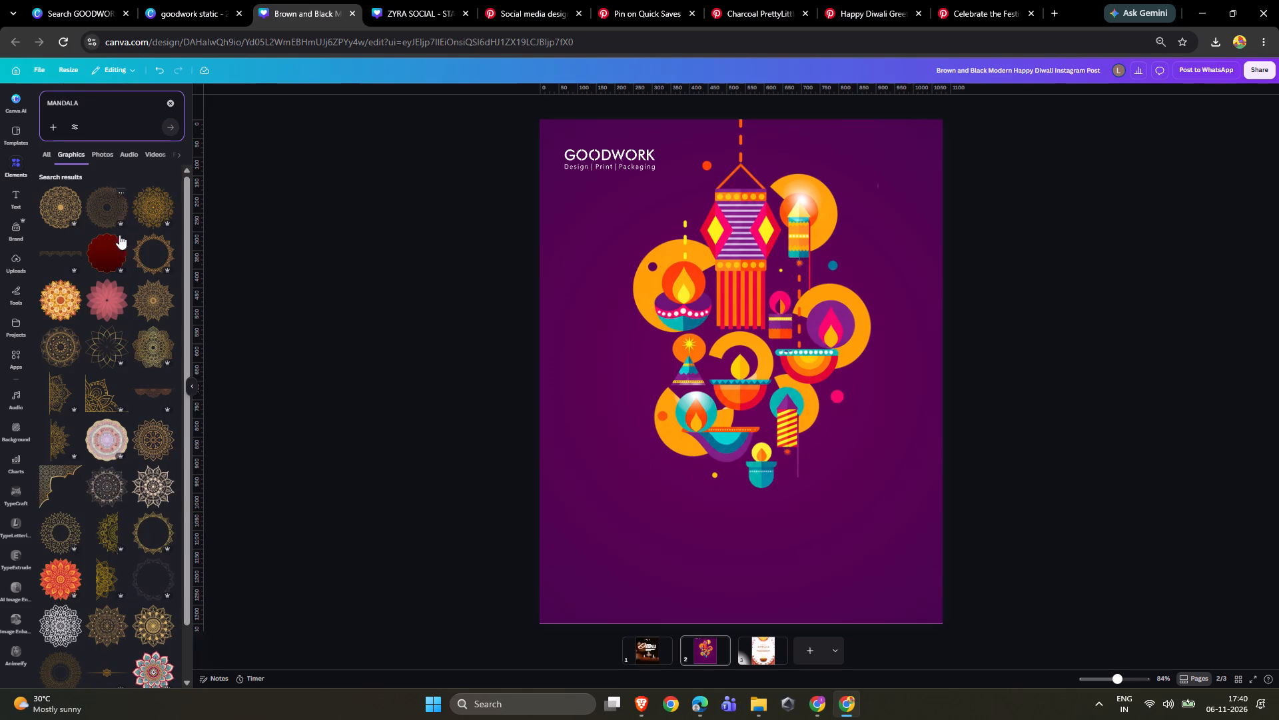
Add the pink petal mandala to the purple page and place it partly off the page's left edge, beside the lantern artwork.
left_click(110, 298)
left_click_drag(789, 342, 683, 324)
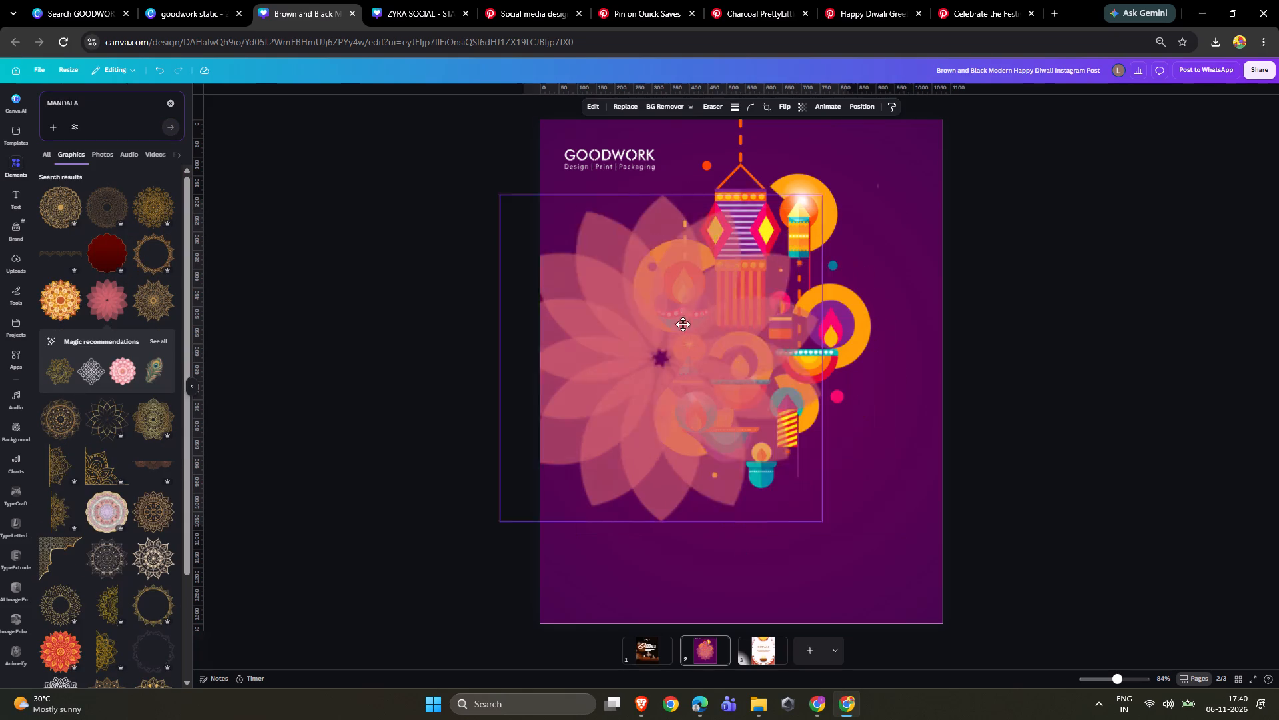
left_click_drag(683, 324, 524, 315)
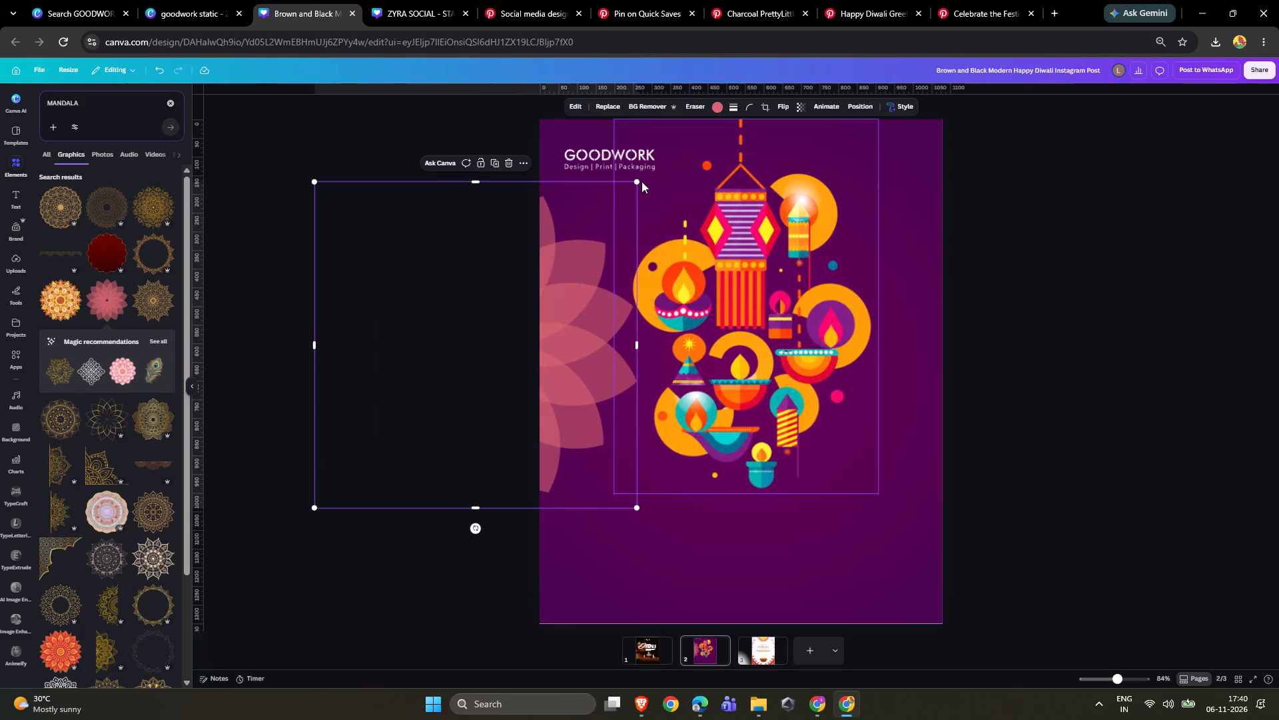
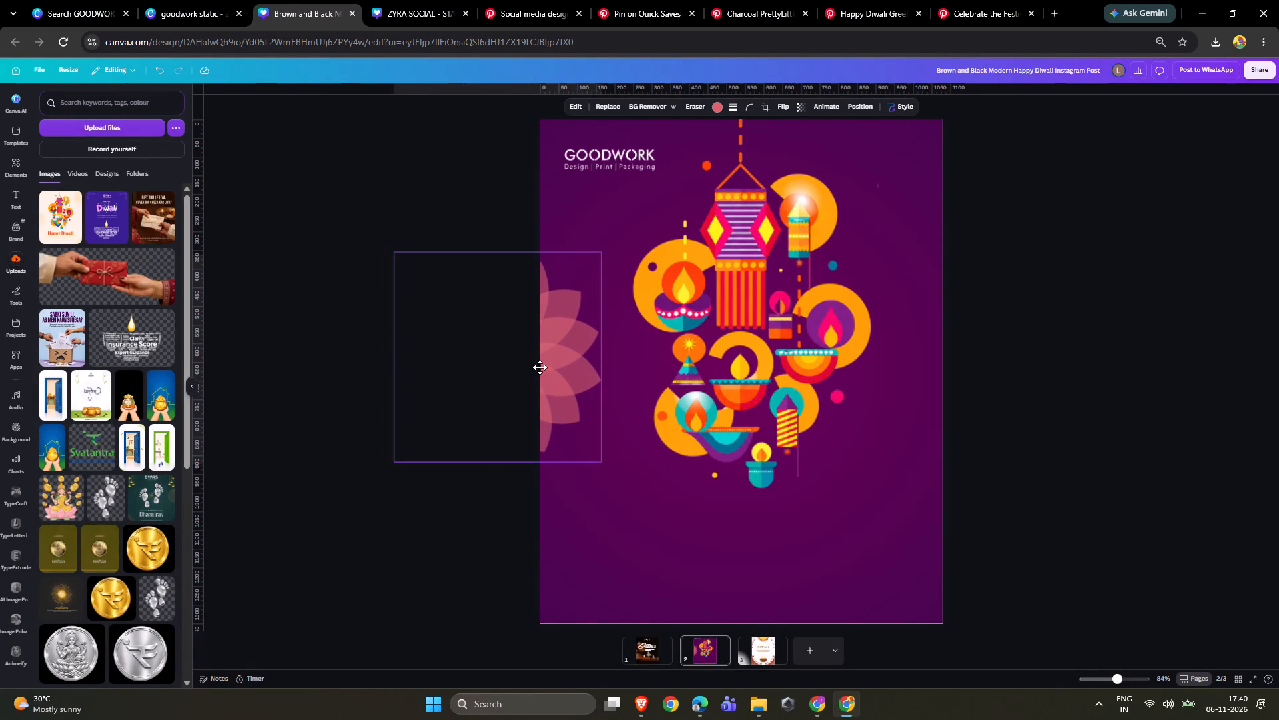
Shrink the pink mandala on the purple page's left edge to about 500 px wide.
left_click_drag(601, 253, 584, 278)
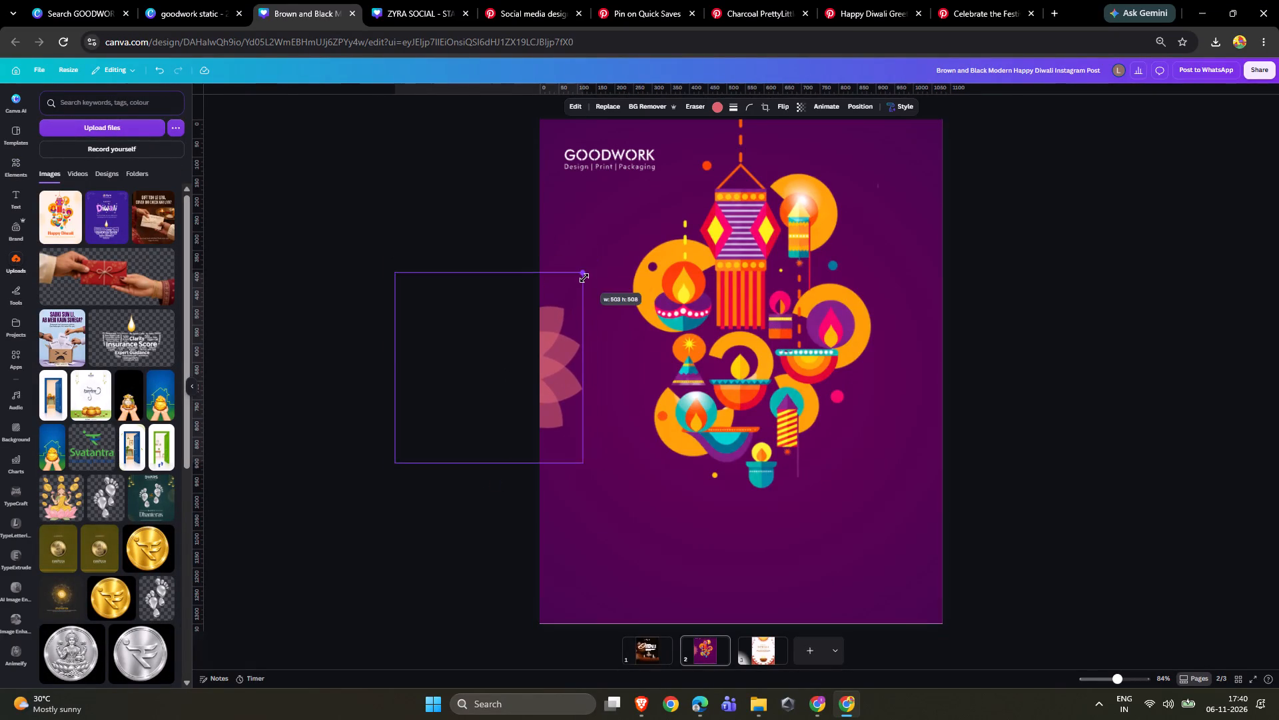
left_click_drag(584, 278, 582, 279)
Duplicate the pink mandala and place the copy half off the purple page's upper right edge.
left_click_drag(538, 320, 561, 321)
left_click(529, 259)
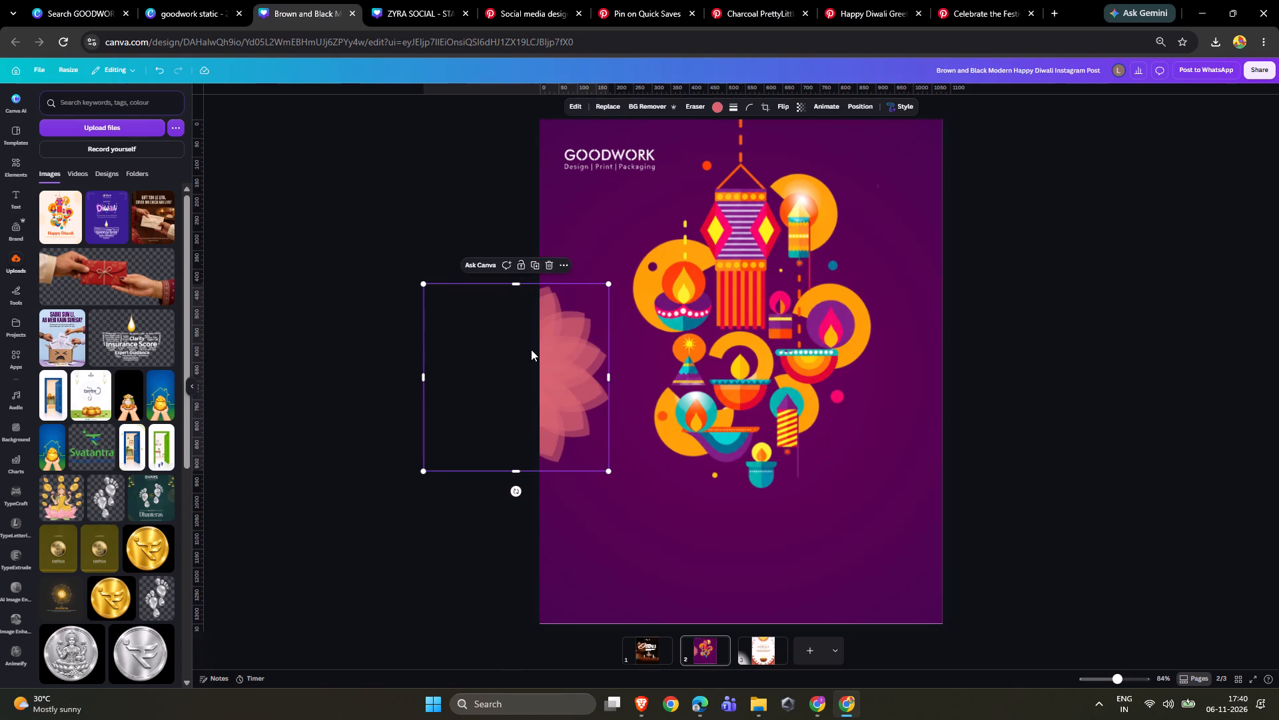
left_click_drag(529, 359, 998, 218)
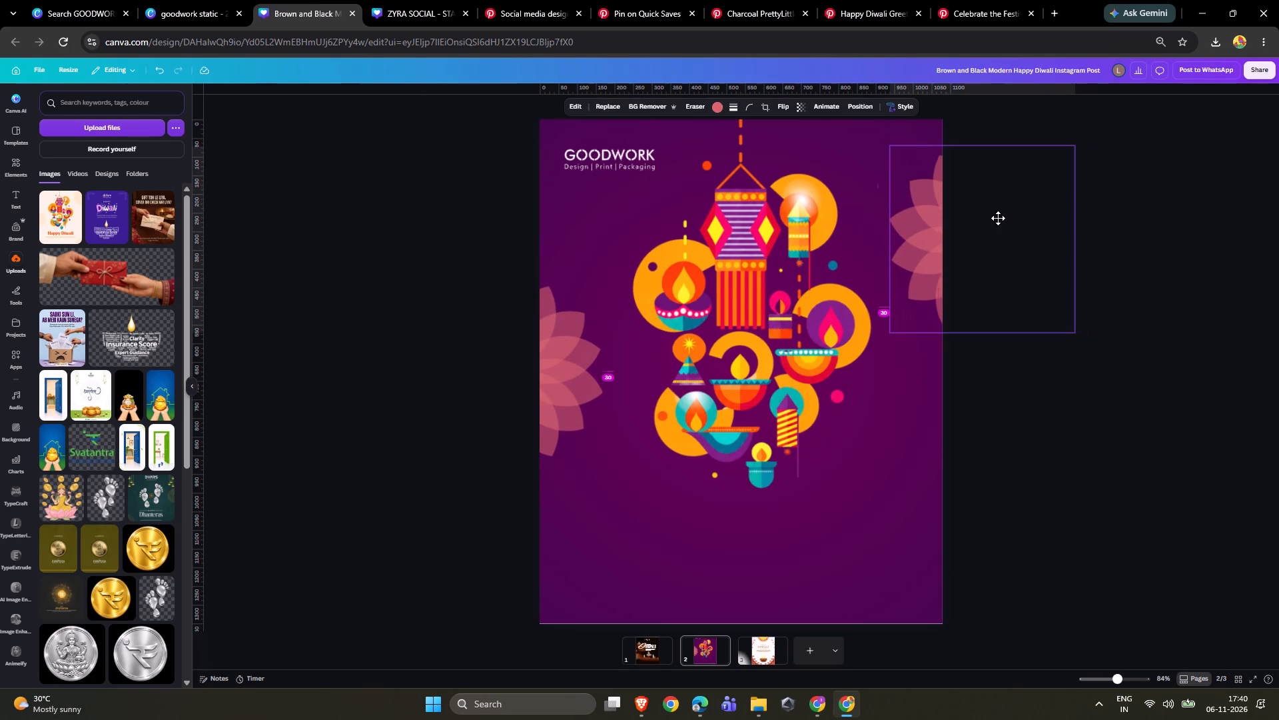
left_click_drag(998, 218, 995, 215)
left_click(1250, 219)
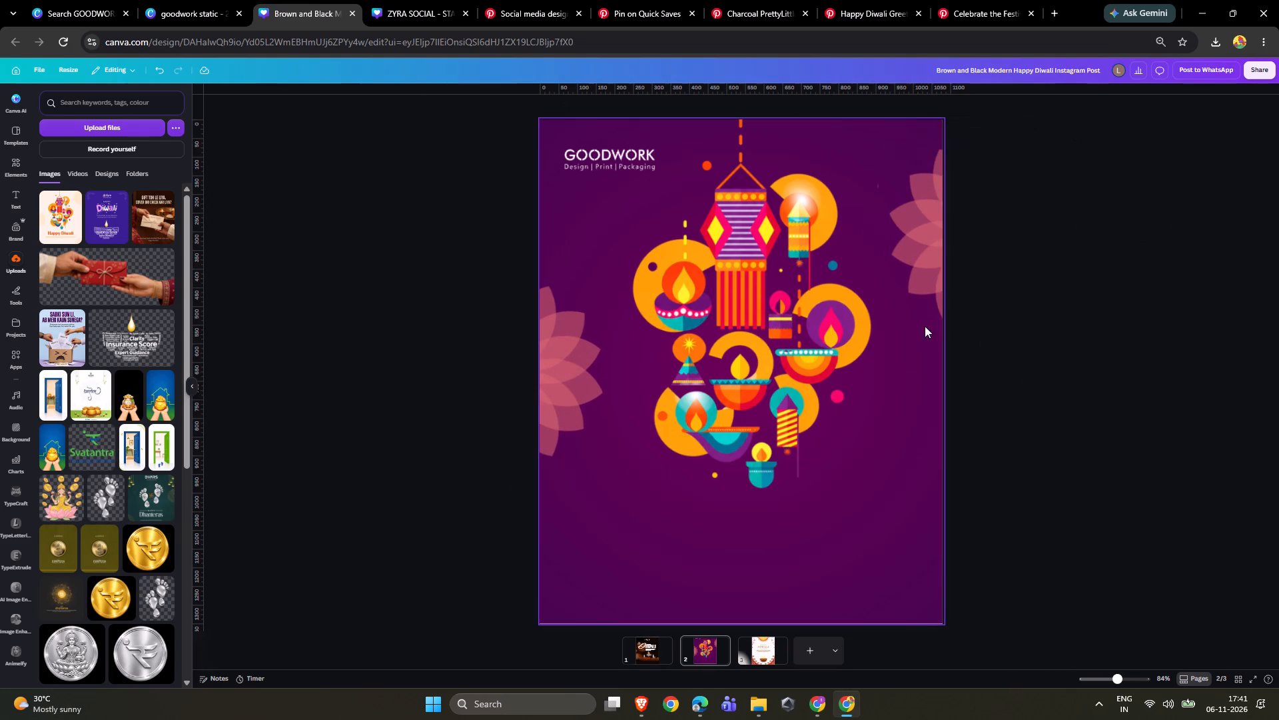
Enlarge the lantern and diya artwork slightly and shift it a little left to realign it with the page's vertical centre.
left_click(777, 364)
left_click_drag(878, 495, 879, 497)
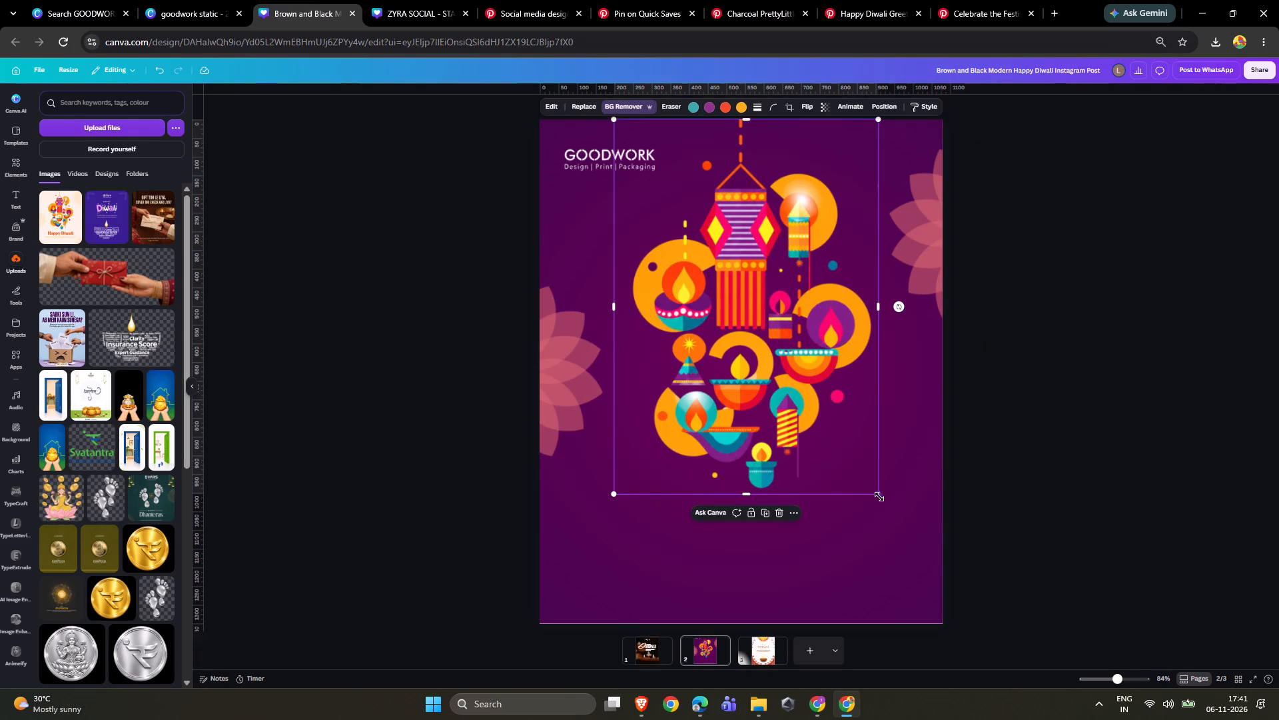
left_click_drag(879, 497, 884, 510)
left_click_drag(843, 472, 837, 473)
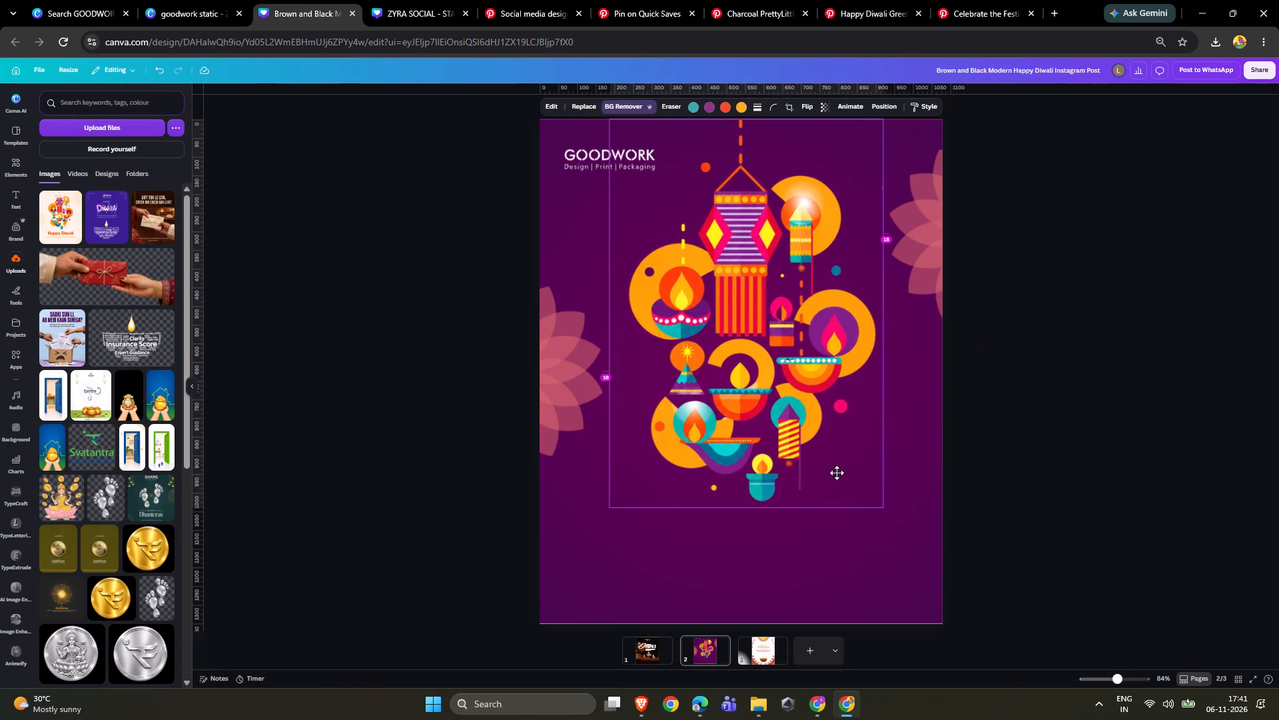
Preview the Goodwork Diwali design in full screen and return to the purple page.
left_click_drag(837, 473, 836, 473)
left_click(1278, 362)
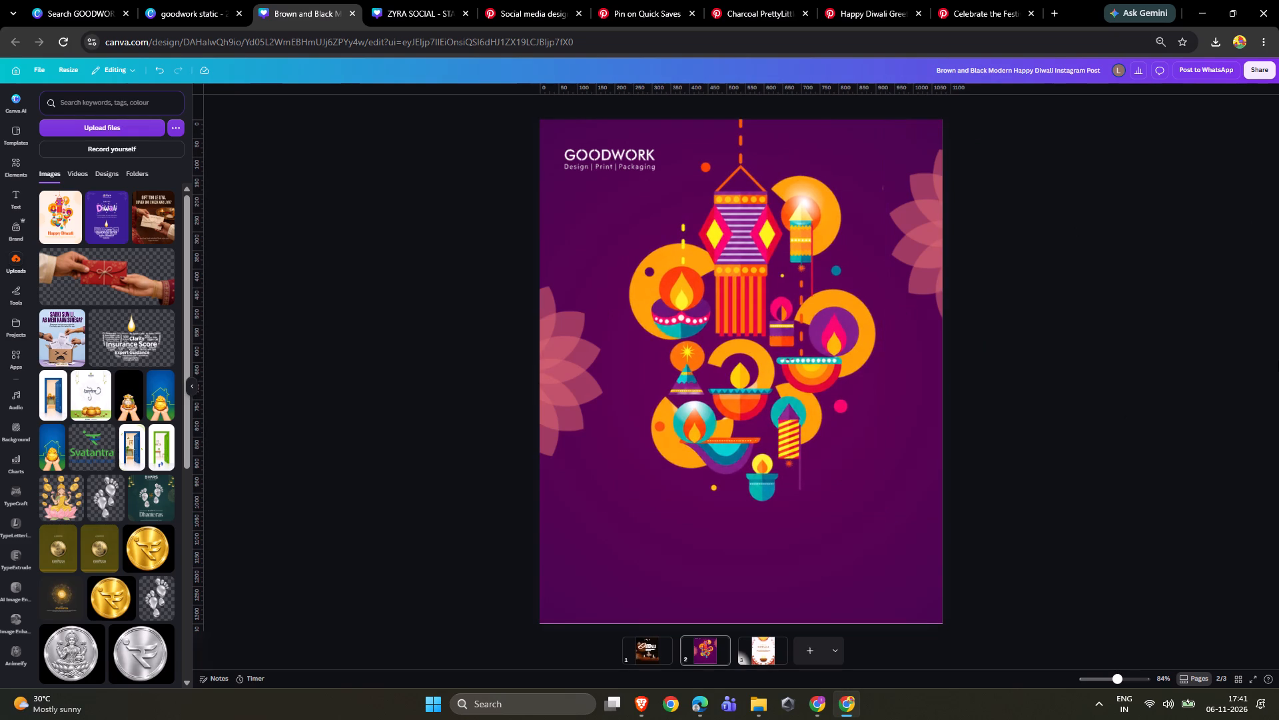
left_click(1254, 679)
left_click(0, 518)
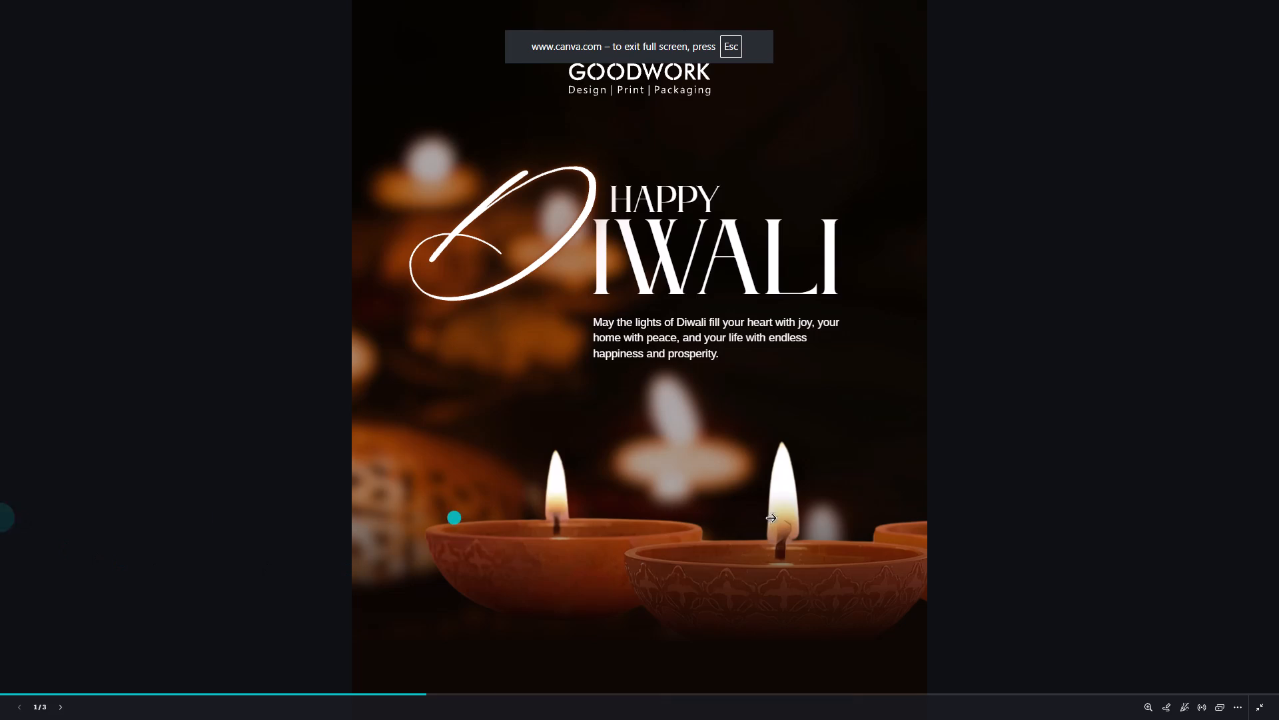
left_click(1278, 485)
key("Escape")
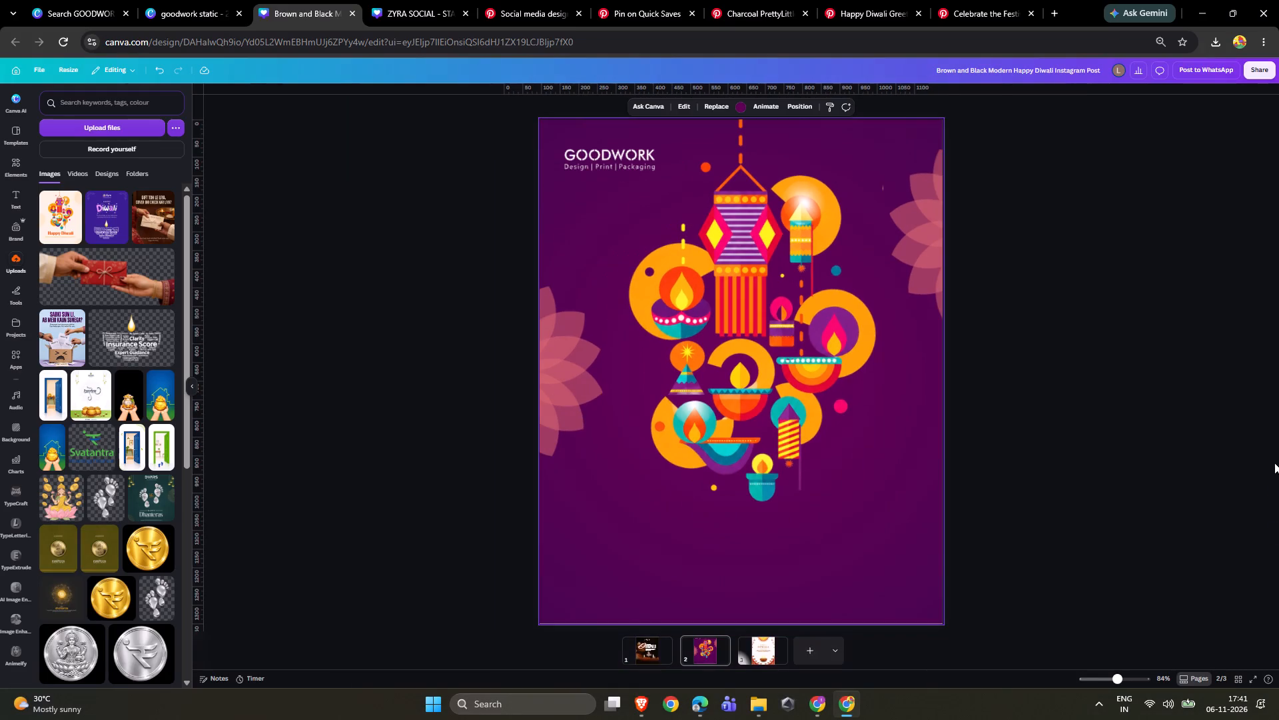
Copy the two-line HAPPY BHAI DOOJ heading from page 187 of the ZYRA SOCIAL design.
left_click(402, 0)
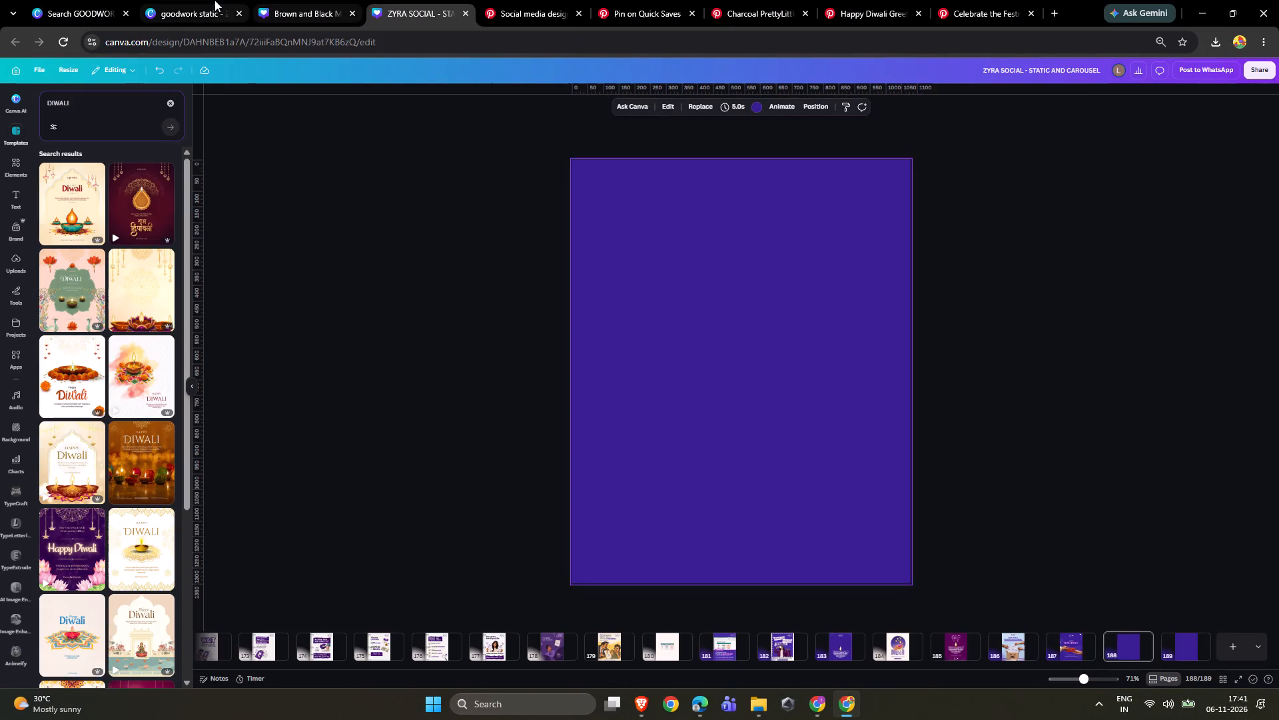
left_click(214, 0)
left_click(521, 0)
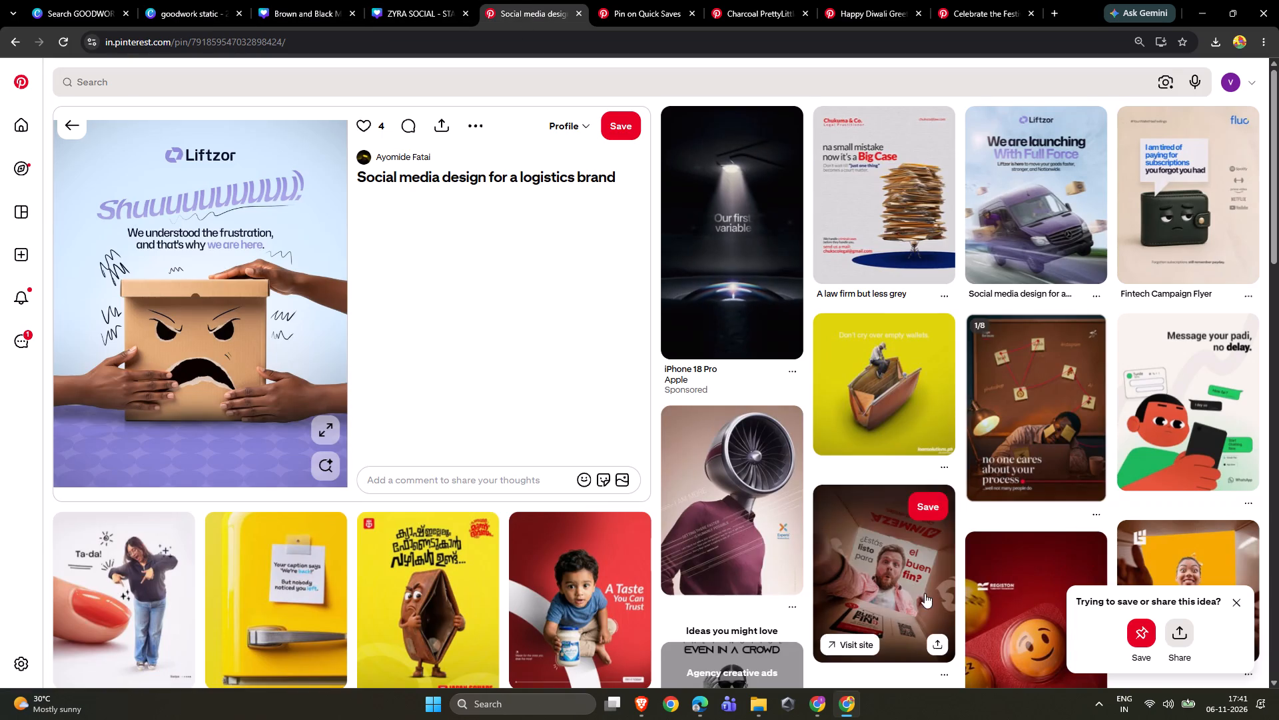
left_click(350, 0)
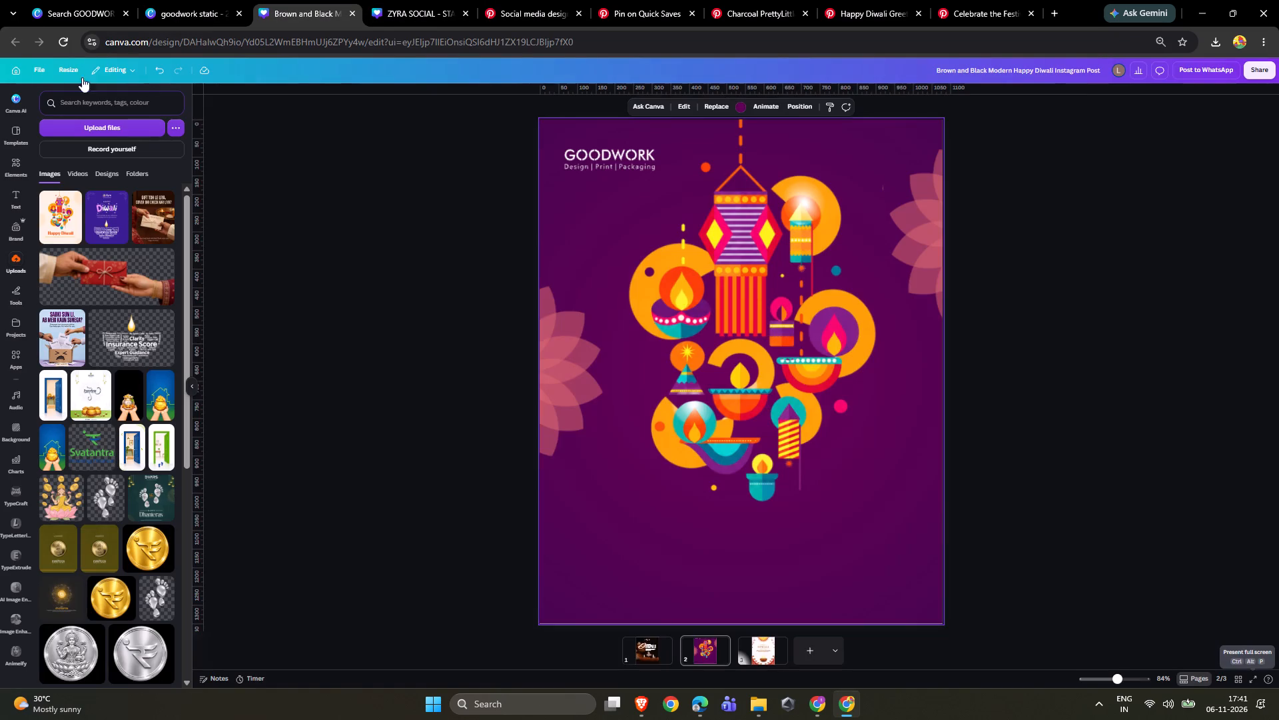
left_click(60, 0)
left_click(365, 2)
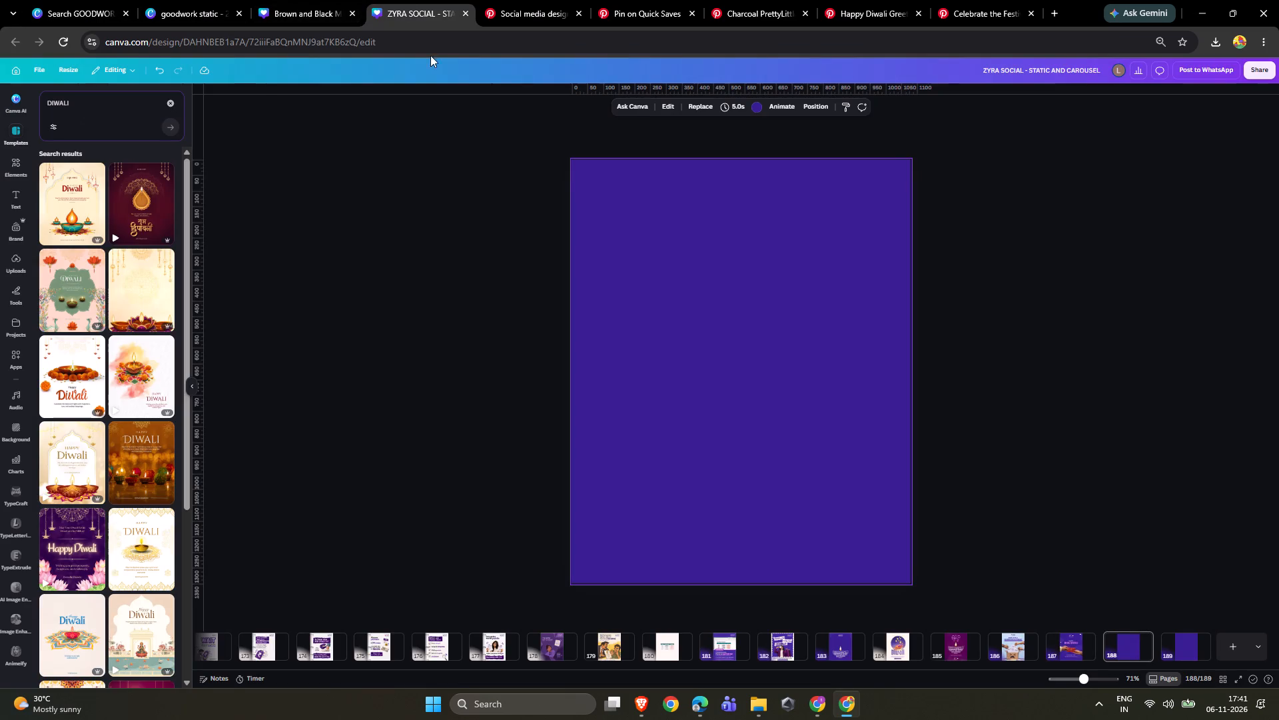
left_click(945, 642)
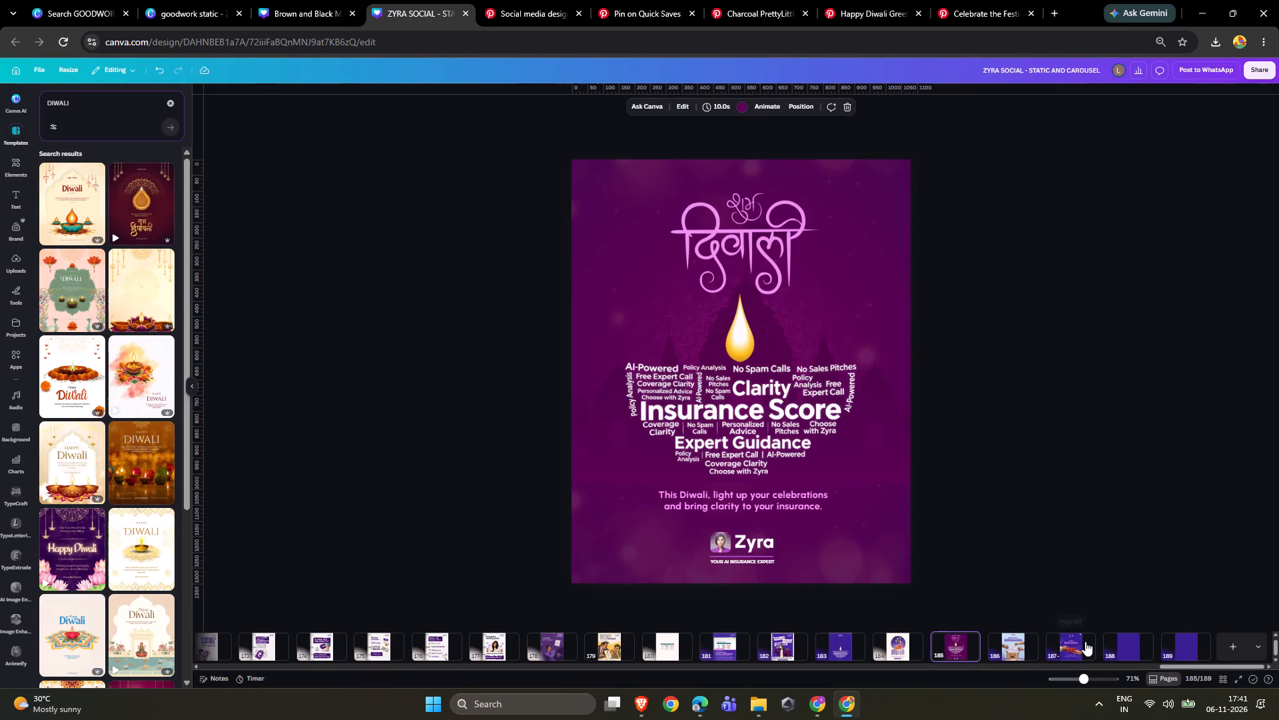
left_click(1085, 641)
left_click(766, 283)
left_click(776, 309, "shift")
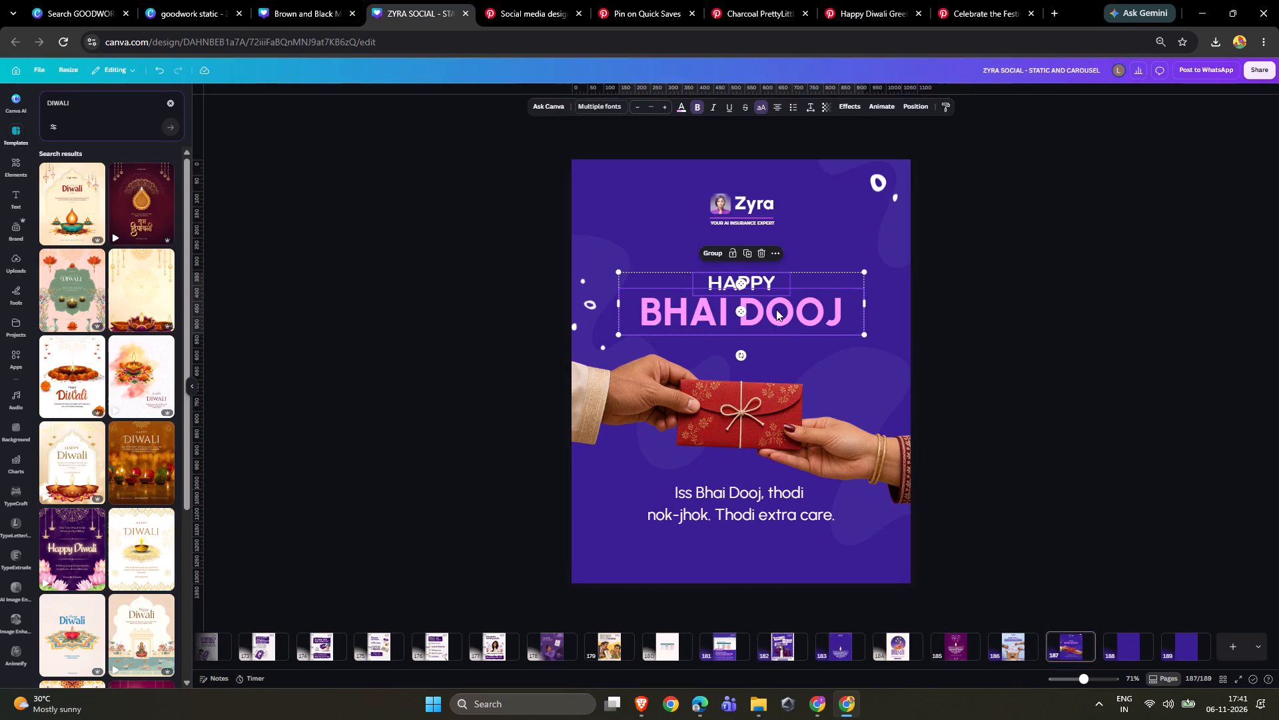
key("ctrl+c")
Paste the HAPPY BHAI DOOJ heading onto Goodwork's purple page and place it centred below the lantern and diya artwork.
left_click(246, 0)
left_click(328, 0)
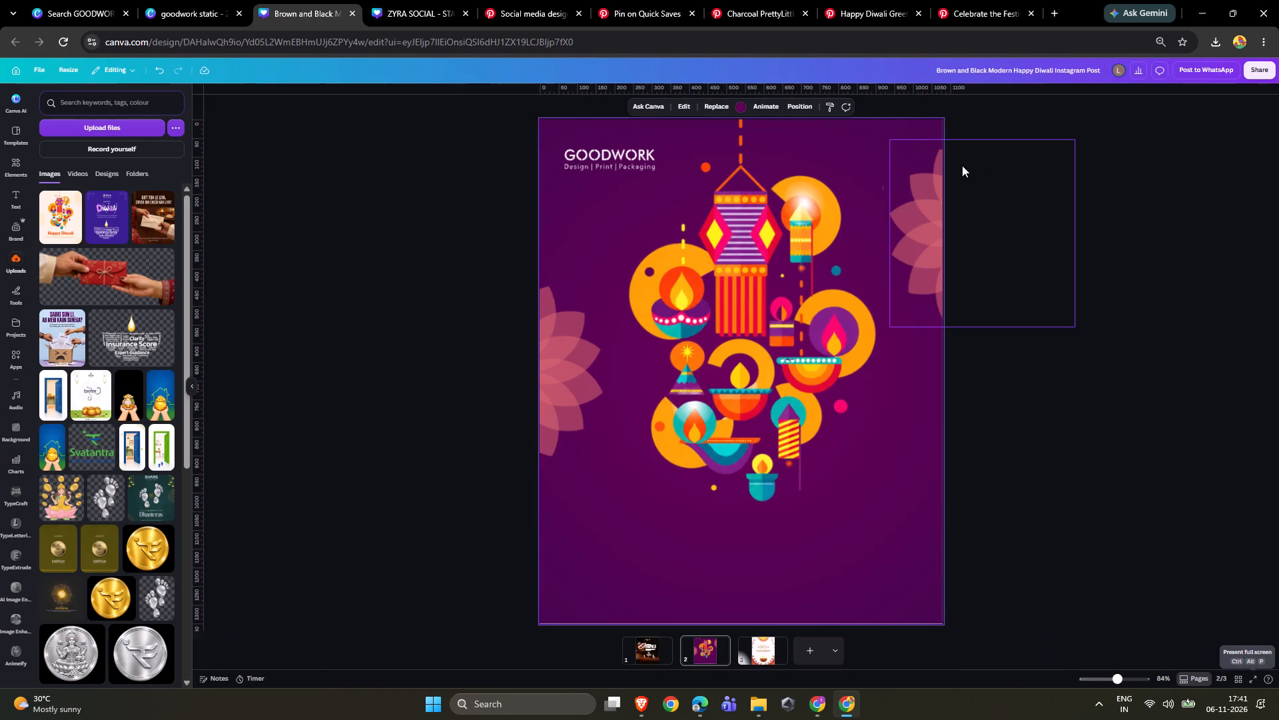
key("ctrl+v")
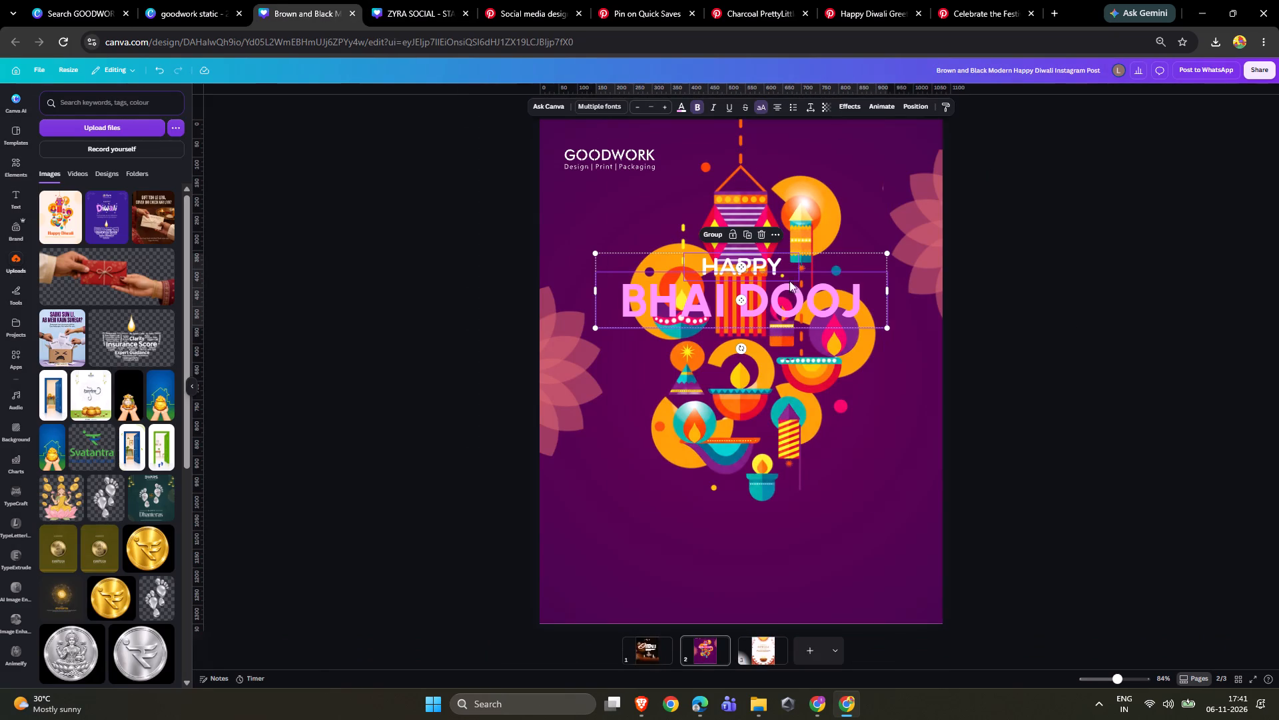
left_click_drag(806, 281, 809, 544)
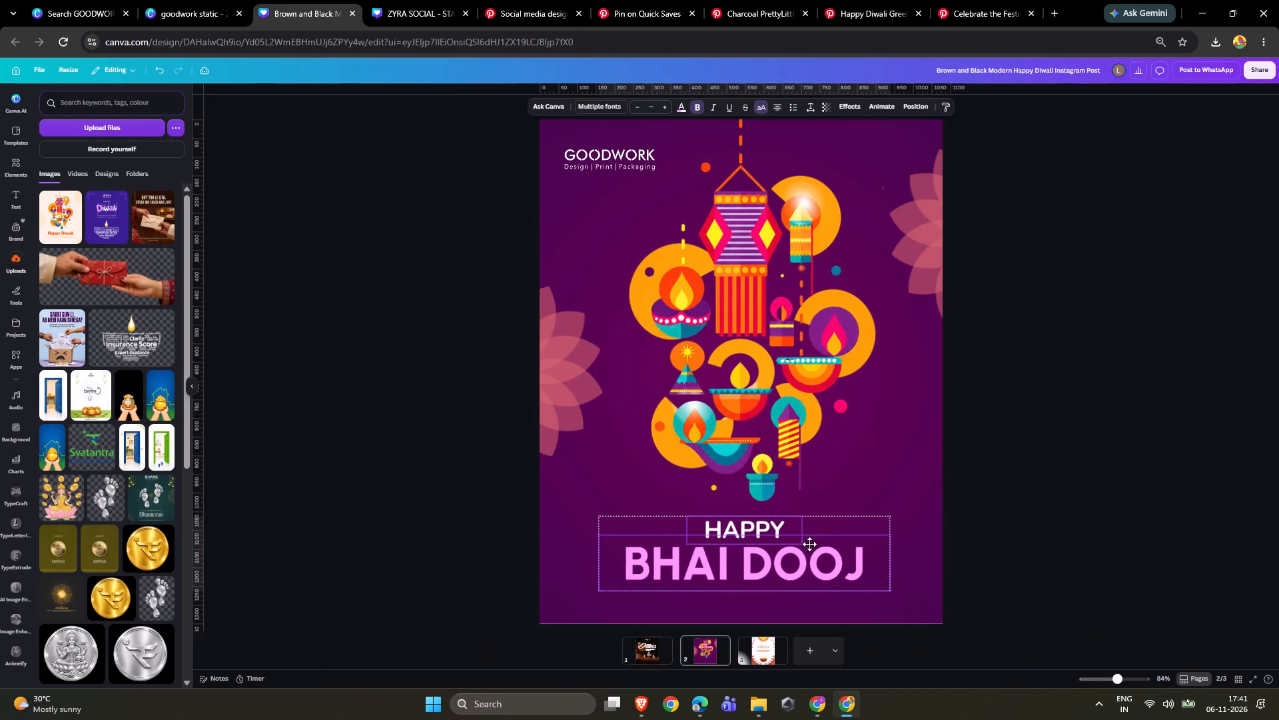
left_click_drag(809, 544, 805, 539)
left_click_drag(1202, 458, 1198, 464)
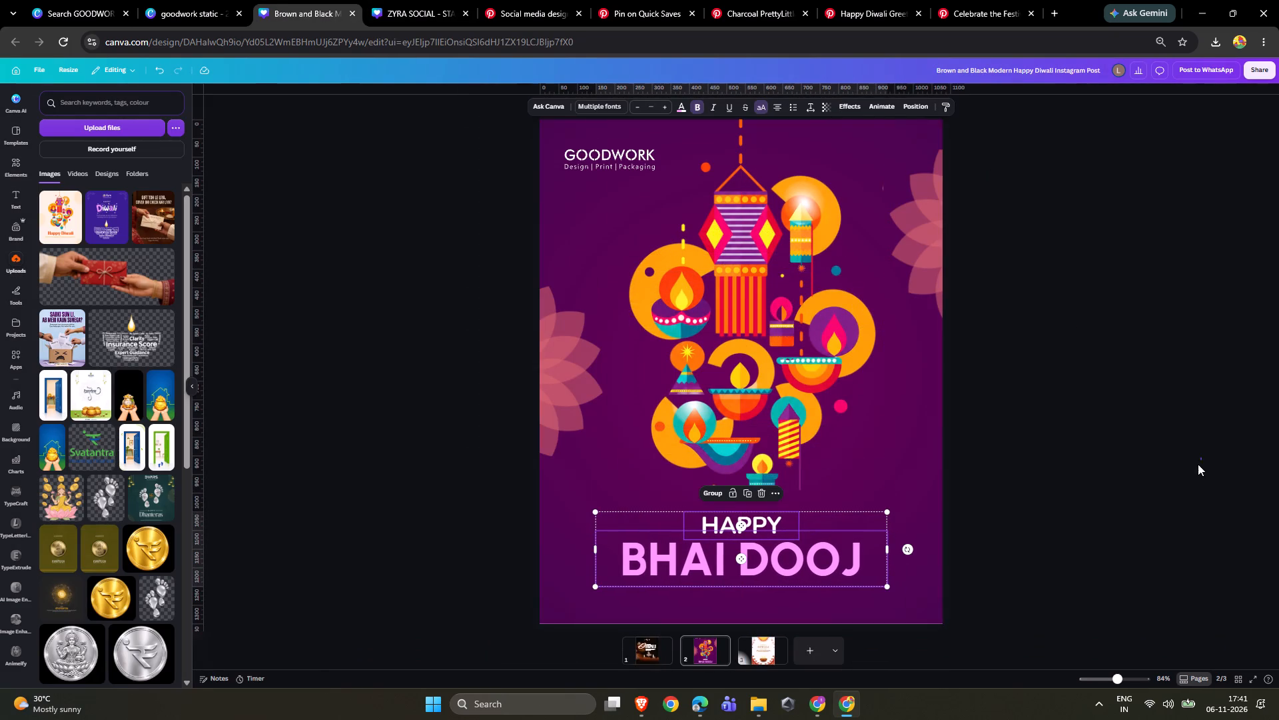
left_click_drag(1198, 464, 1198, 464)
Replace the pasted heading's BHAI DOOJ line with DIWALI.
double_click(695, 578)
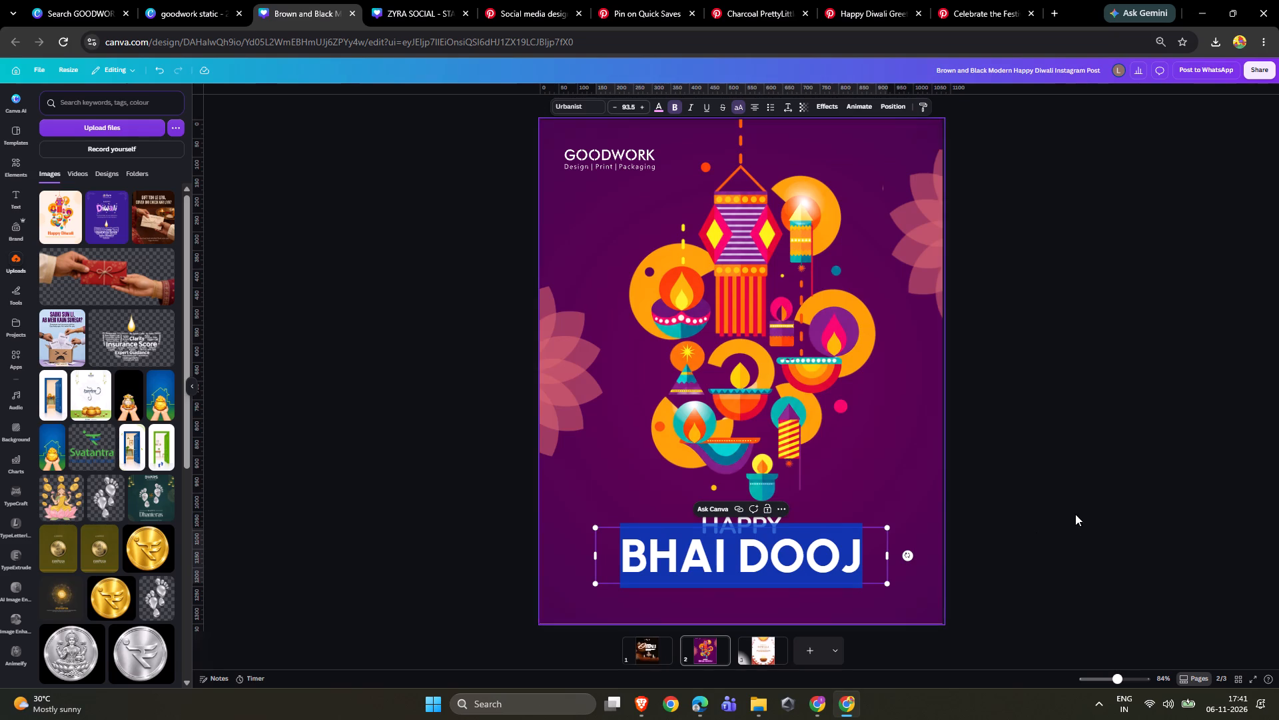
key("ctrl+z")
left_click(1073, 509)
double_click(827, 555)
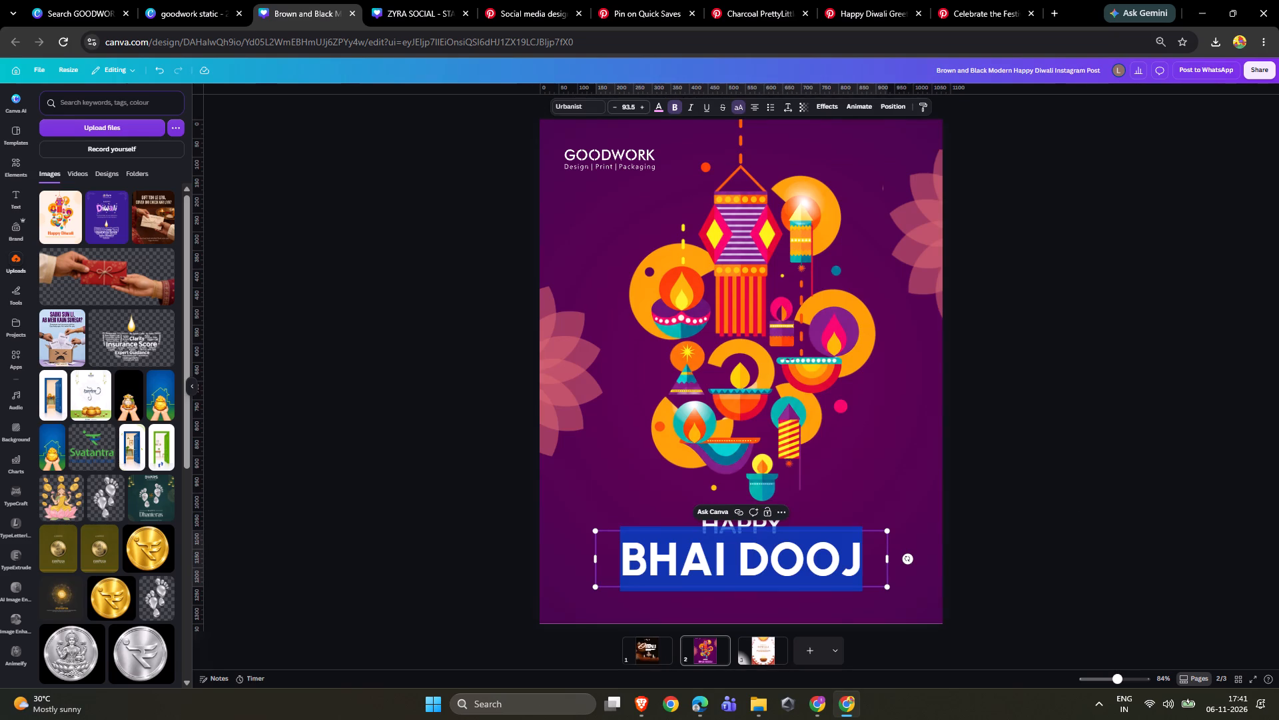
type("diwali")
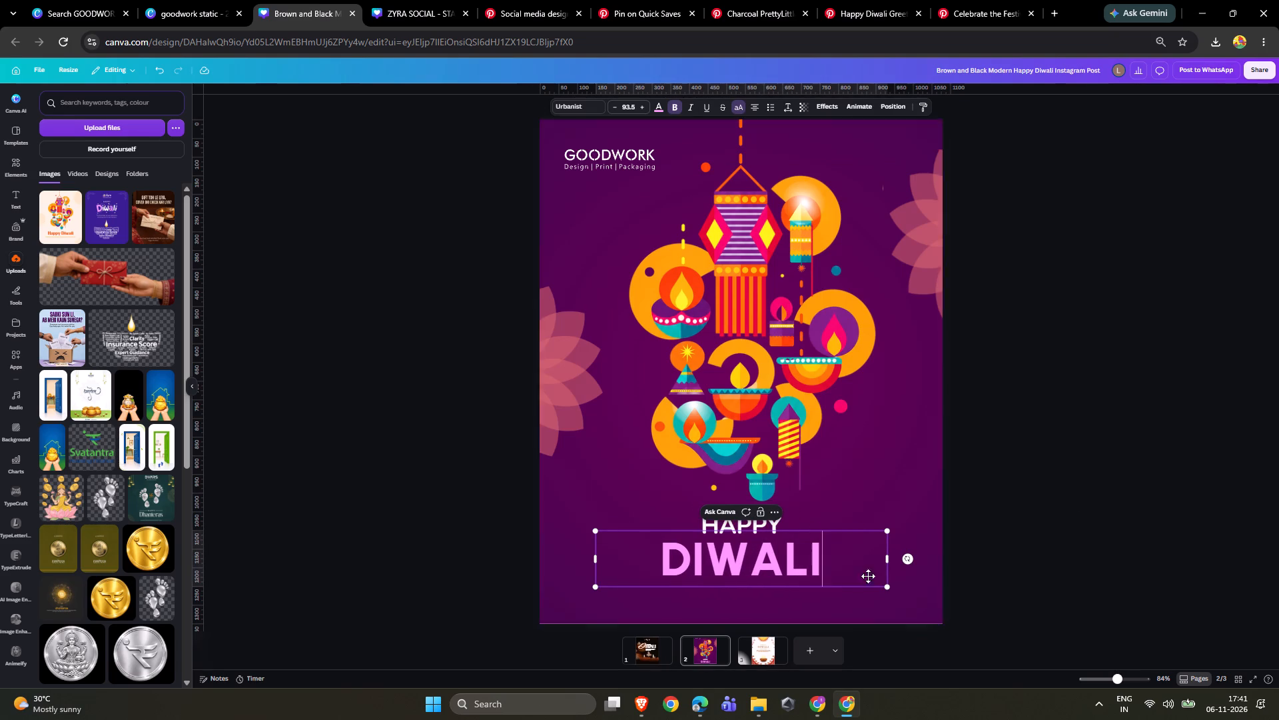
left_click(988, 542)
Narrow the DIWALI text box to fit its word and centre it beneath HAPPY.
left_click(842, 568)
left_click_drag(893, 561, 839, 557)
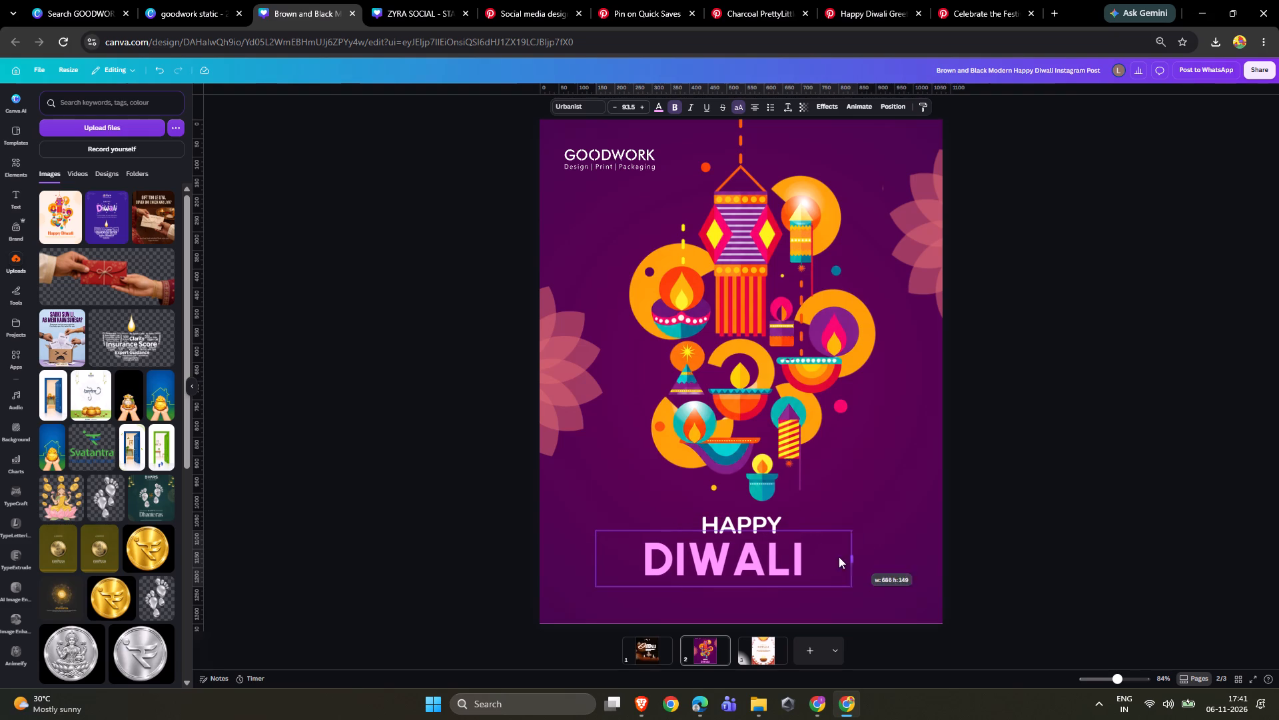
left_click_drag(839, 557, 765, 575)
left_click_drag(715, 577, 757, 581)
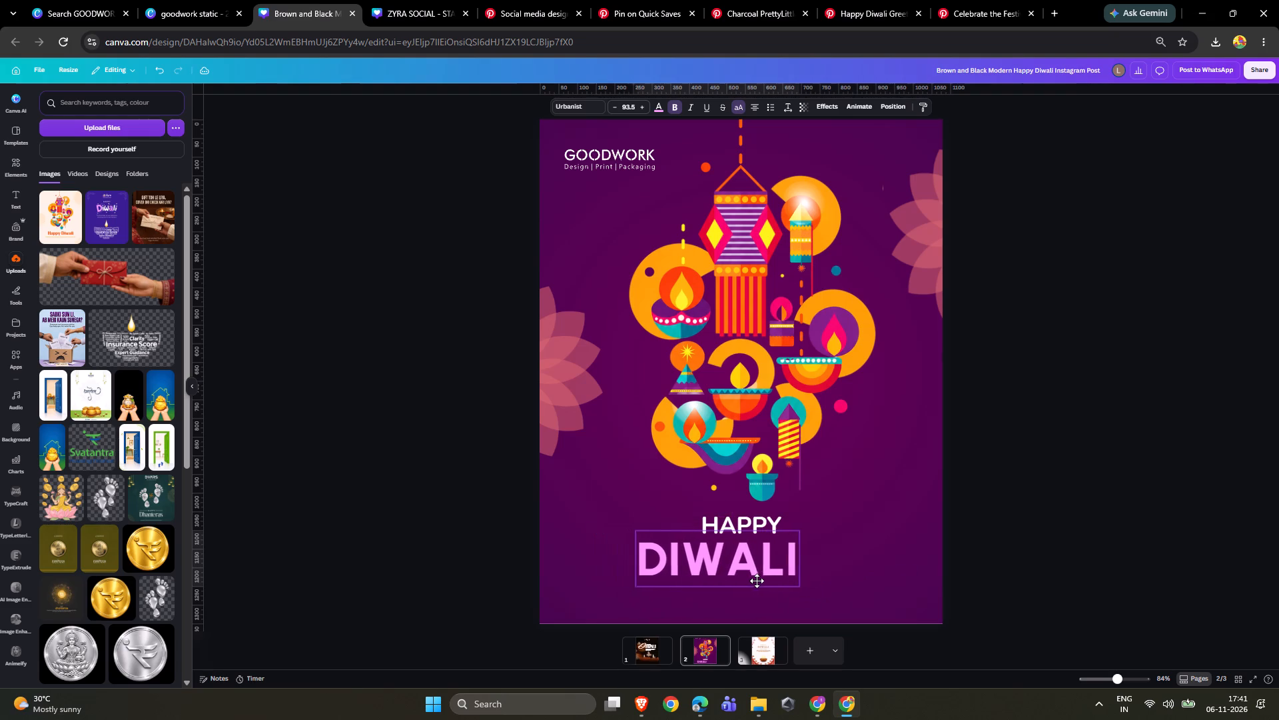
left_click_drag(757, 581, 779, 581)
left_click(1081, 525)
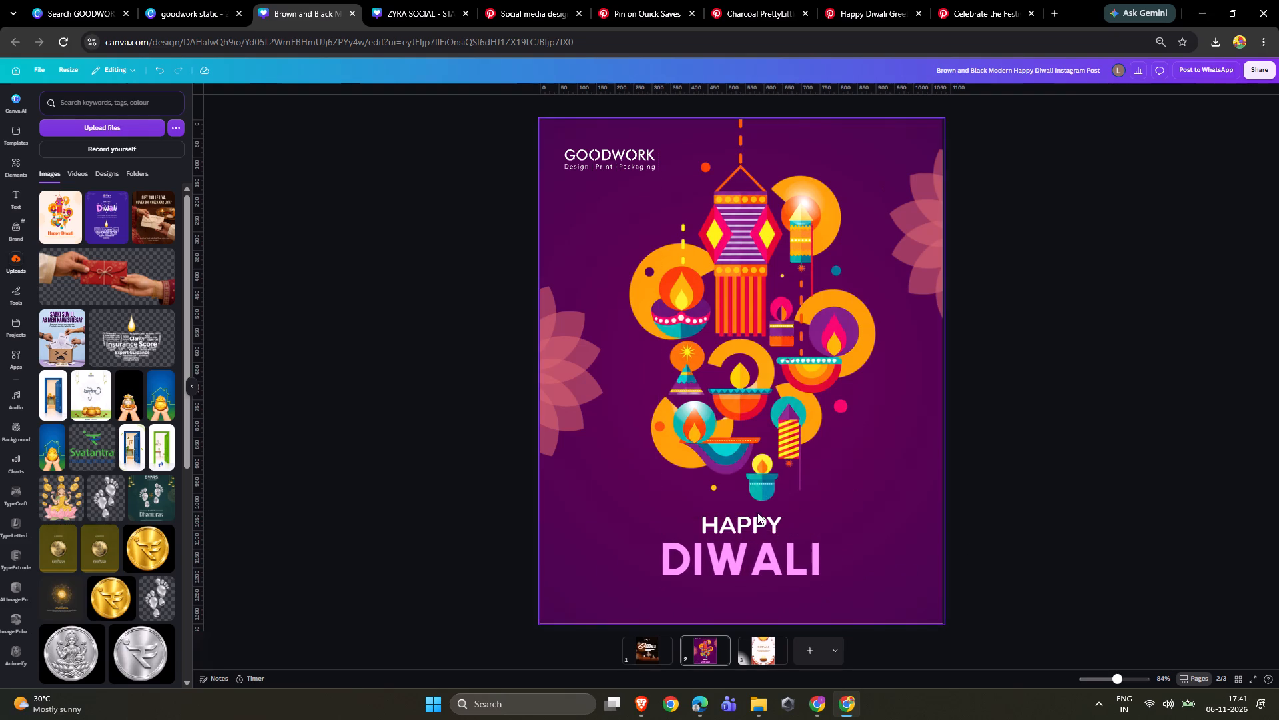
Enlarge the HAPPY and DIWALI lines together slightly and move them a little lower on the purple page.
left_click(759, 521, "shift")
left_click(790, 579, "shift")
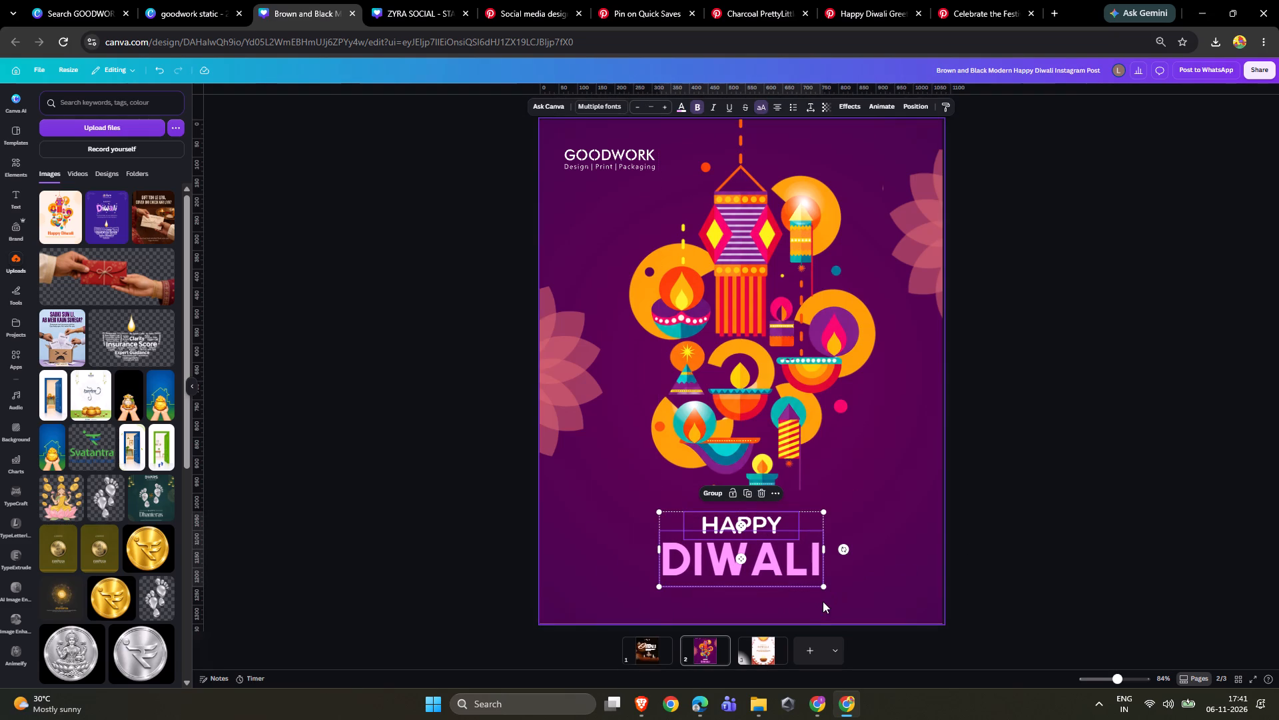
left_click_drag(823, 583, 829, 587)
left_click_drag(797, 569, 797, 571)
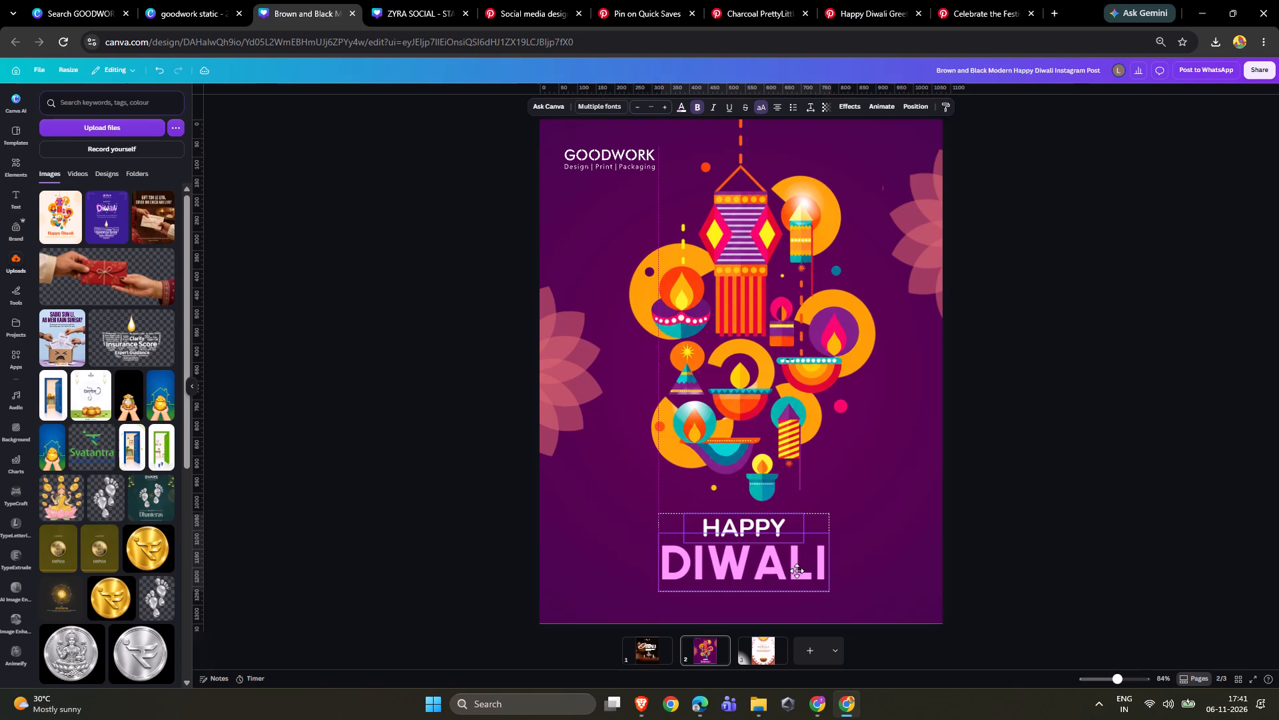
left_click_drag(797, 571, 797, 573)
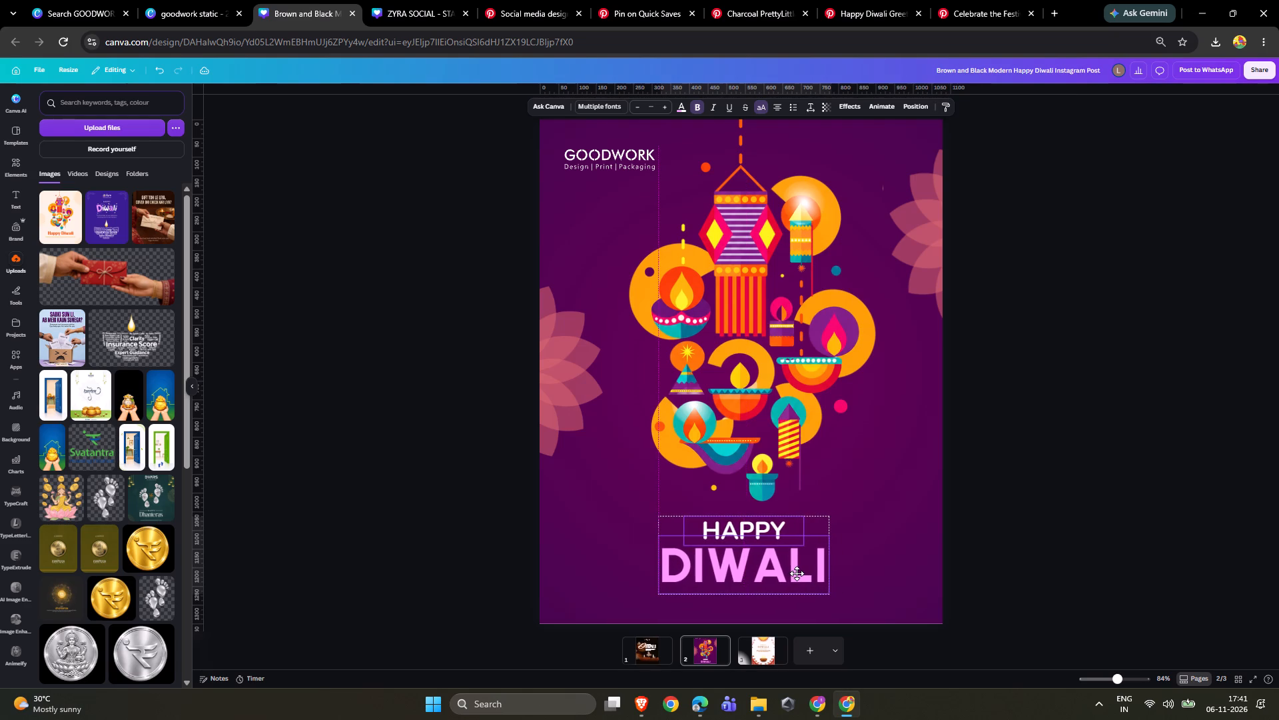
left_click_drag(797, 573, 798, 575)
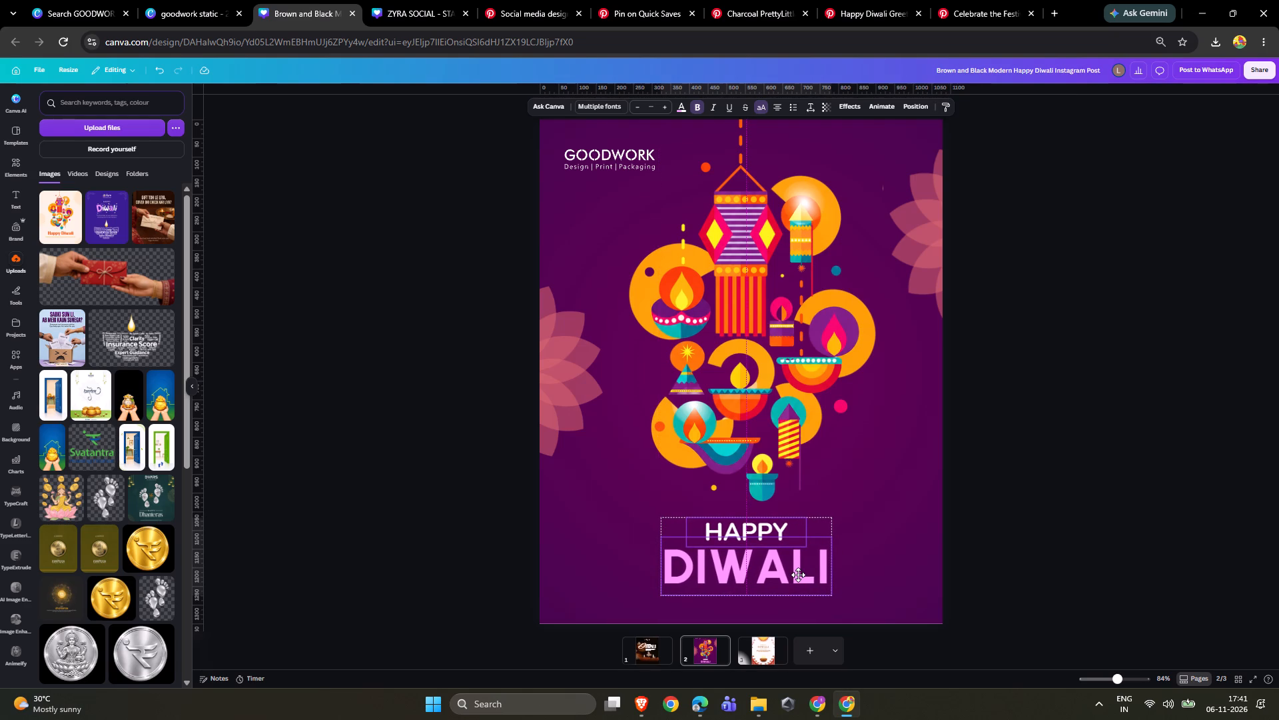
left_click_drag(798, 575, 798, 575)
left_click(1125, 514)
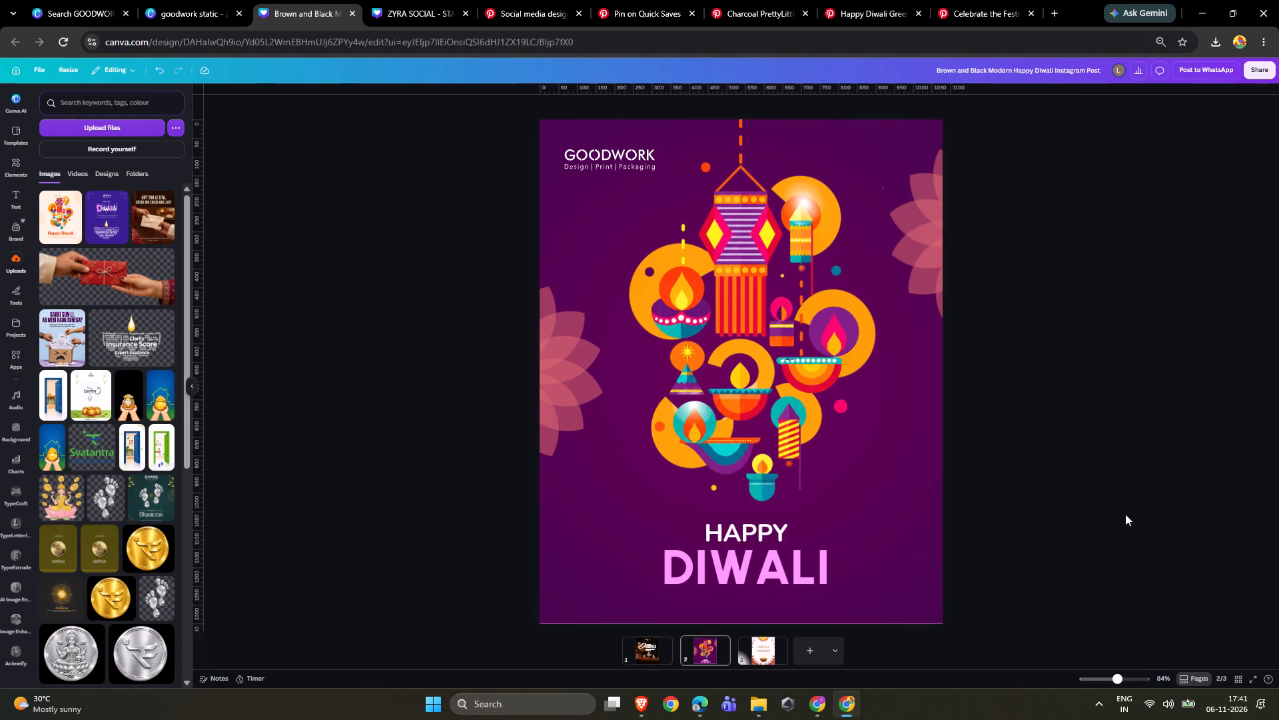
Shift the lantern and diya artwork slightly left on the purple page.
left_click(802, 379)
left_click(1066, 367)
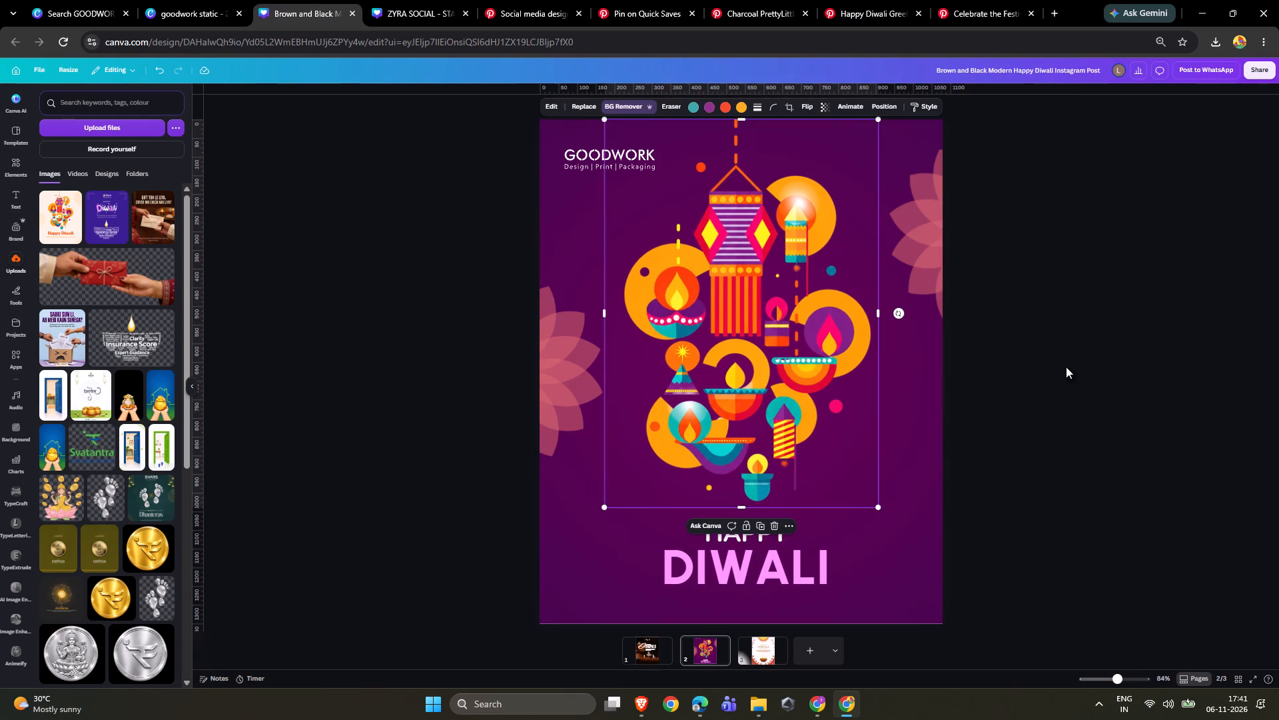
Recolour the DIWALI text with the amber sampled from the diya flame in the artwork and check it in full screen.
left_click(781, 559)
left_click(658, 108)
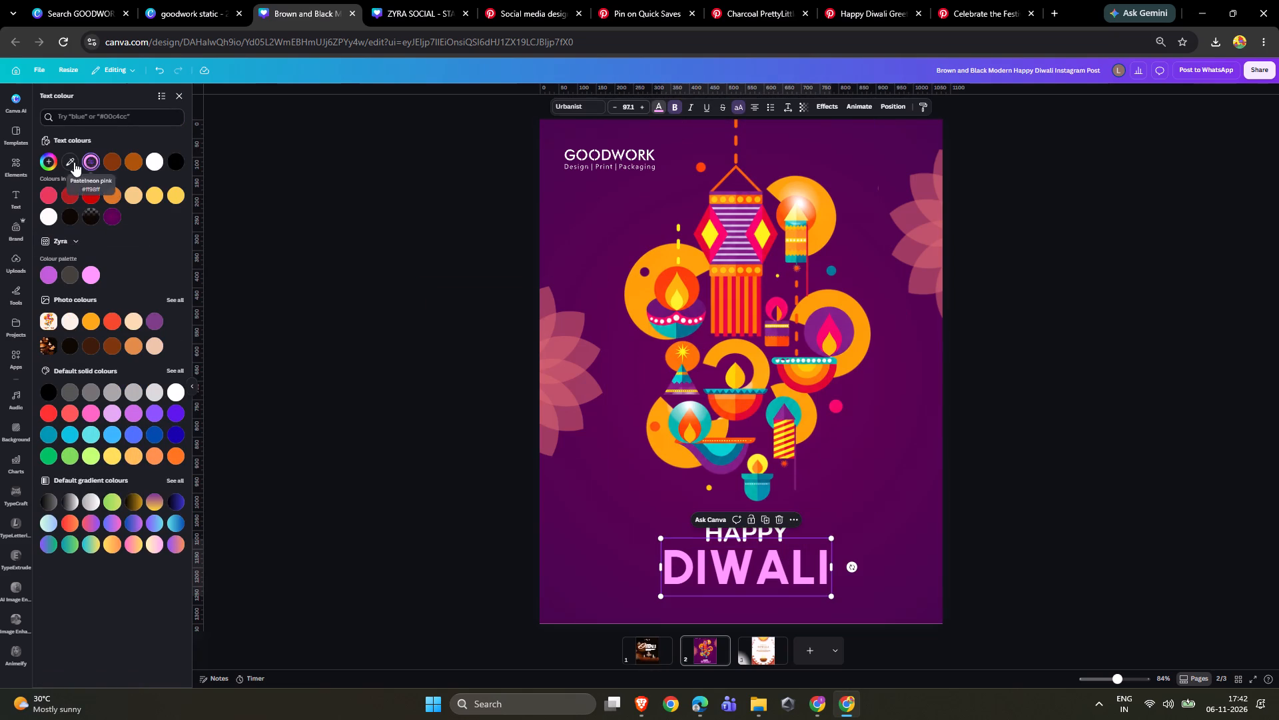
left_click(73, 162)
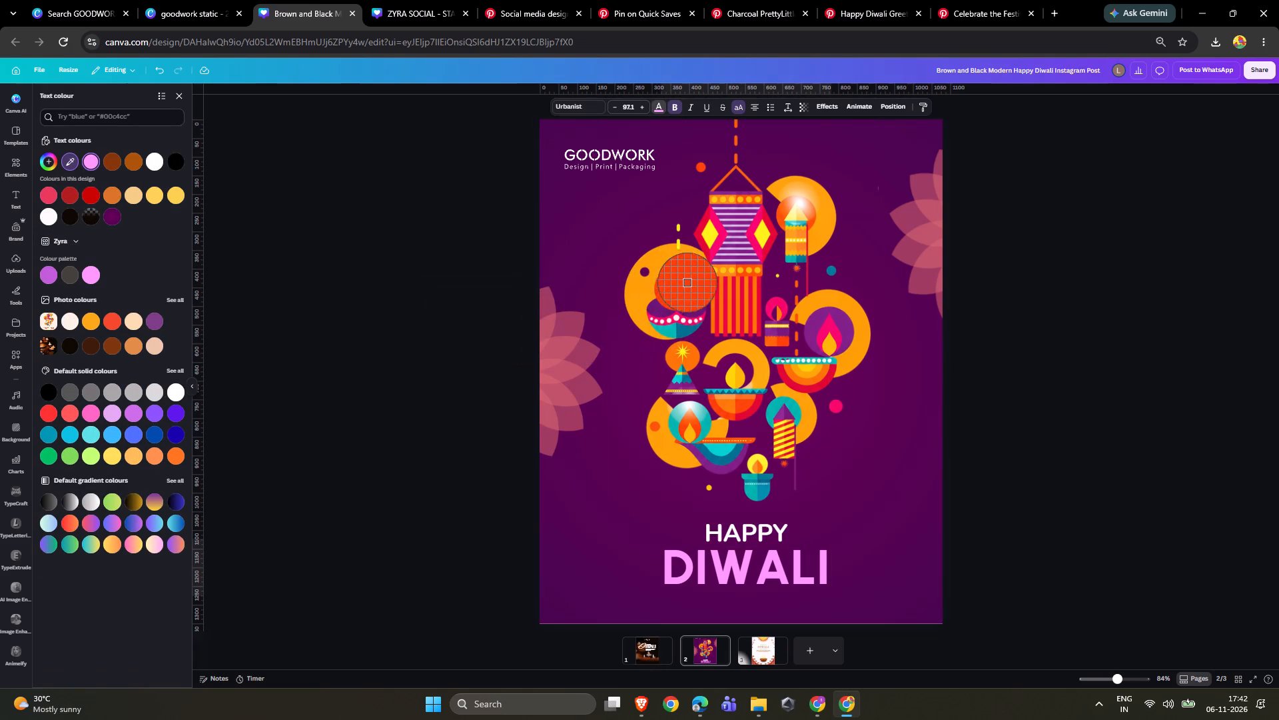
left_click(674, 283)
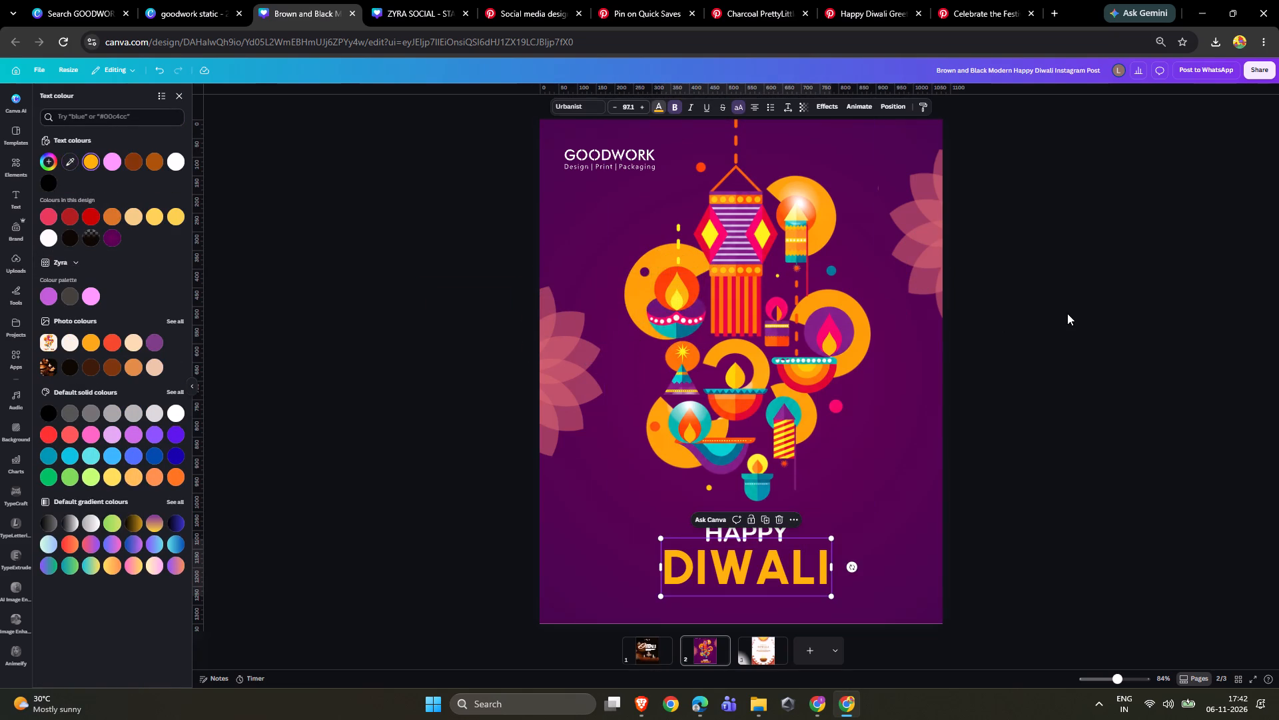
triple_click(1067, 313)
left_click(1258, 680)
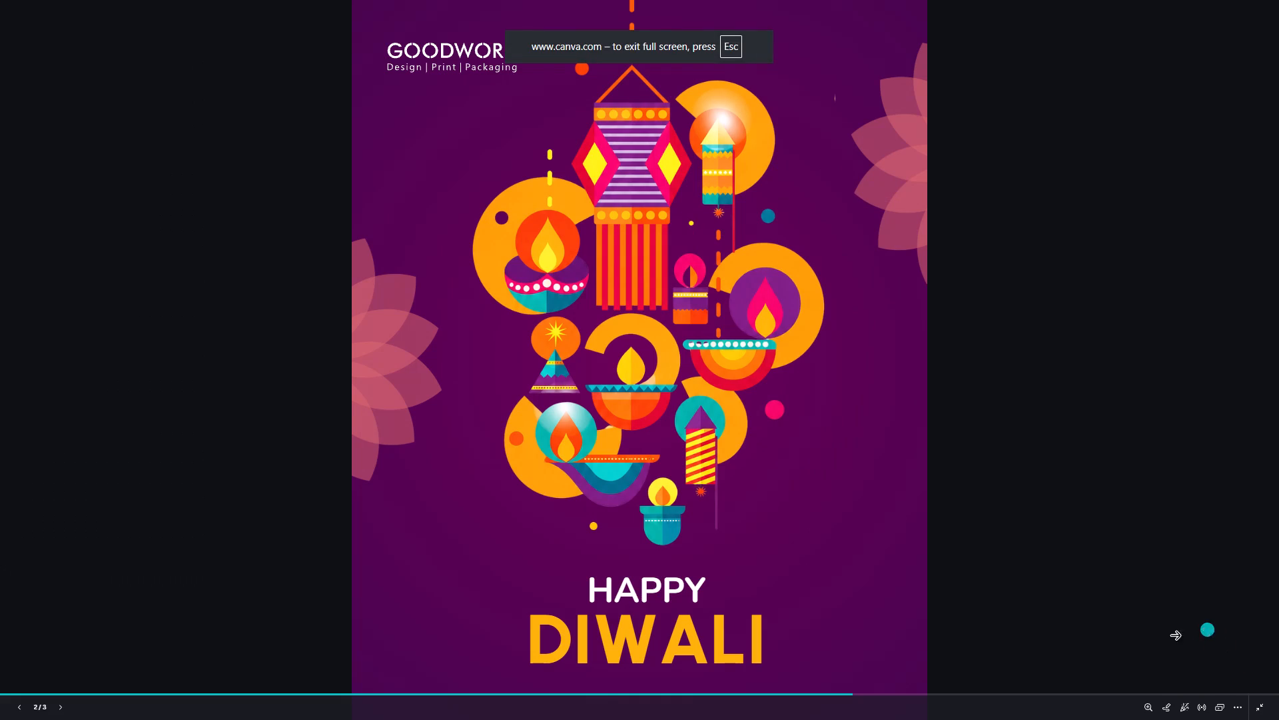
key("Escape")
Group HAPPY with DIWALI, centre the group horizontally on the page, and place it below the lantern and diya artwork.
left_click(740, 540)
left_click(828, 567, "shift")
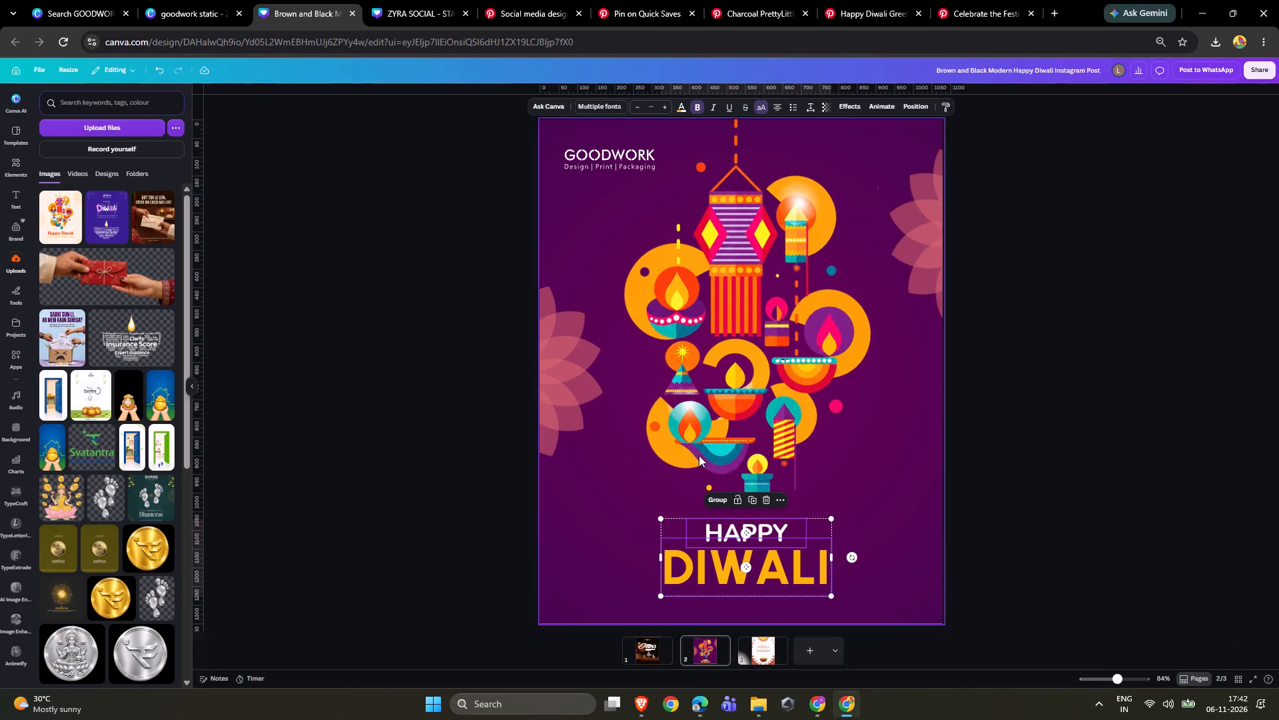
left_click(716, 499)
left_click(905, 104)
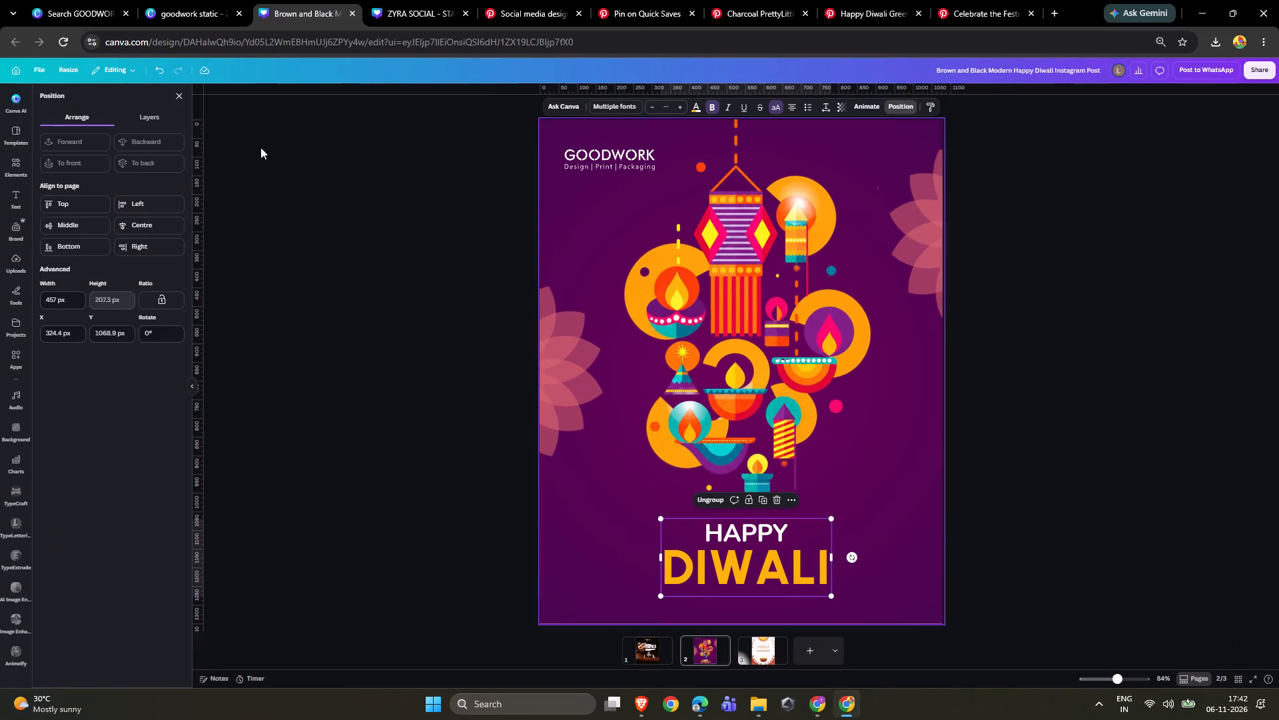
left_click(133, 221)
left_click(96, 228)
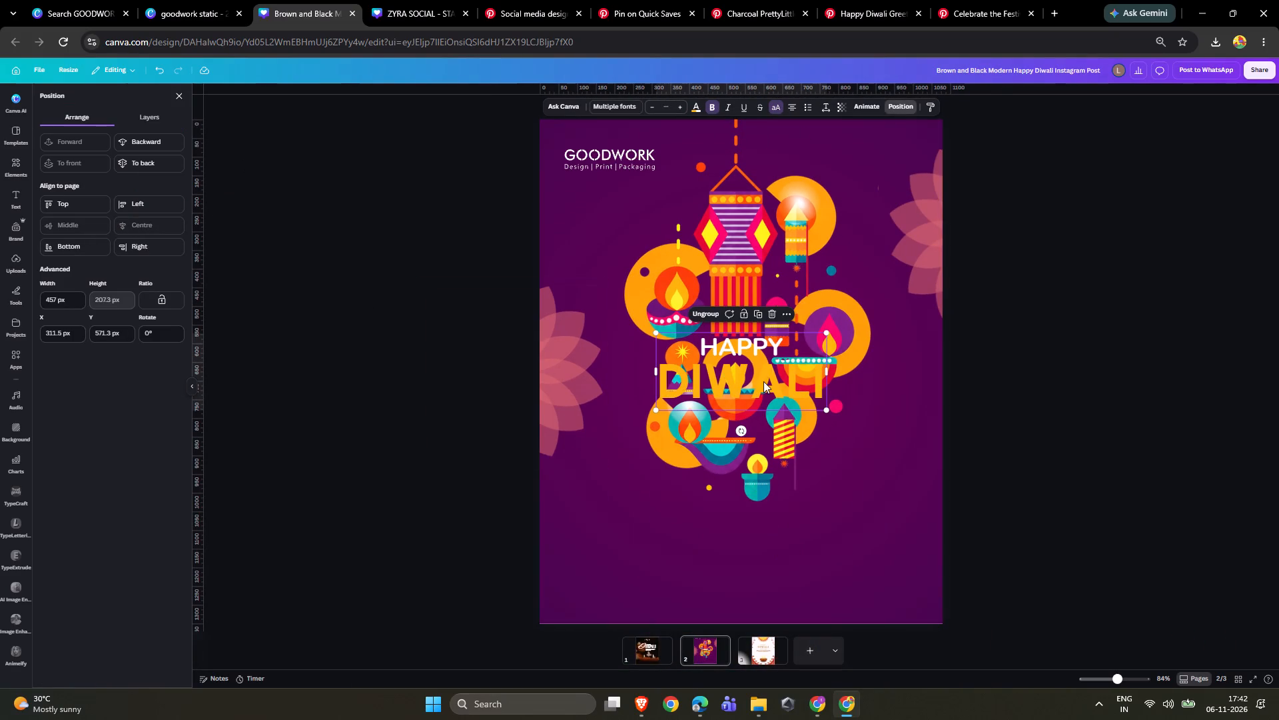
left_click_drag(763, 381, 754, 568)
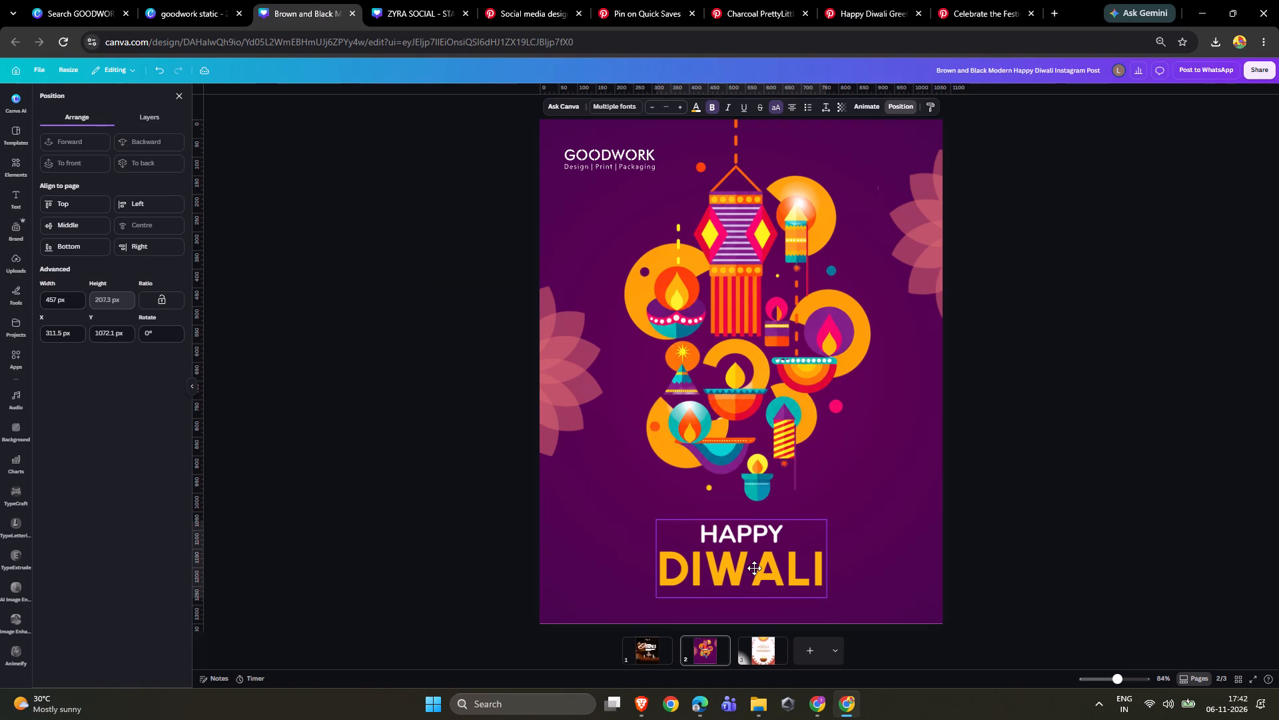
left_click_drag(754, 568, 753, 565)
double_click(1198, 381)
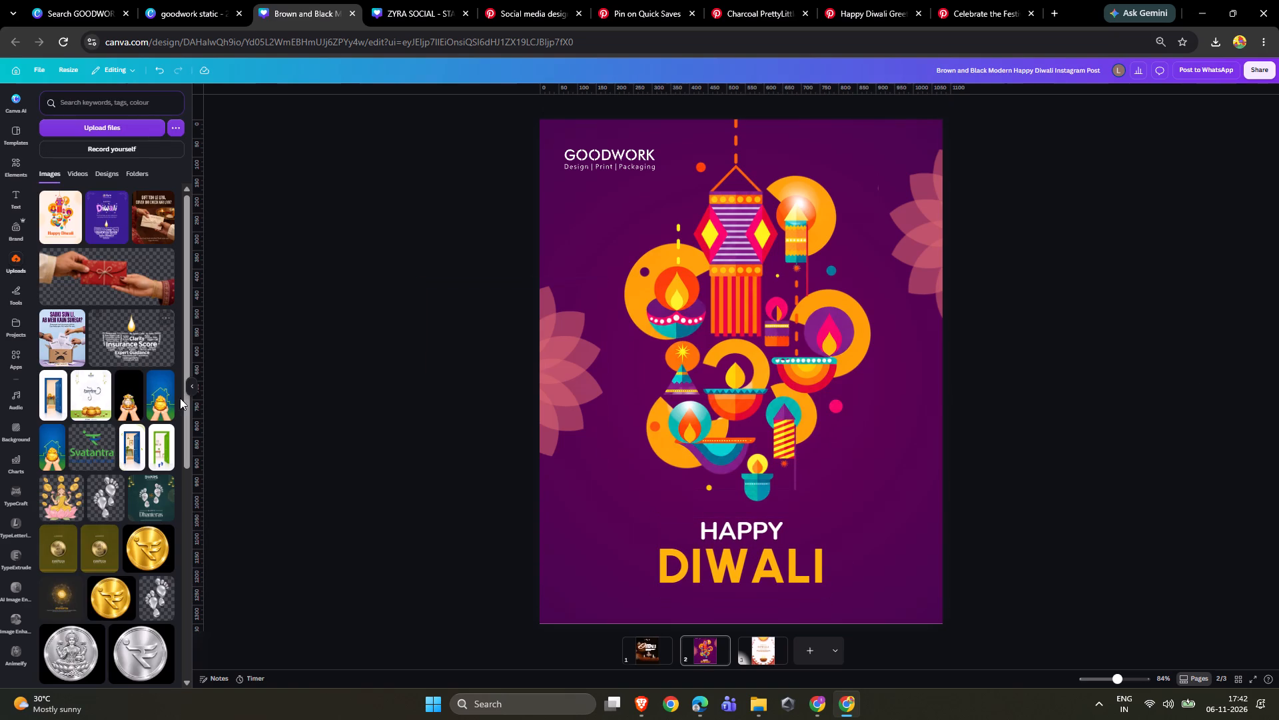
Look through the Diwali designs on pages 1 and 2, ending on the white design on page 3.
left_click(193, 391)
left_click(1038, 541)
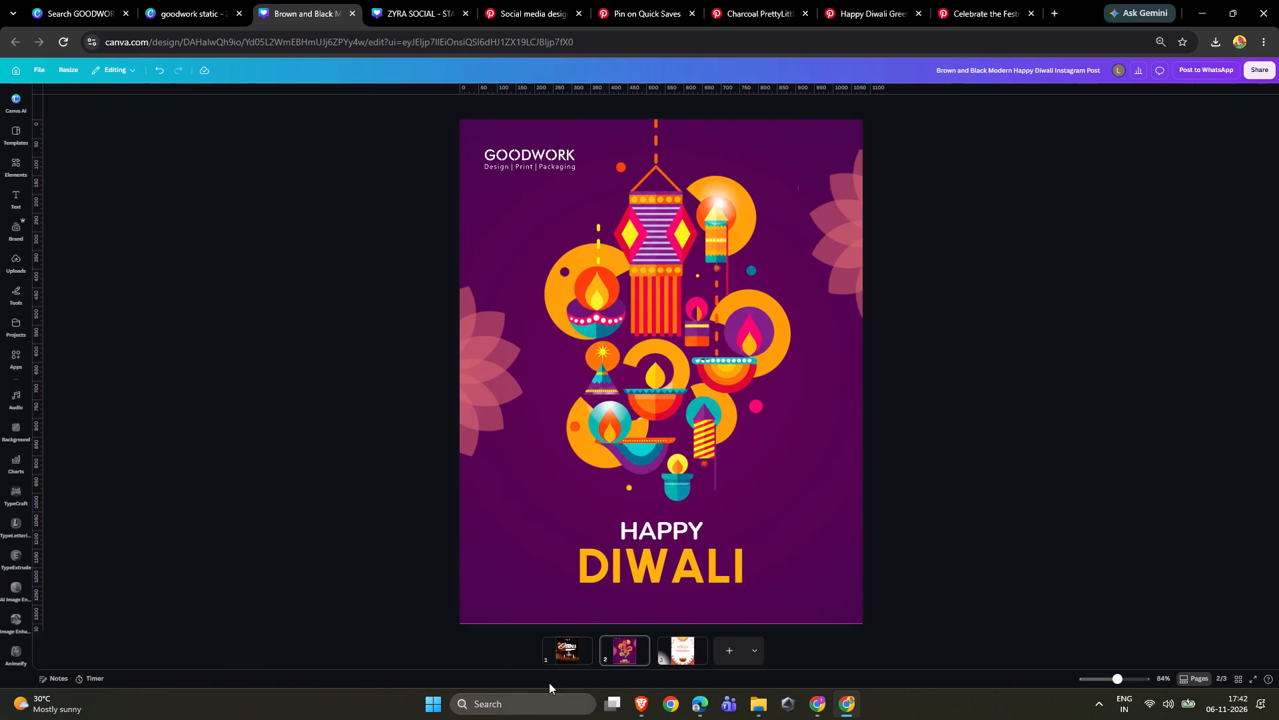
left_click(568, 659)
left_click(628, 652)
left_click(705, 655)
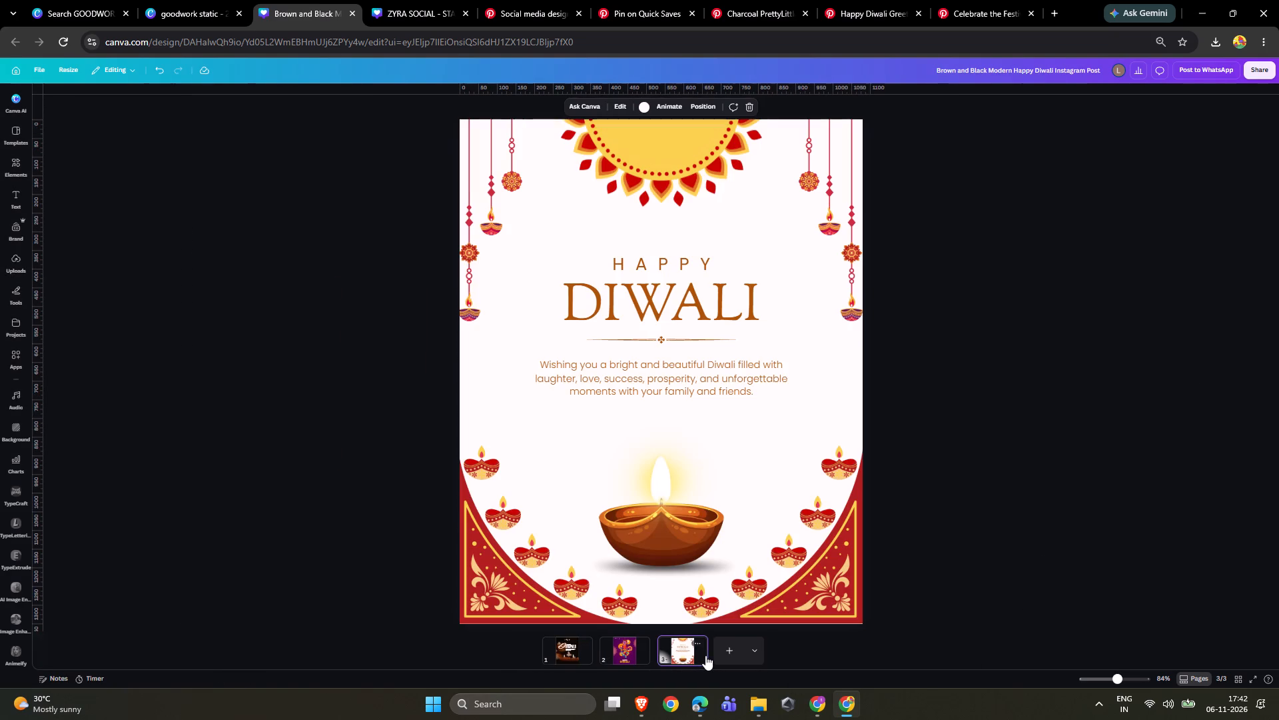
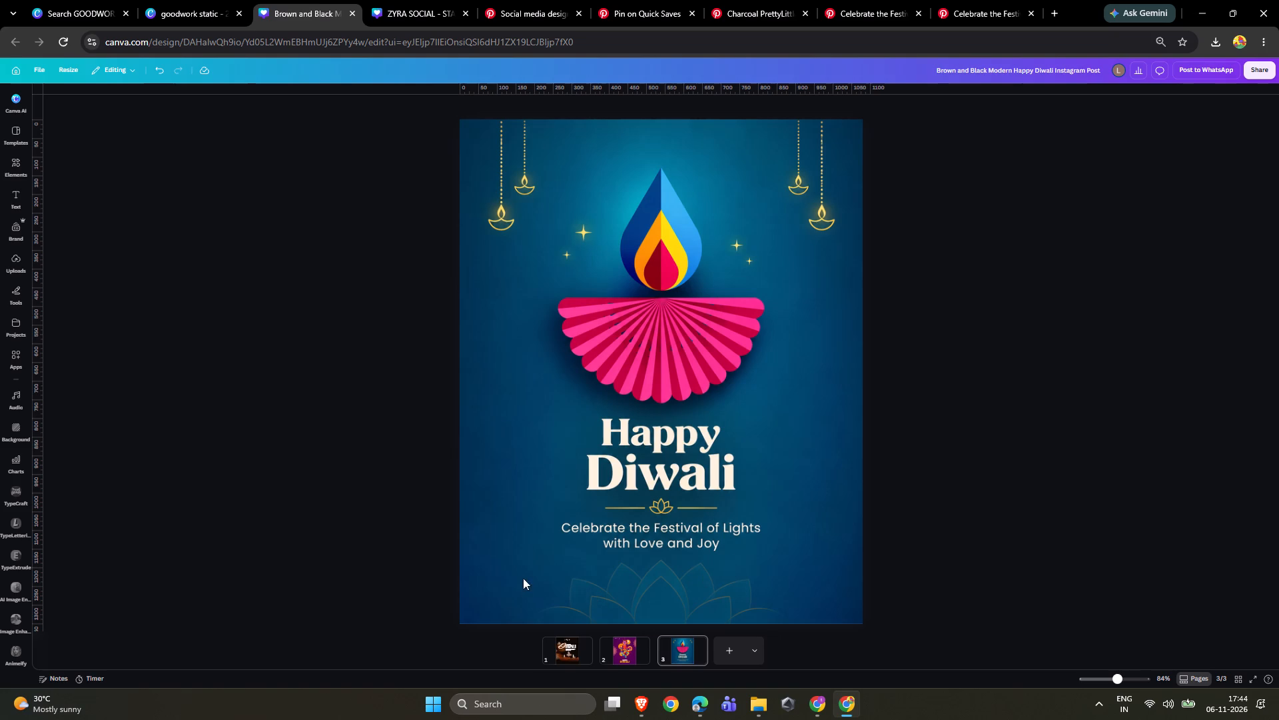
Copy the centred white GOODWORK logo from page 1 and paste it onto the blue diya page 3.
left_click(622, 650)
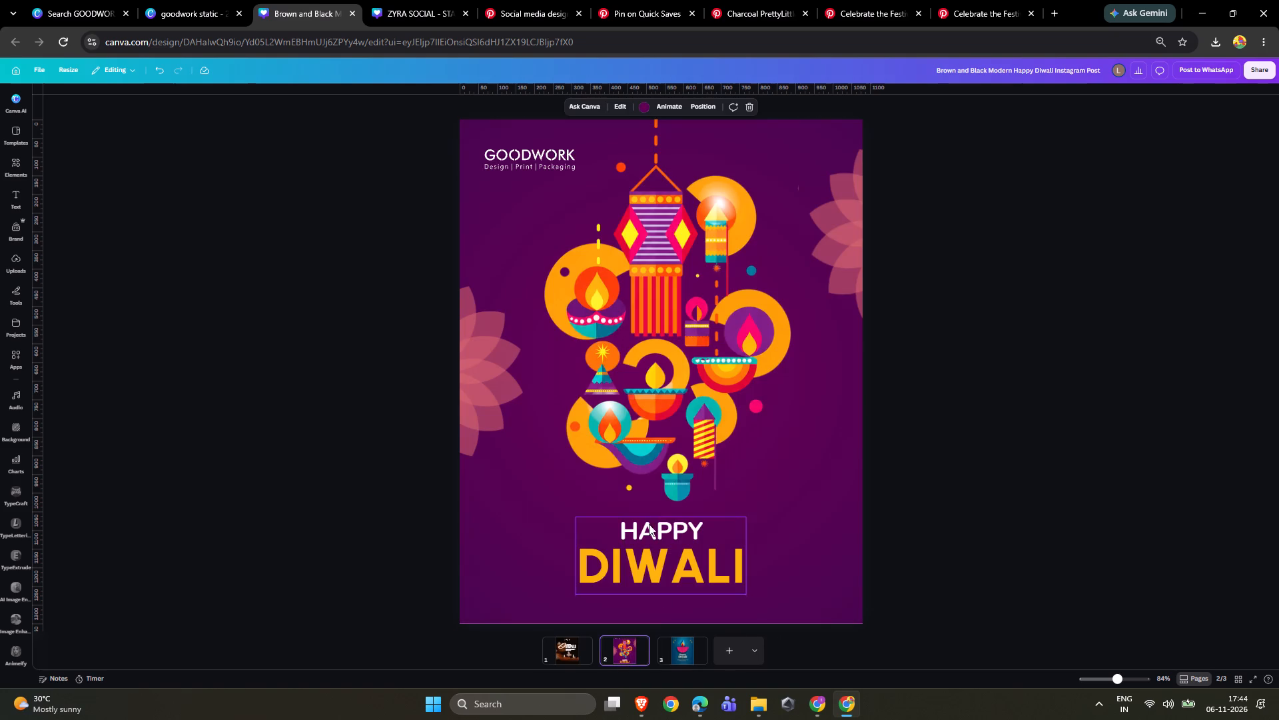
left_click(534, 167)
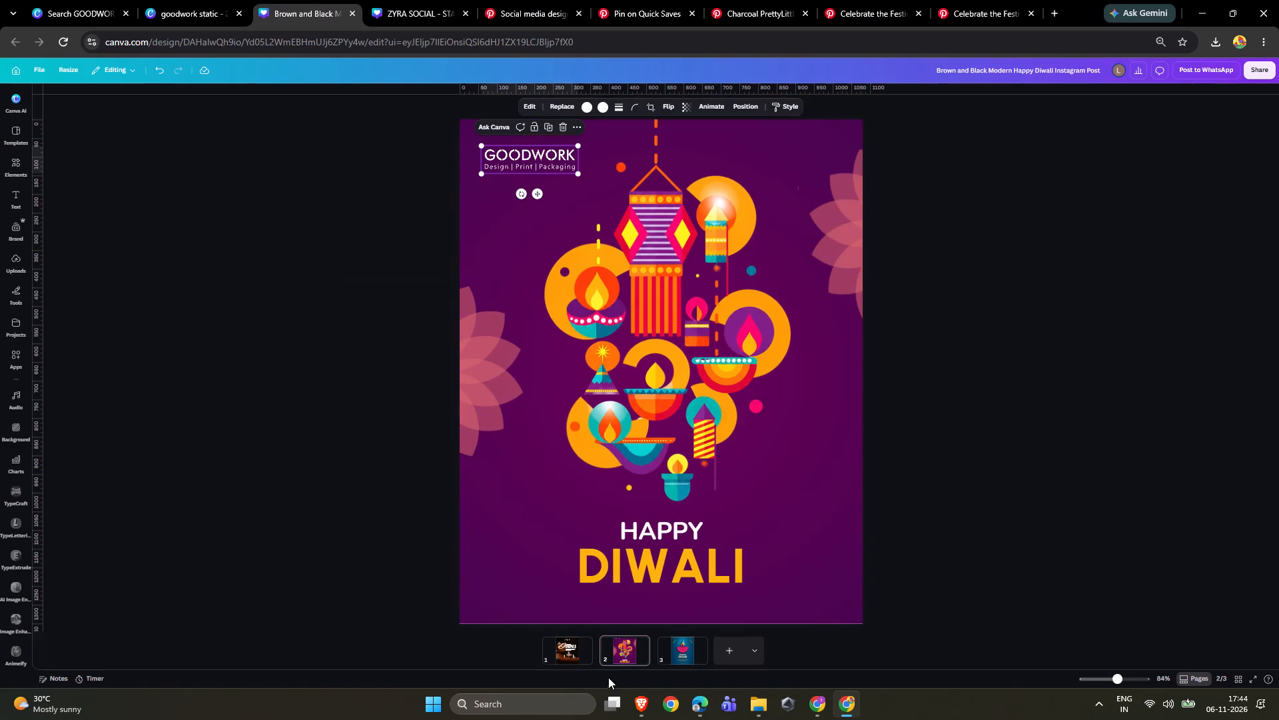
left_click(574, 643)
left_click(653, 187)
key("ctrl+c")
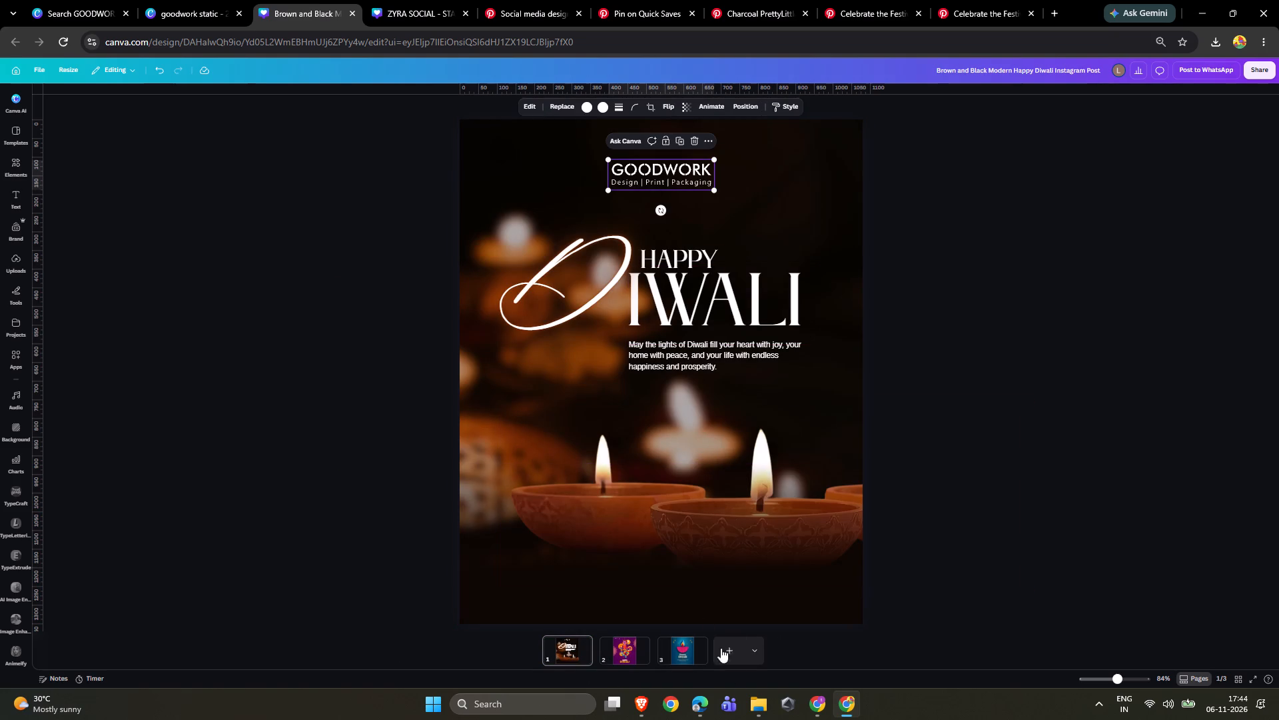
left_click(689, 654)
key("ctrl+v")
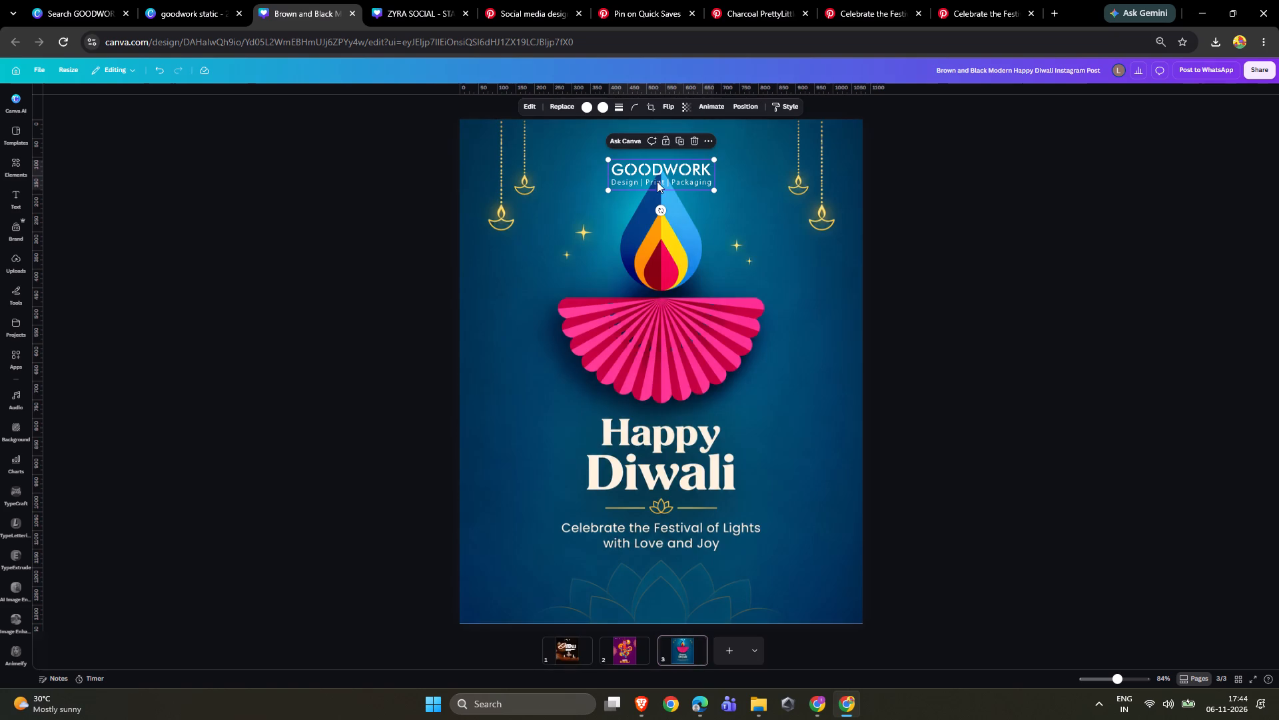
Shrink the GOODWORK logo slightly and centre it near the page's top edge, above the diya flame.
left_click_drag(672, 175, 674, 147)
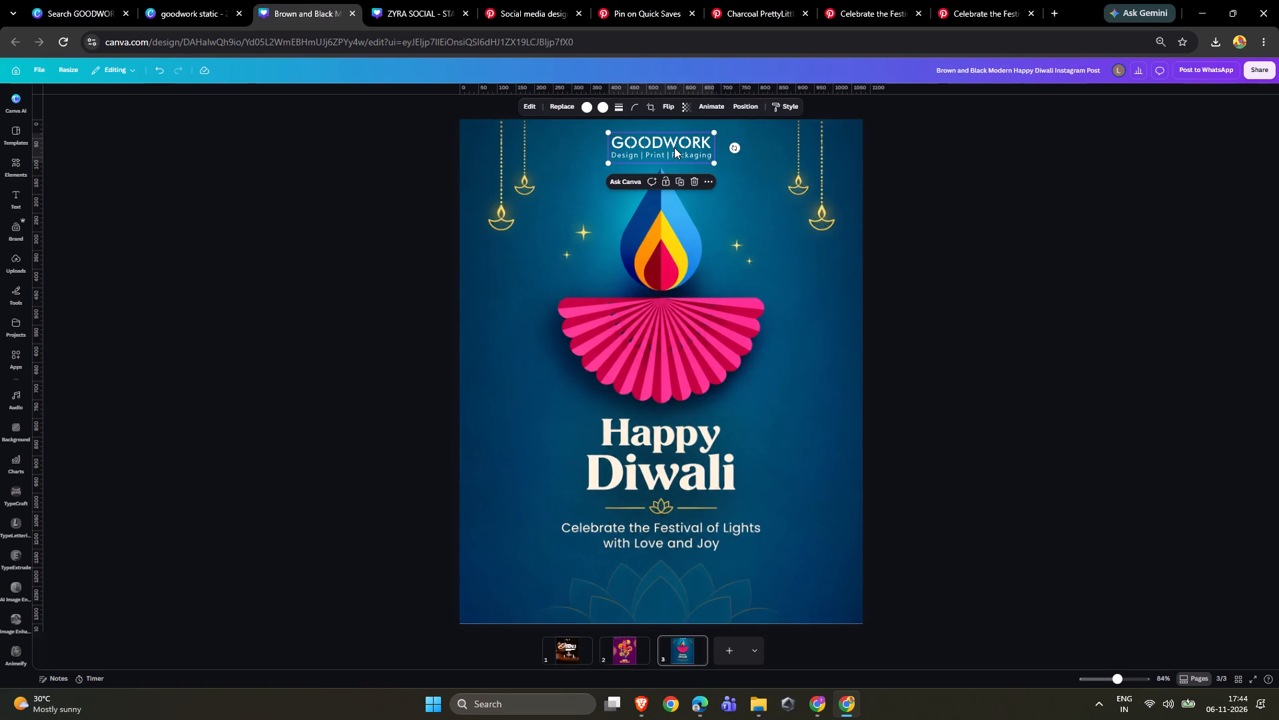
left_click(674, 147)
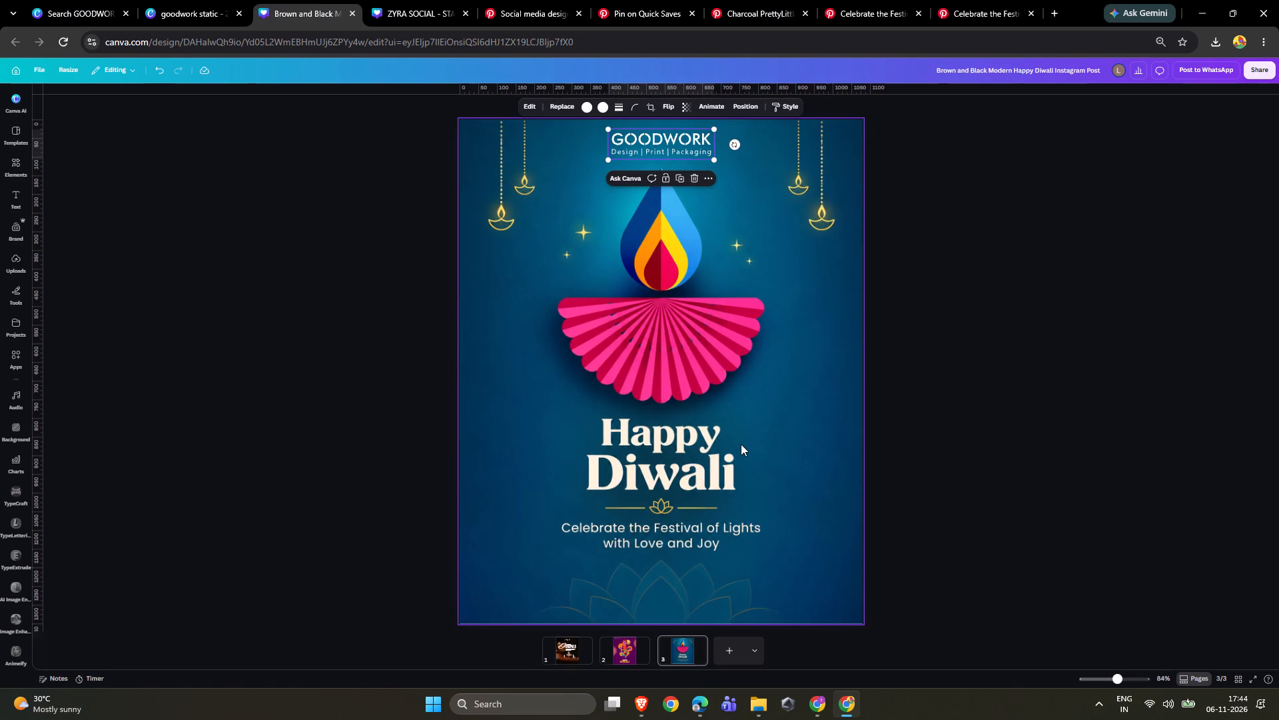
left_click(739, 442)
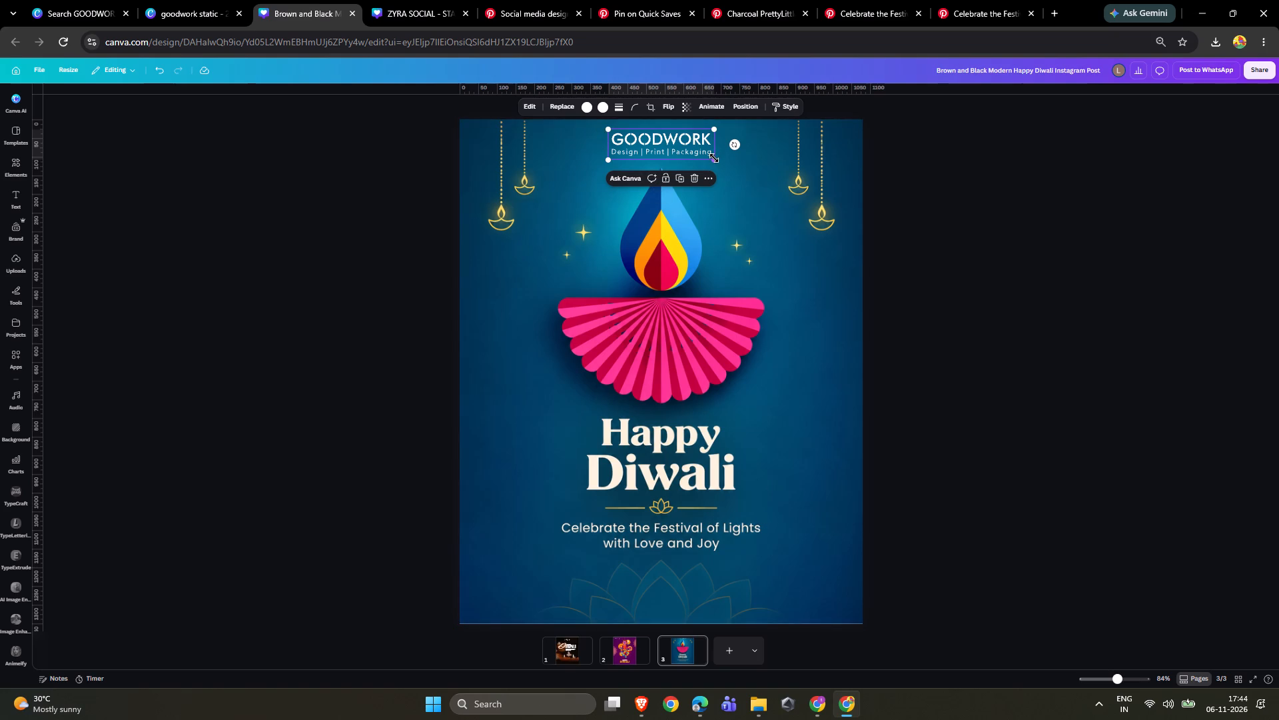
left_click_drag(712, 158, 701, 157)
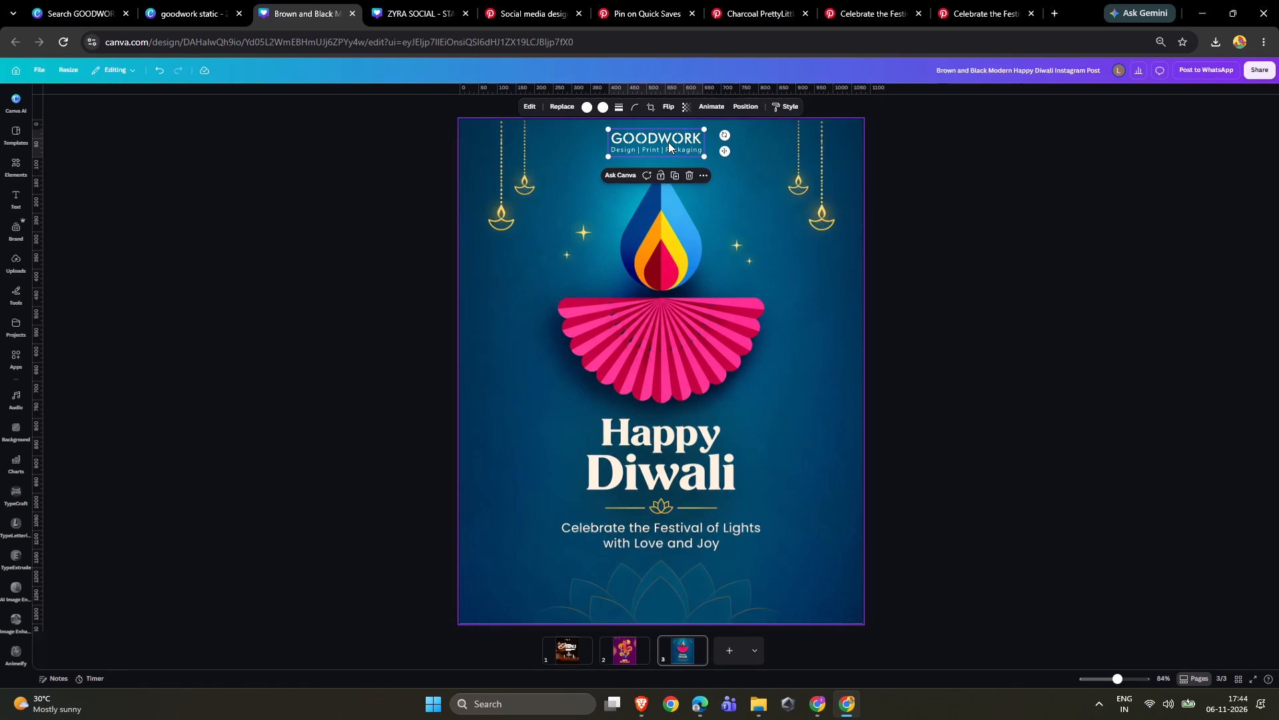
left_click(668, 142)
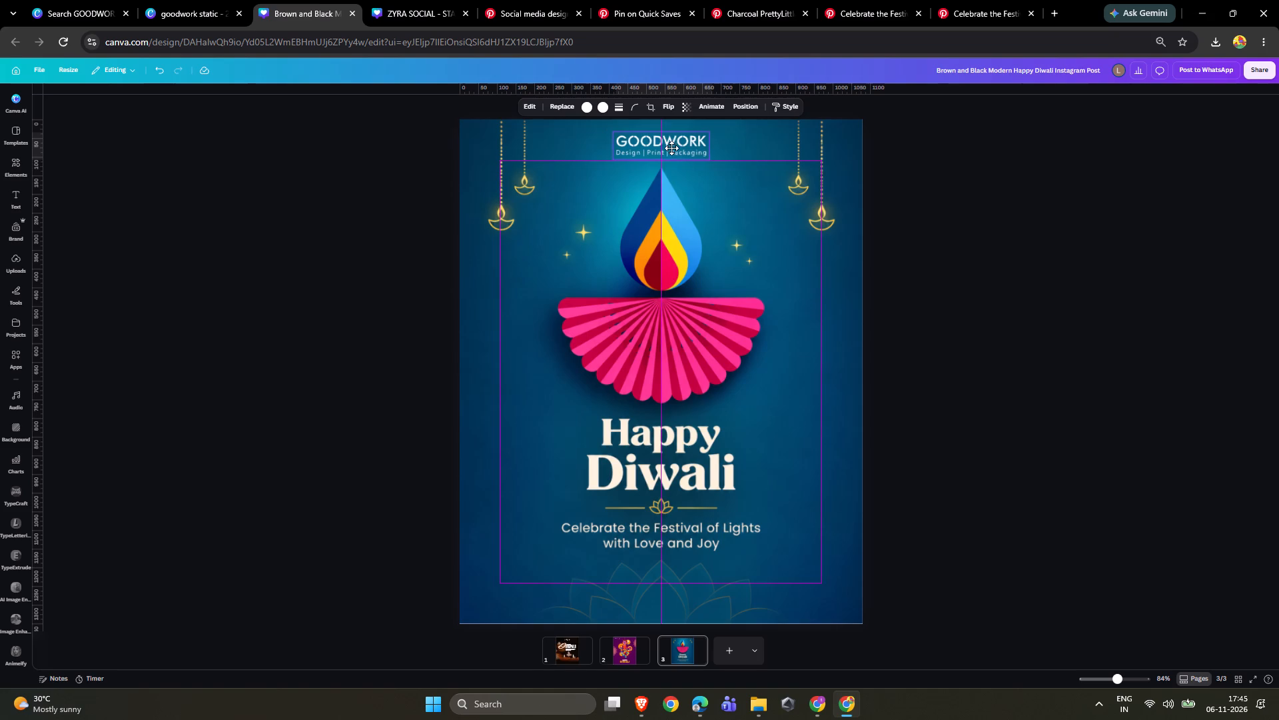
left_click(890, 157)
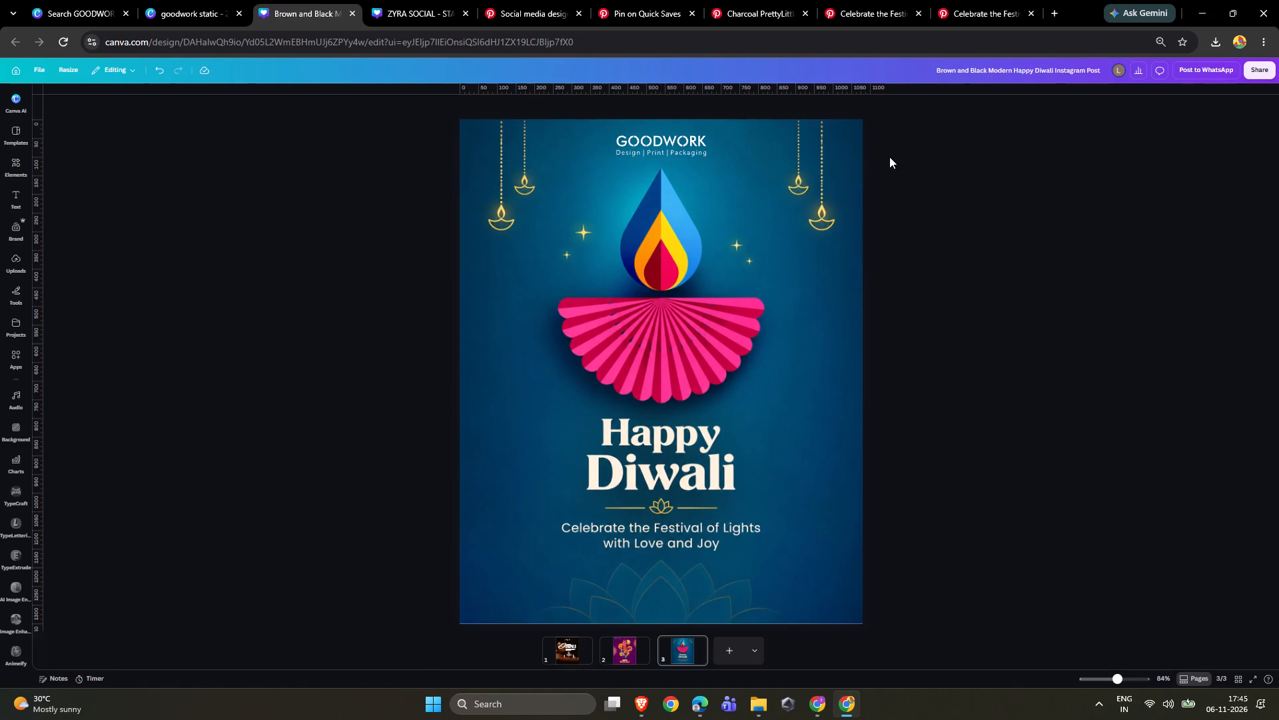
left_click(889, 154)
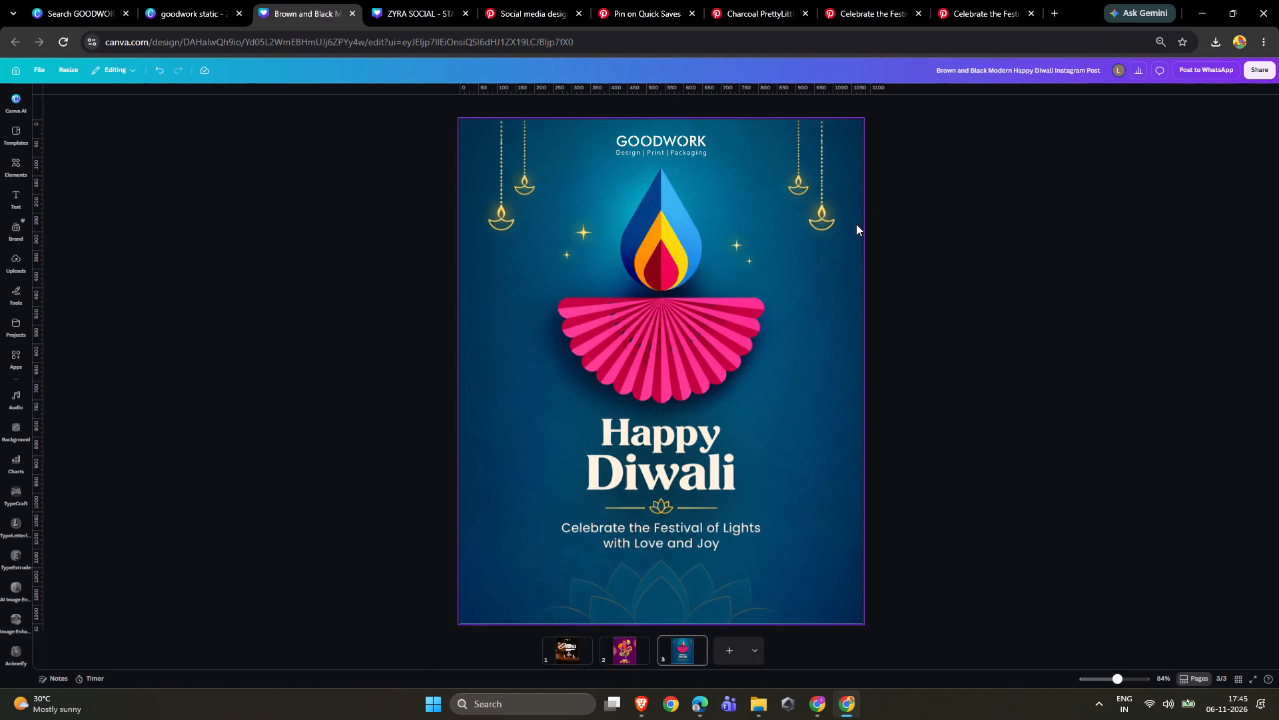
Move the GOODWORK logo to the bottom of the page, centred beneath the "with Love and Joy" tagline.
left_click(735, 299)
left_click(673, 142)
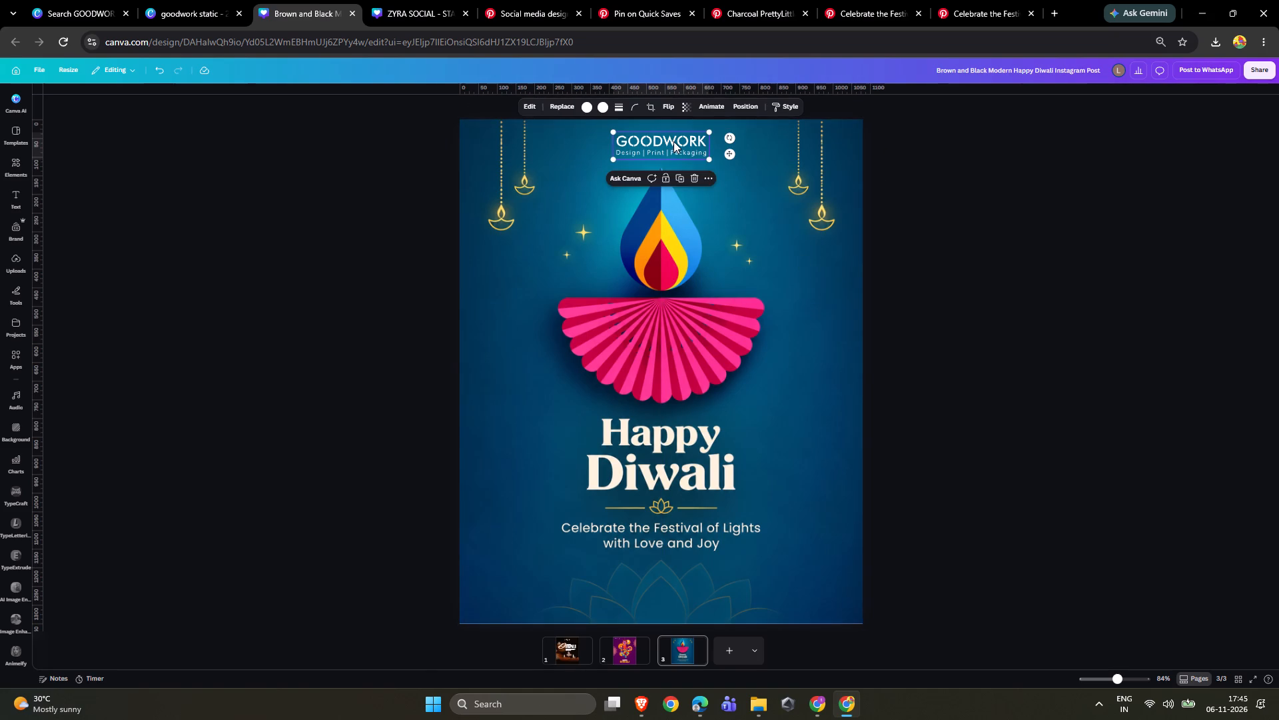
left_click_drag(675, 140, 680, 573)
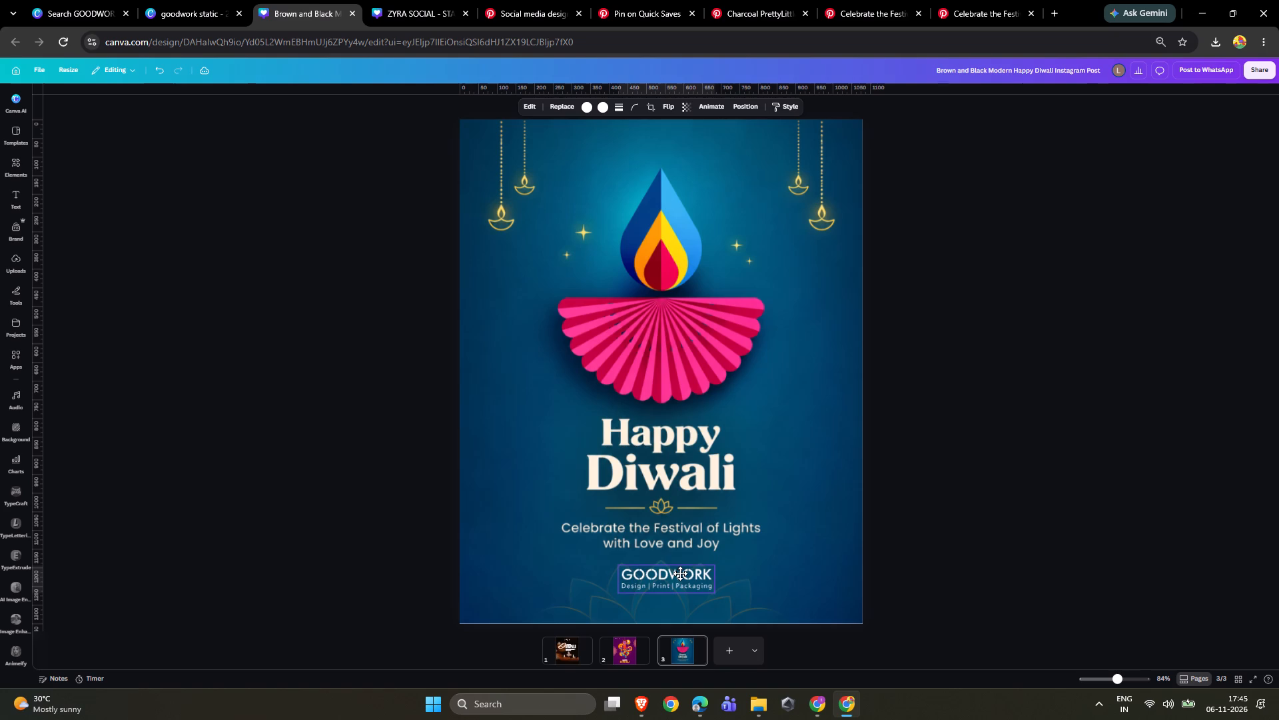
left_click_drag(680, 573, 673, 572)
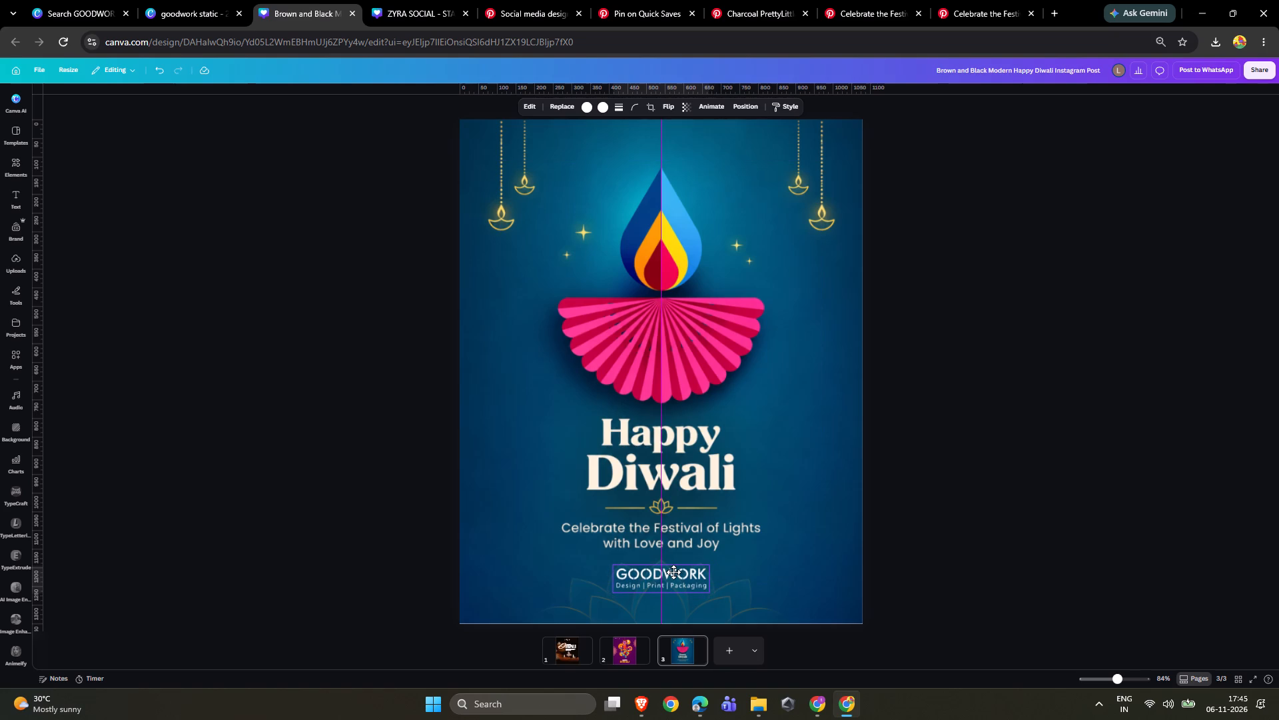
left_click_drag(673, 572, 675, 571)
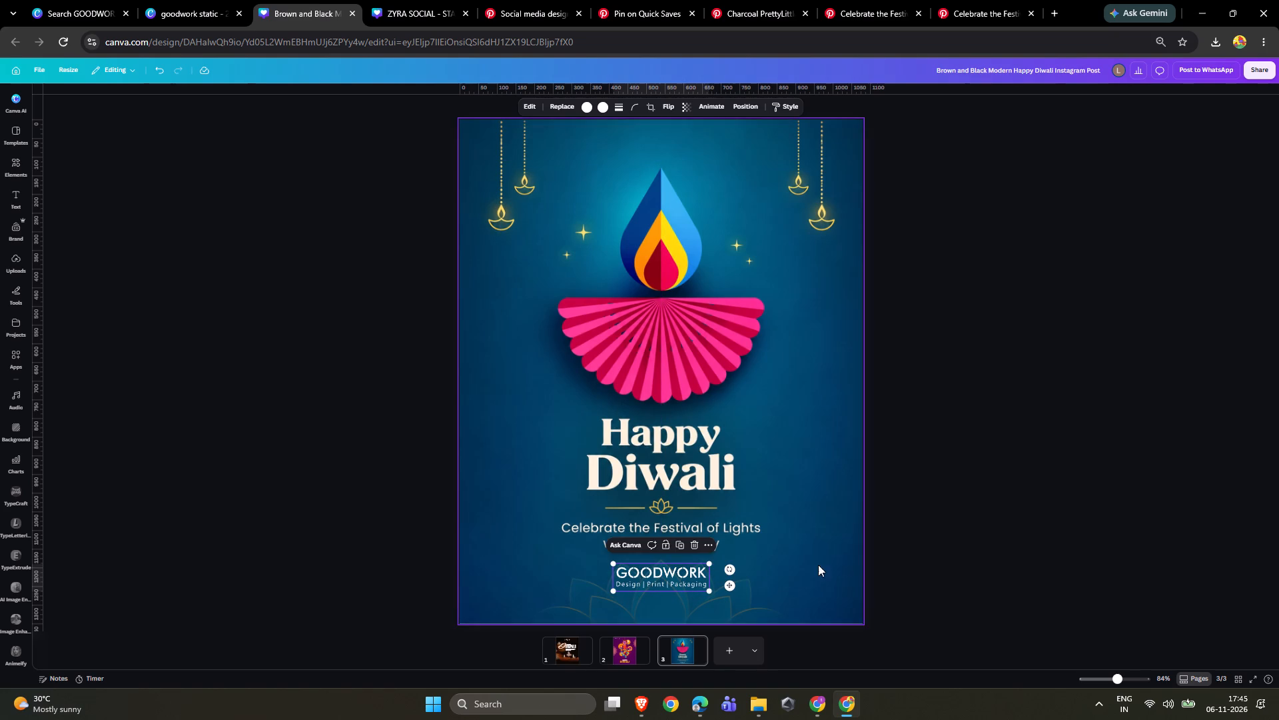
left_click(952, 521)
Erase the Happy Diwali heading, the tagline and the faint lotus from the background image with Magic Eraser.
left_click(761, 567)
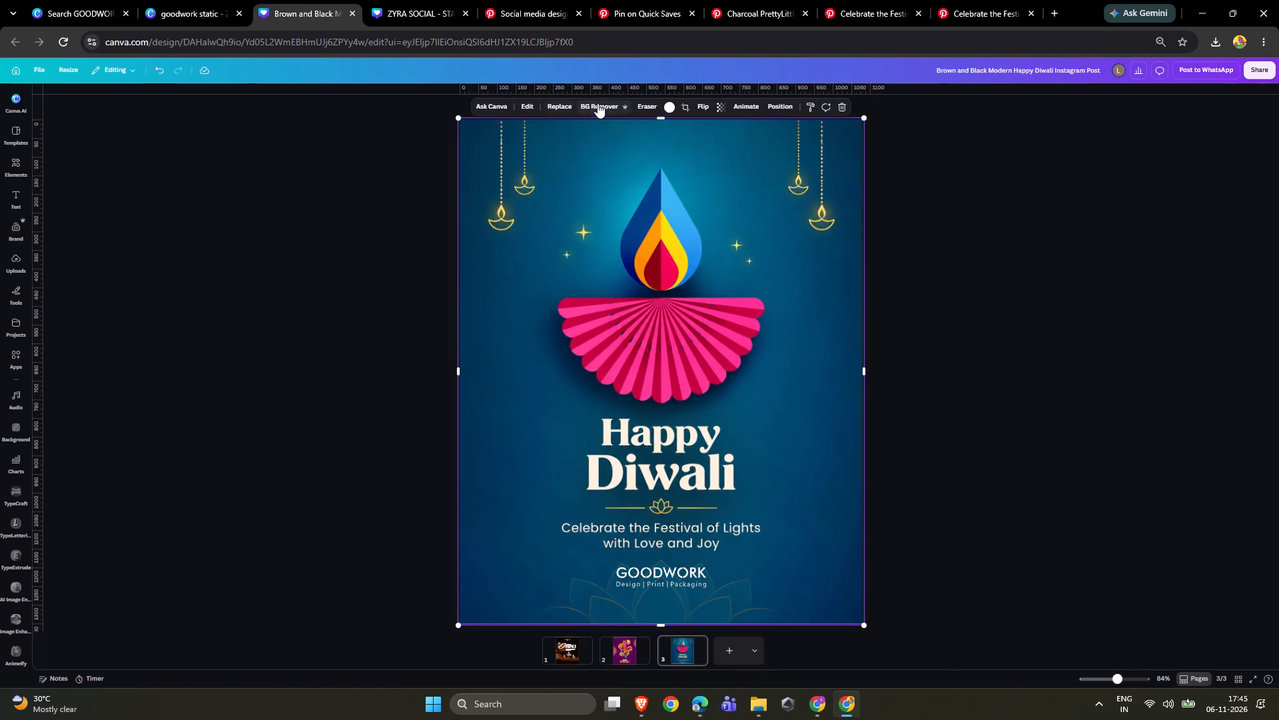
left_click(651, 107)
left_click(657, 129)
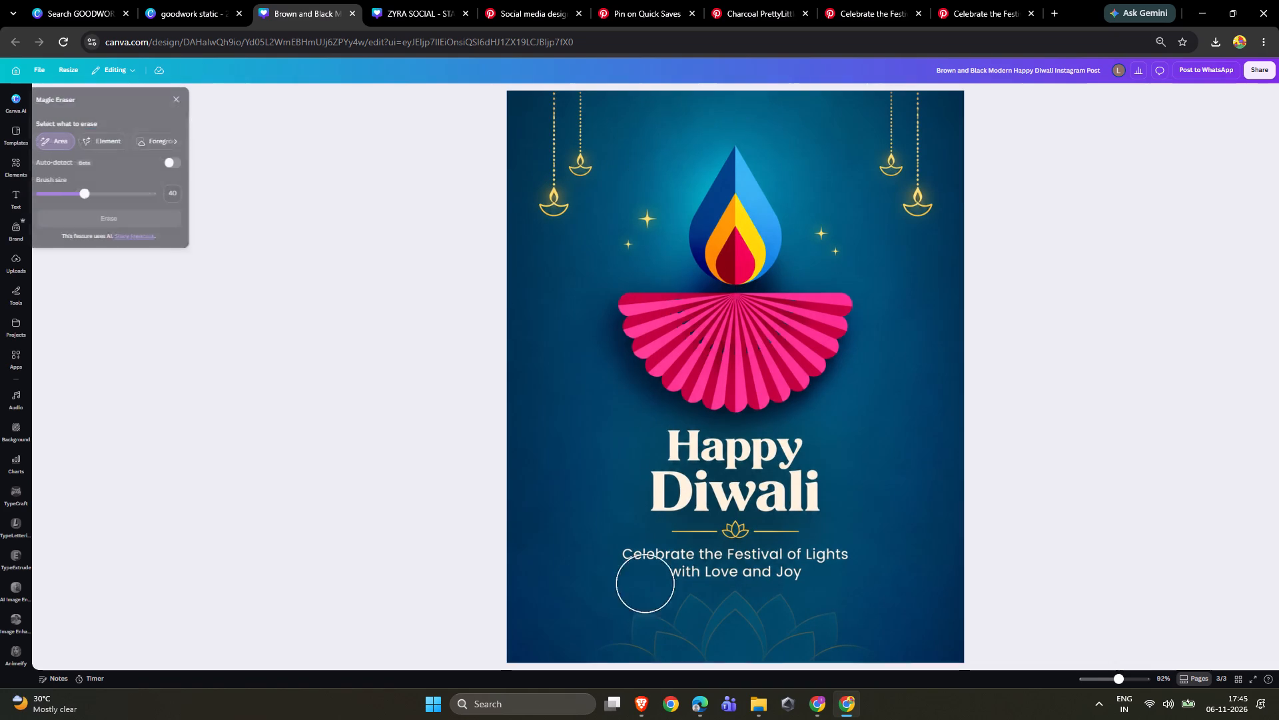
left_click_drag(618, 651, 867, 657)
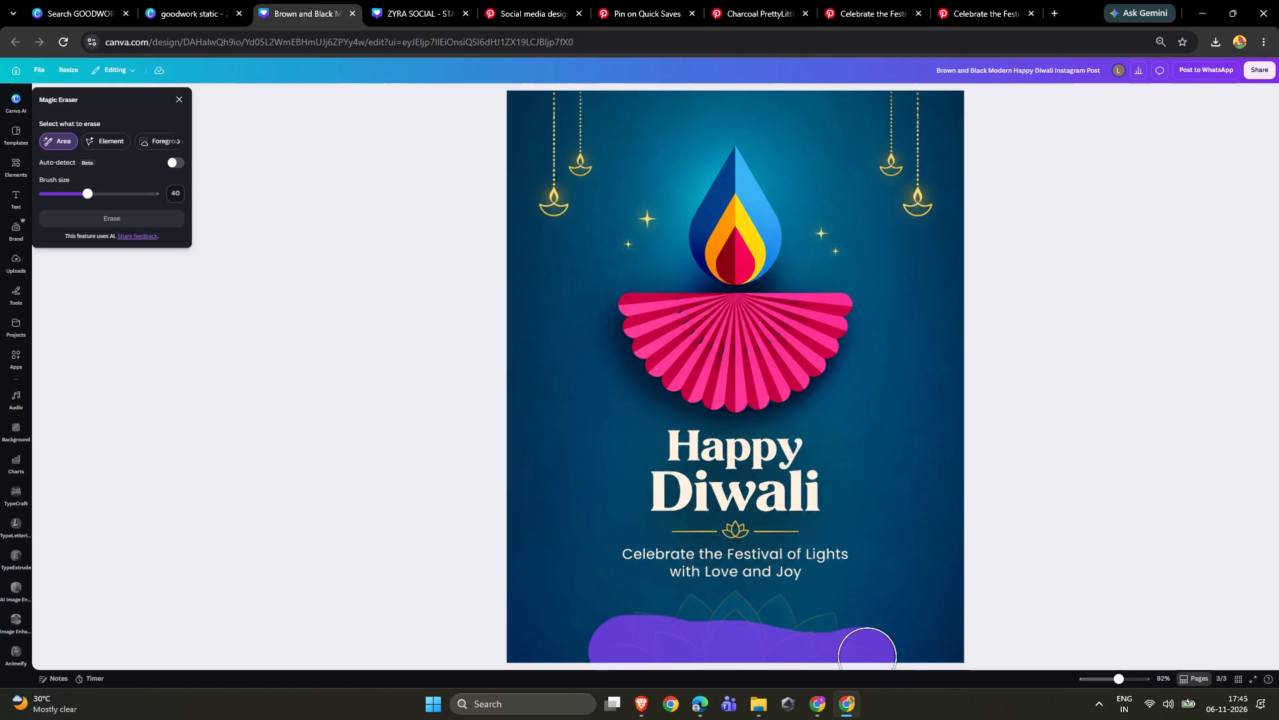
left_click_drag(867, 657, 675, 605)
left_click_drag(669, 448, 758, 568)
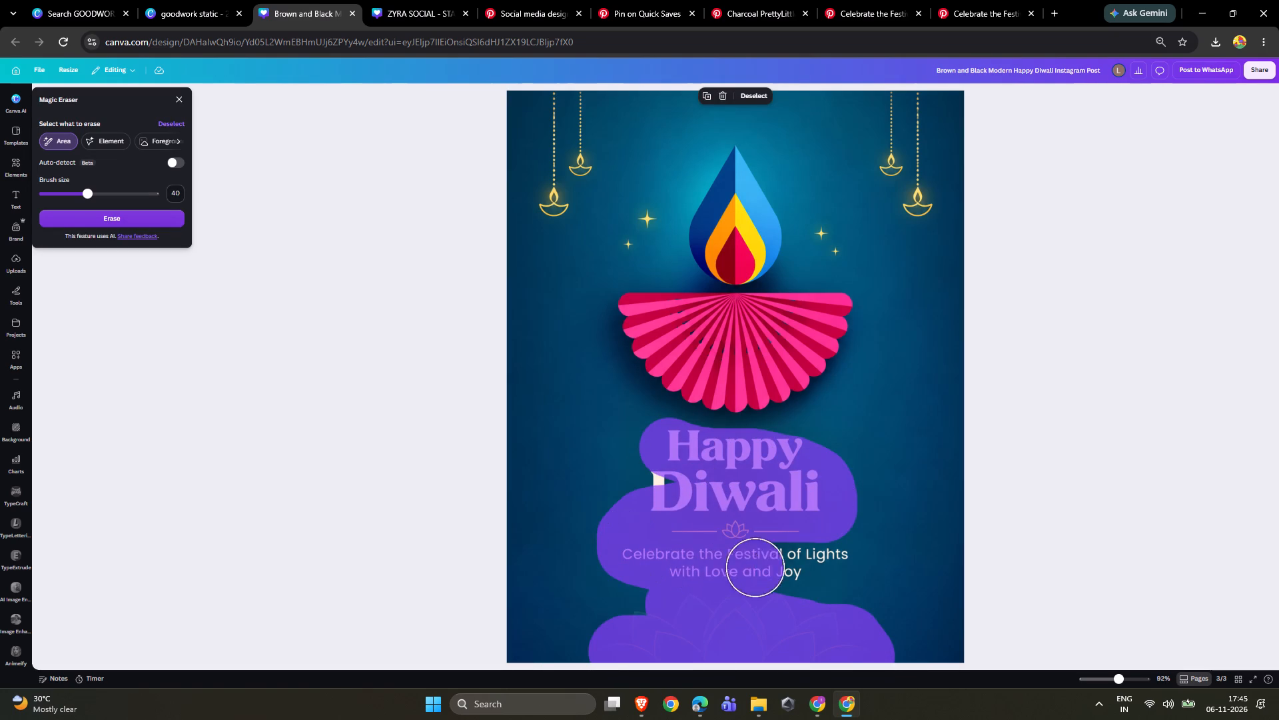
left_click_drag(758, 568, 767, 535)
left_click(656, 489)
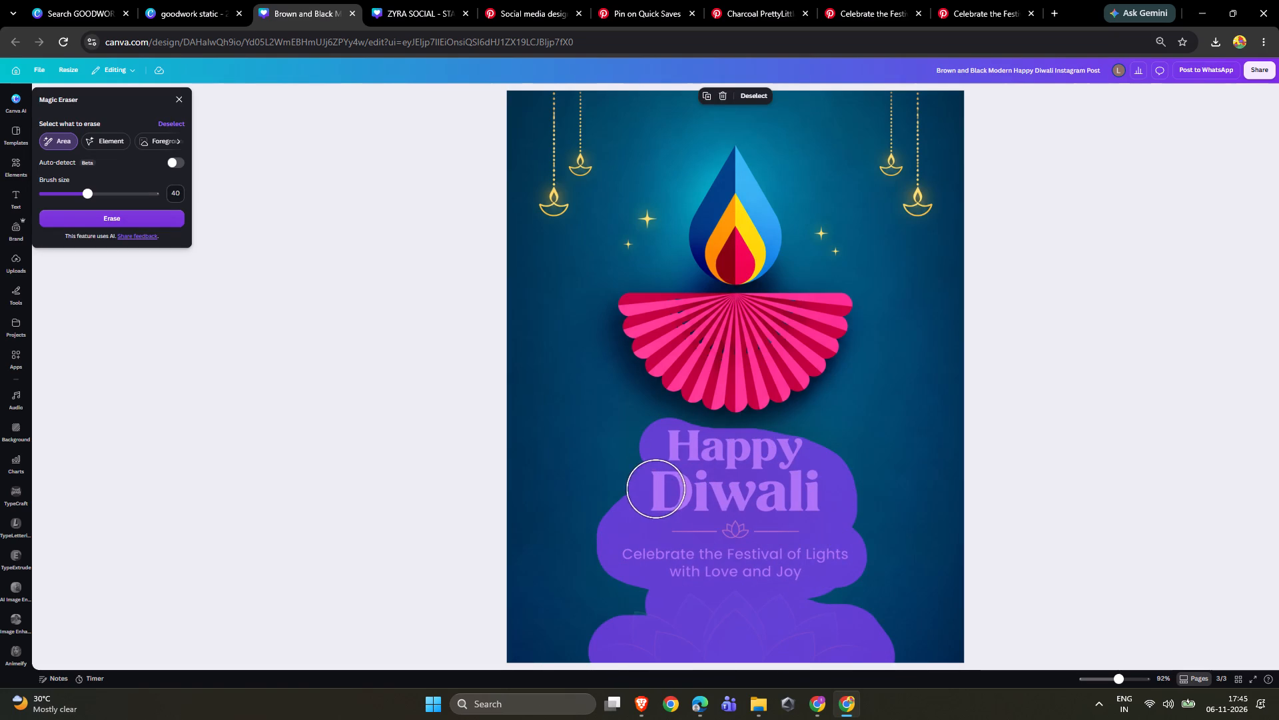
left_click(140, 219)
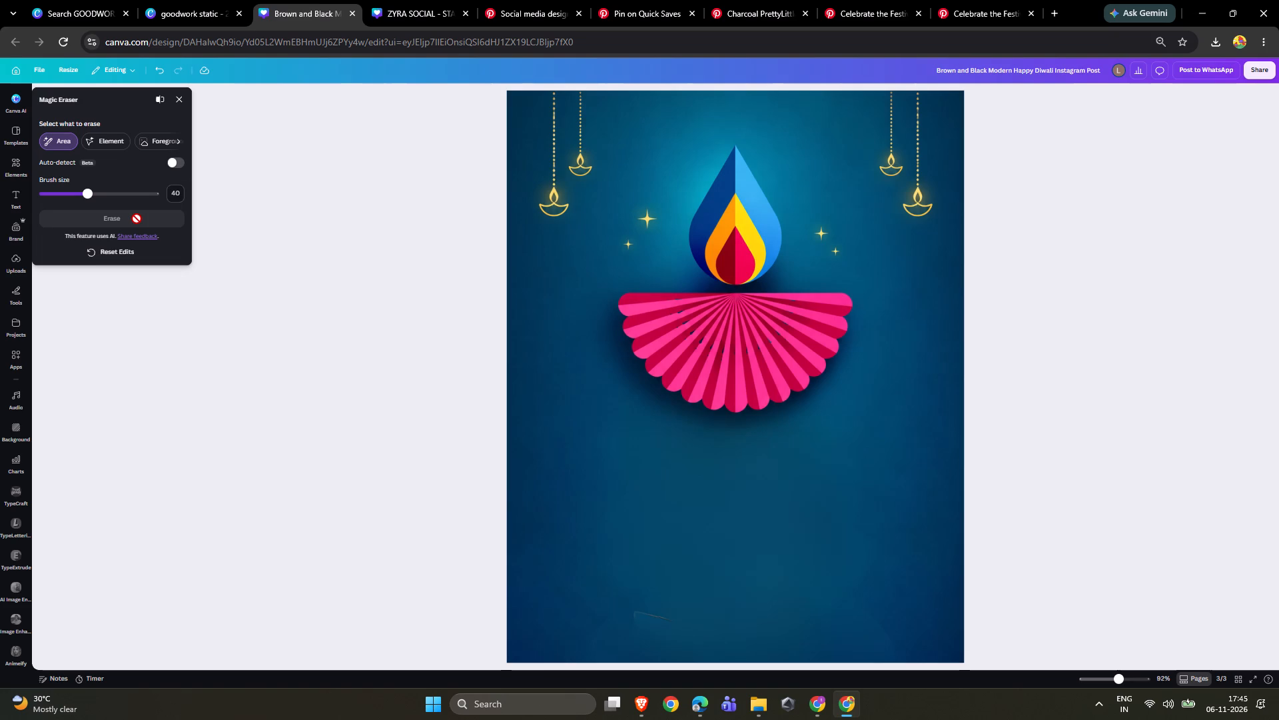
left_click(185, 103)
left_click(1075, 304)
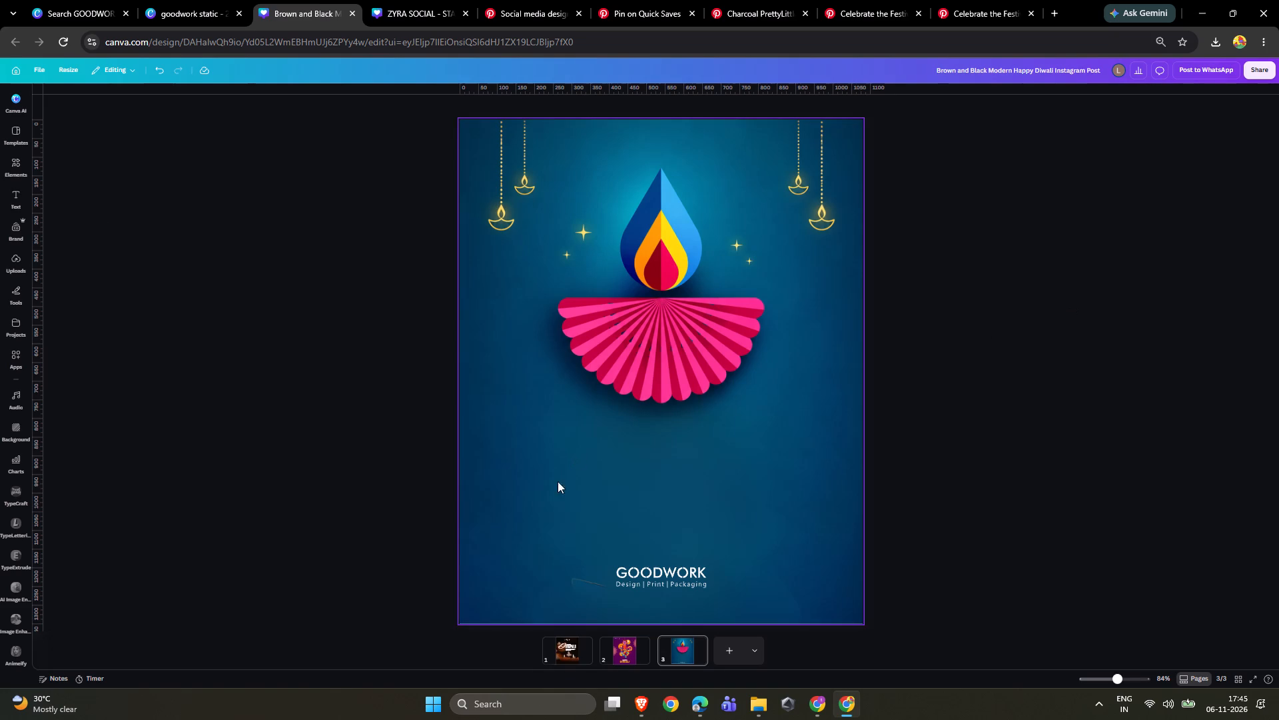
Erase the leftover lotus line near the bottom of the background image with Magic Eraser.
left_click(654, 470)
left_click(644, 101)
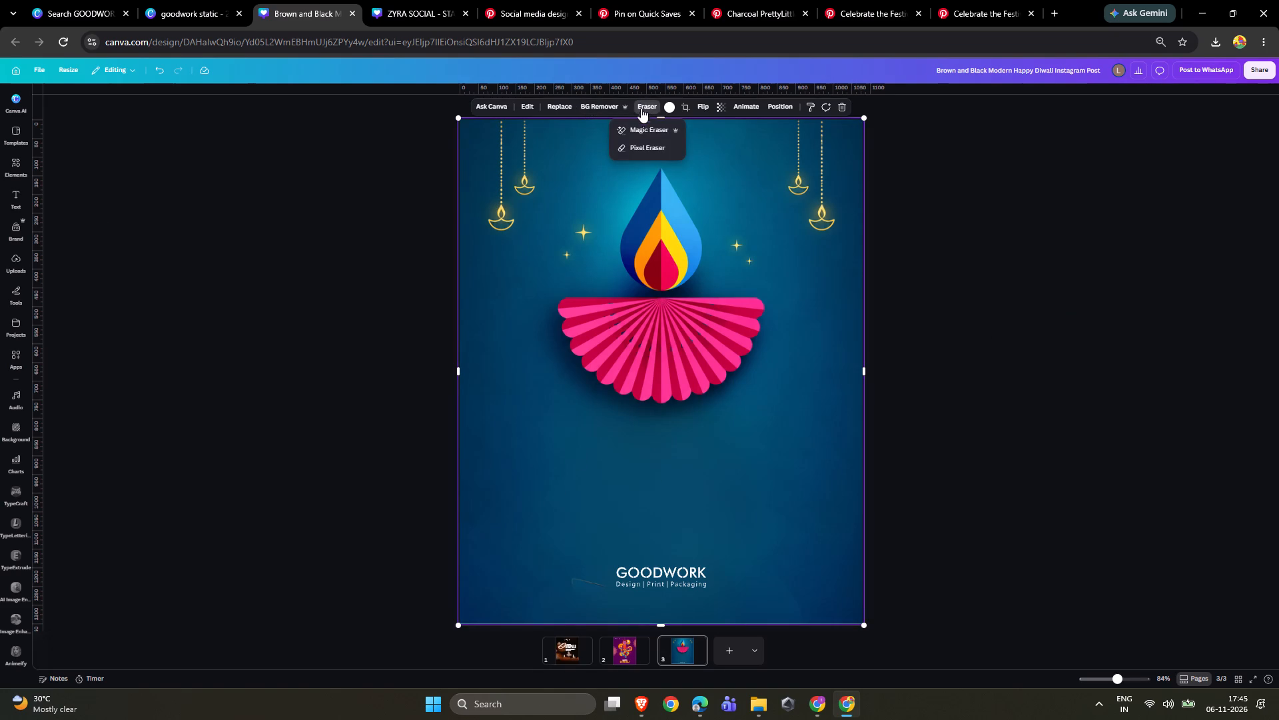
left_click(641, 125)
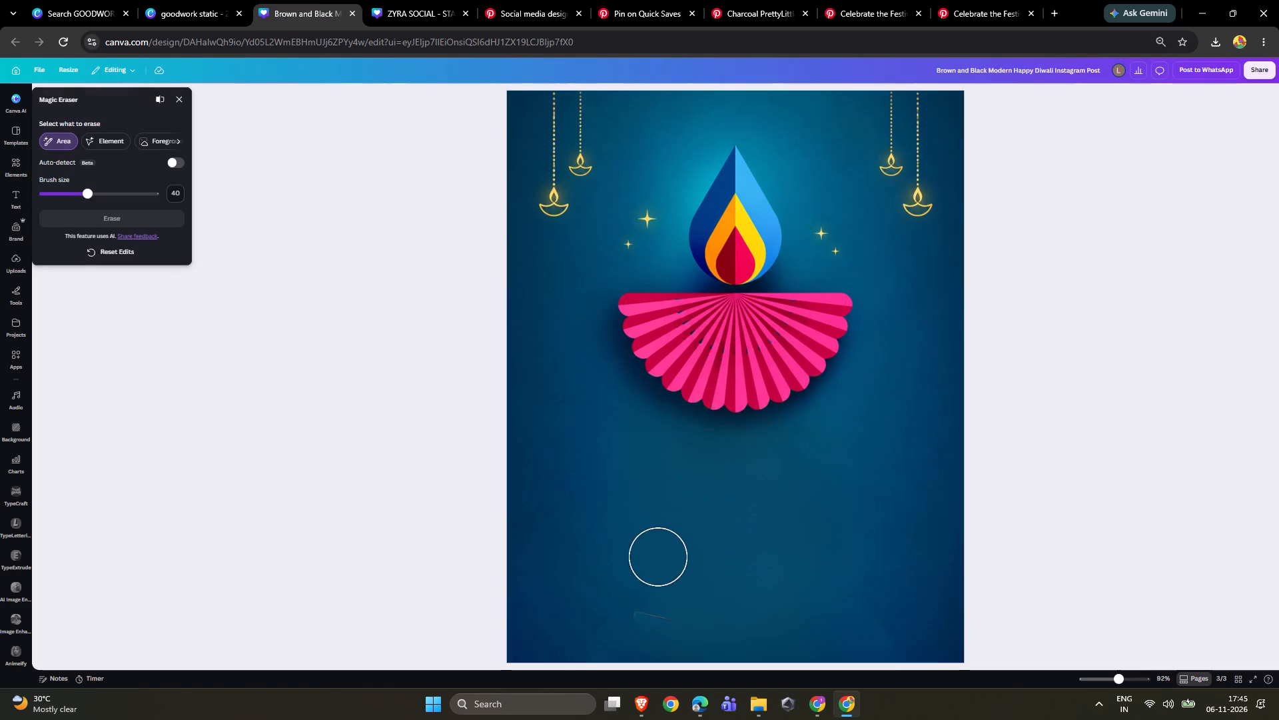
left_click_drag(643, 620, 747, 607)
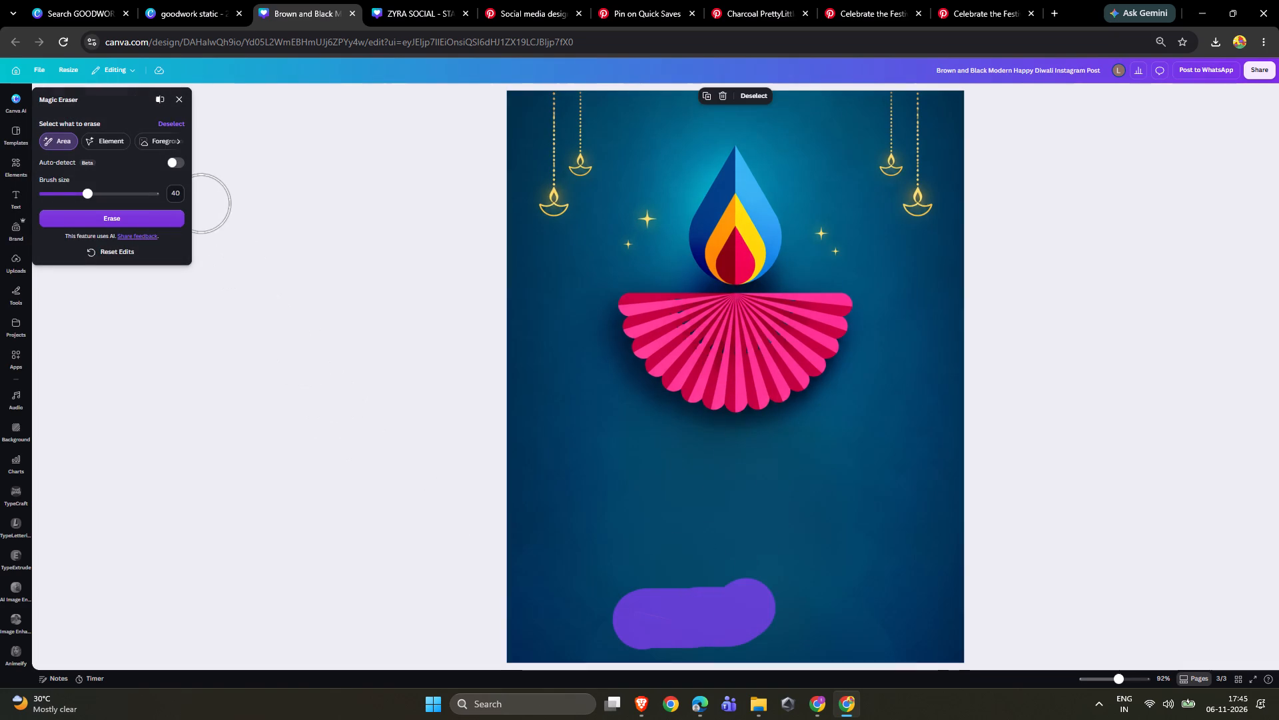
left_click(175, 213)
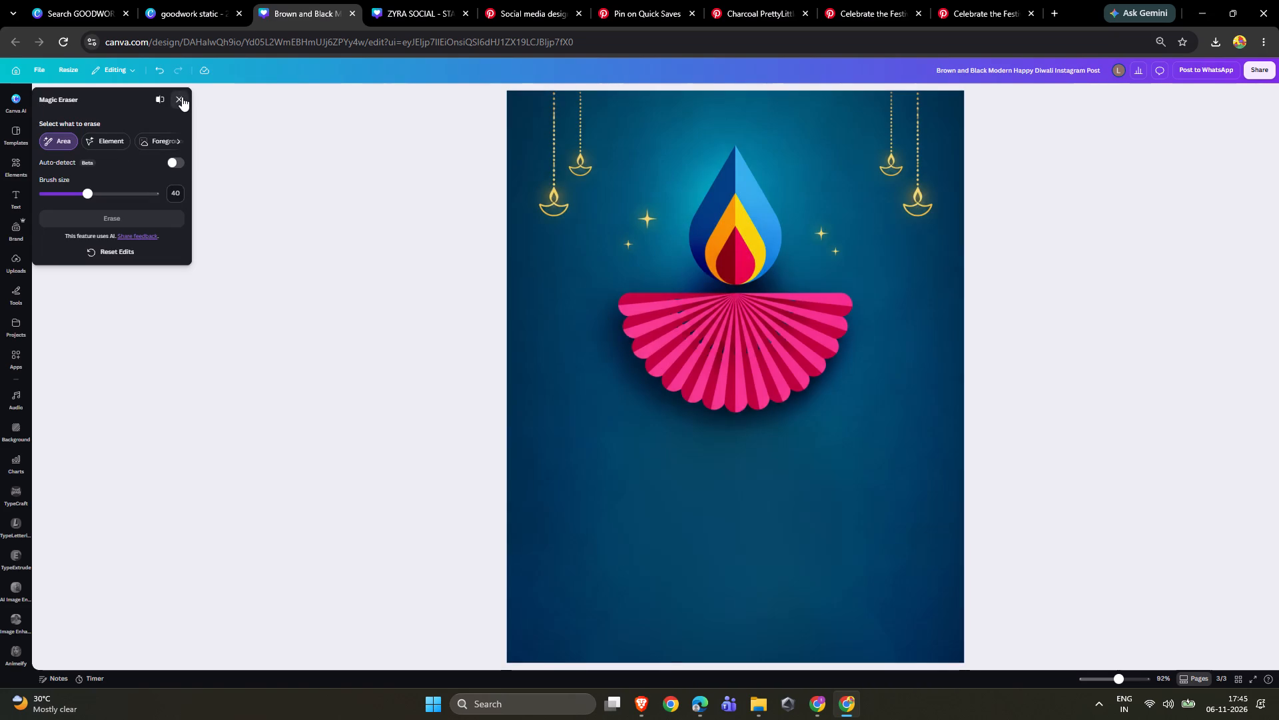
left_click(182, 97)
double_click(1114, 244)
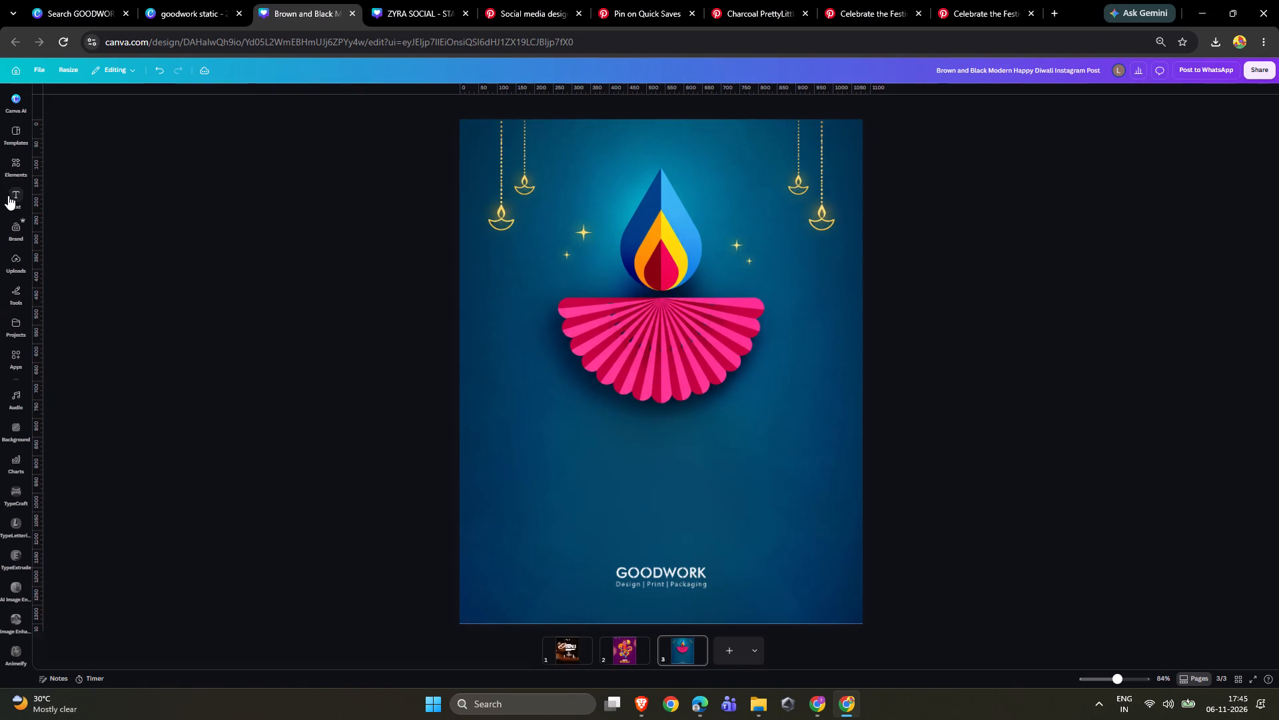
Search the elements library for "HAPPY DIWALI".
left_click(17, 162)
left_click(176, 102)
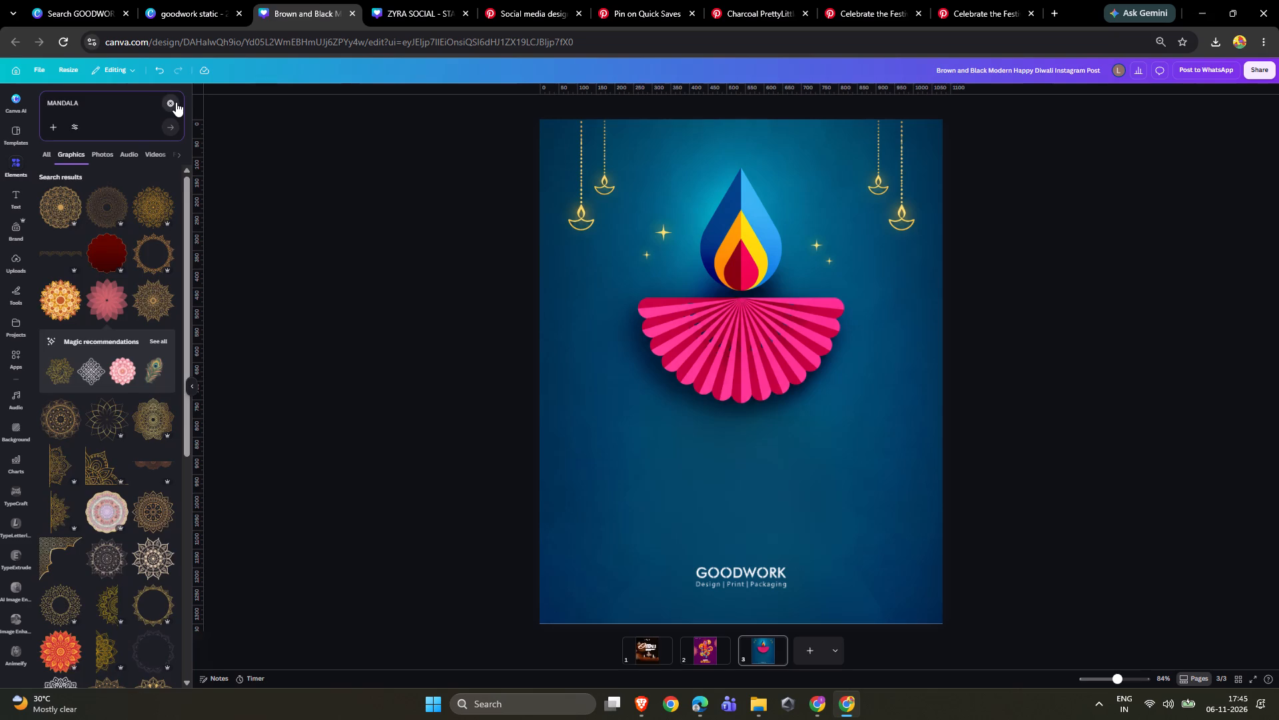
left_click(120, 181)
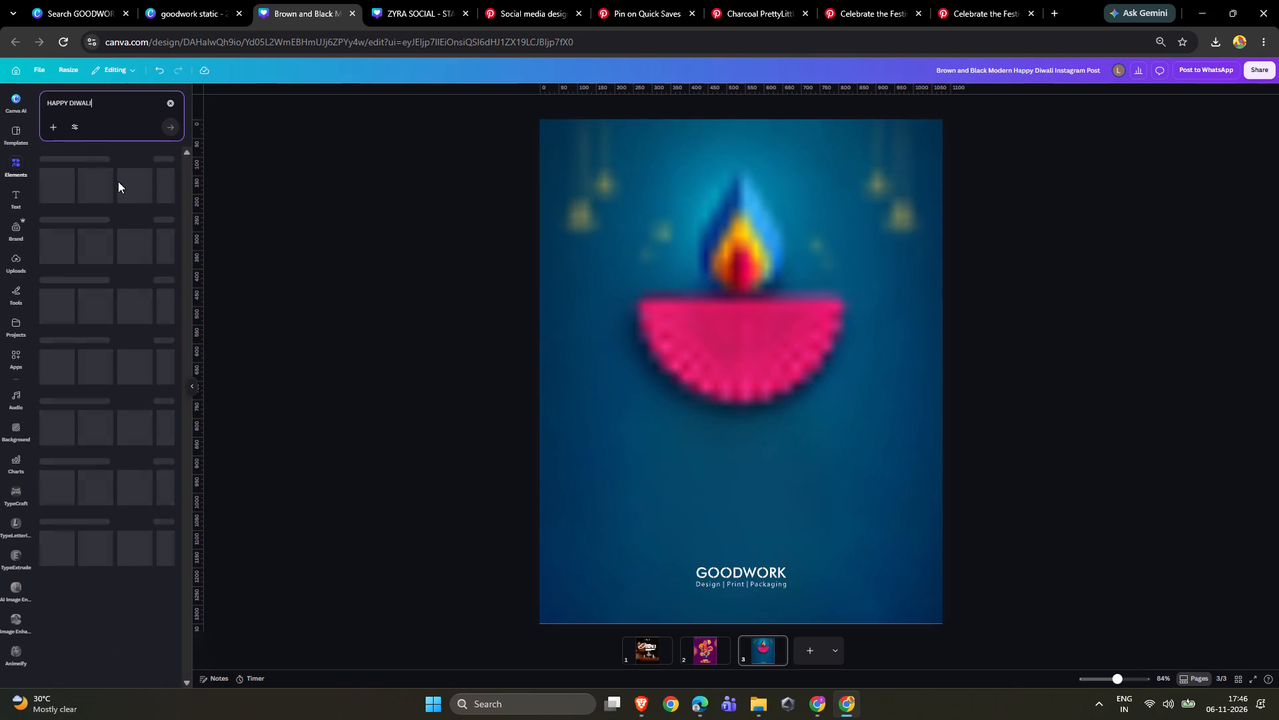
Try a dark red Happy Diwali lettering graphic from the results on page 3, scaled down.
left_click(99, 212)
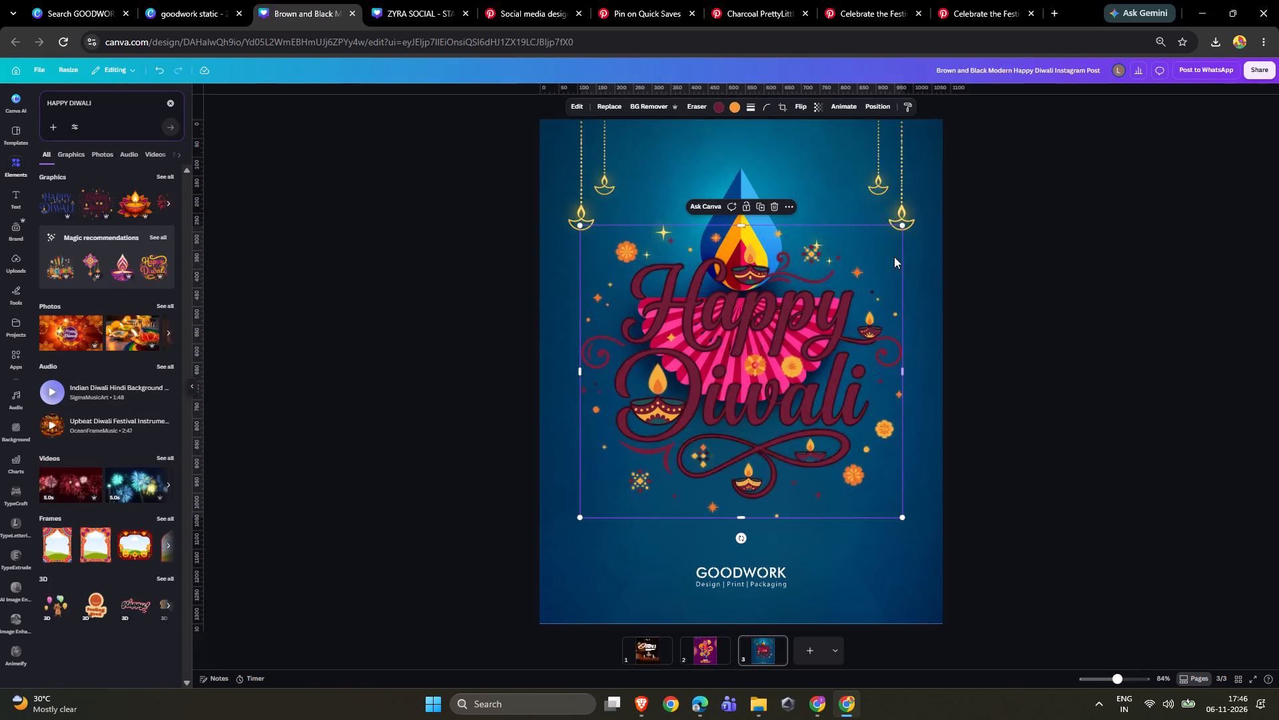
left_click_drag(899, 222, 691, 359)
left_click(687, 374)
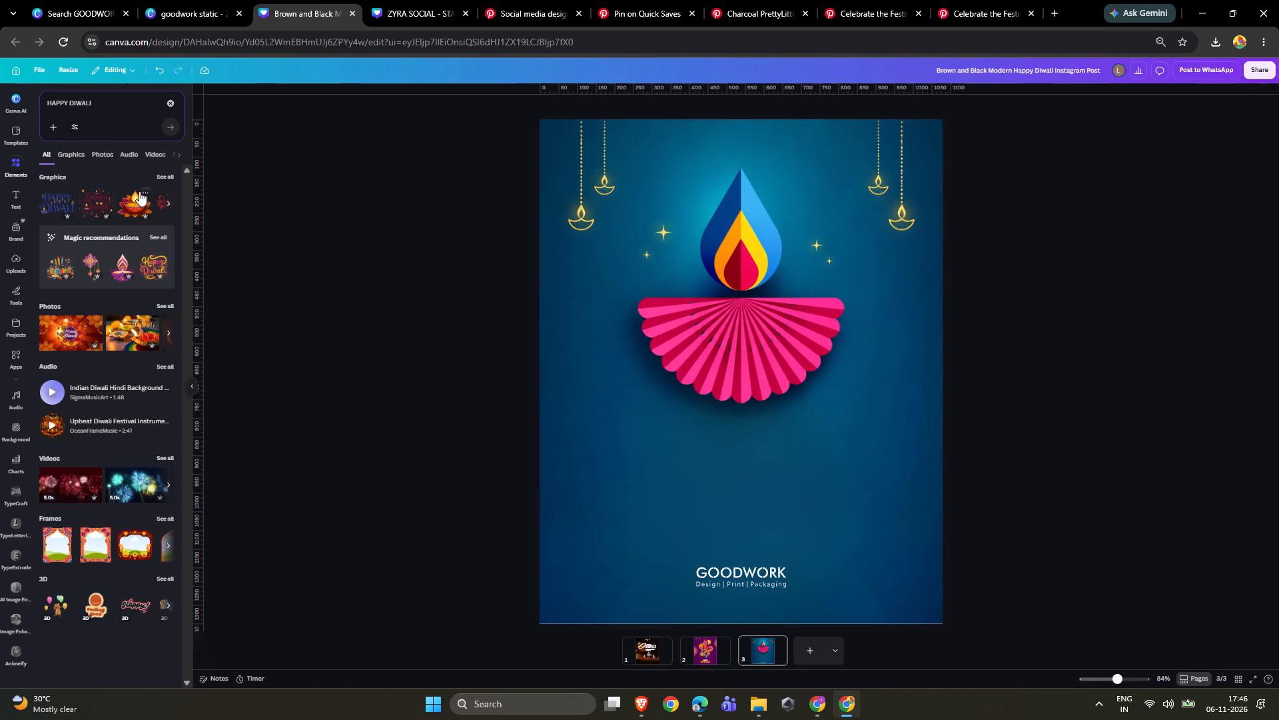
Add the pink and magenta Happy Diwali lettering with stars from the graphics results and place it just above the GOODWORK logo on page 3.
left_click(170, 175)
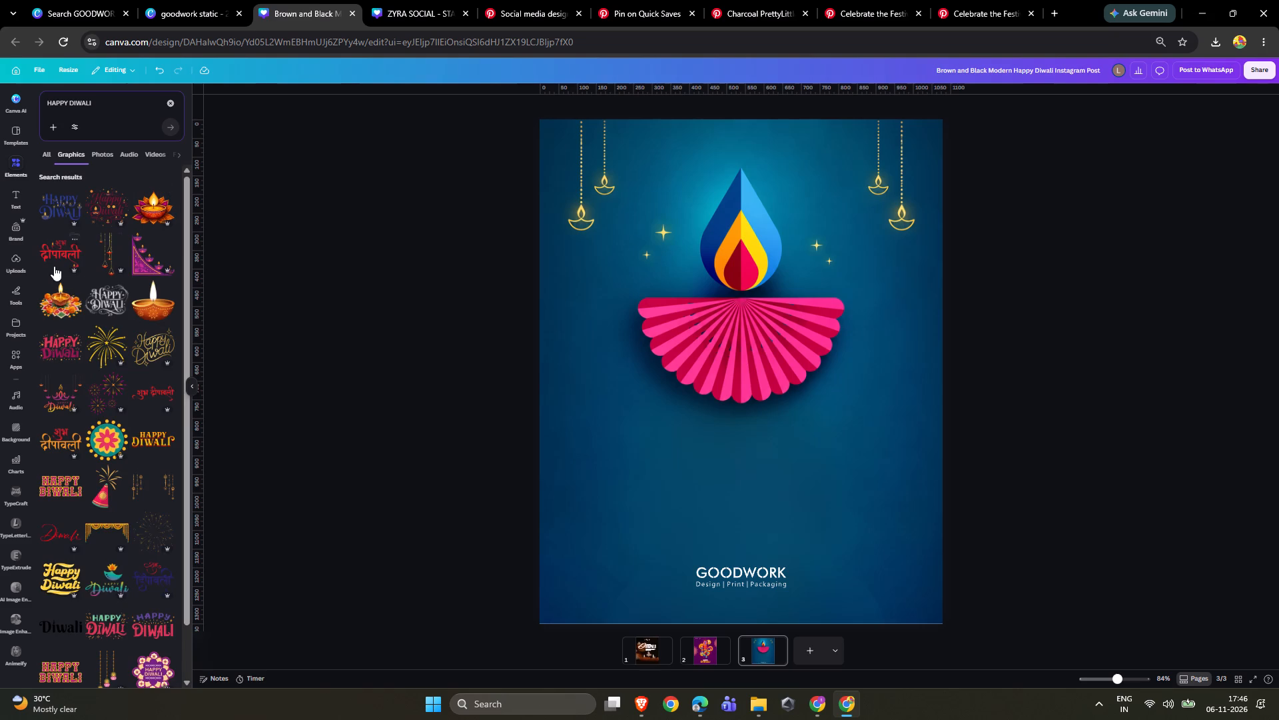
left_click(65, 340)
left_click_drag(731, 384, 729, 482)
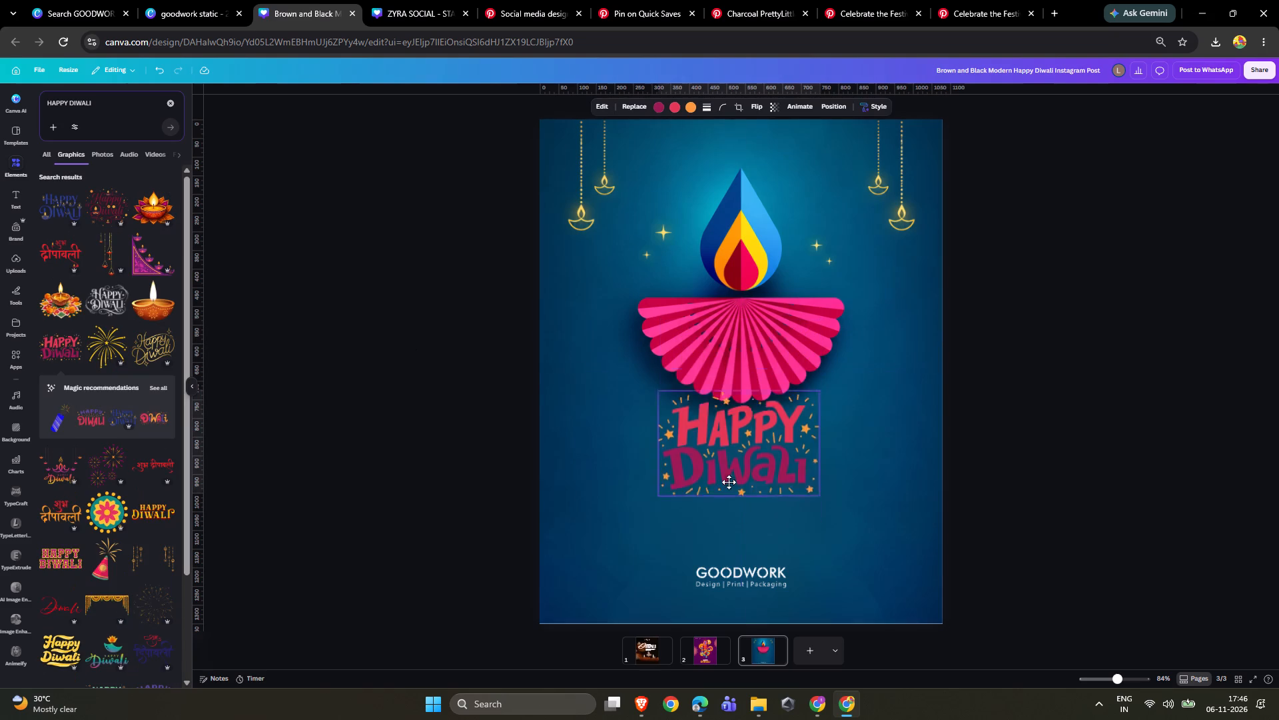
left_click_drag(729, 482, 733, 503)
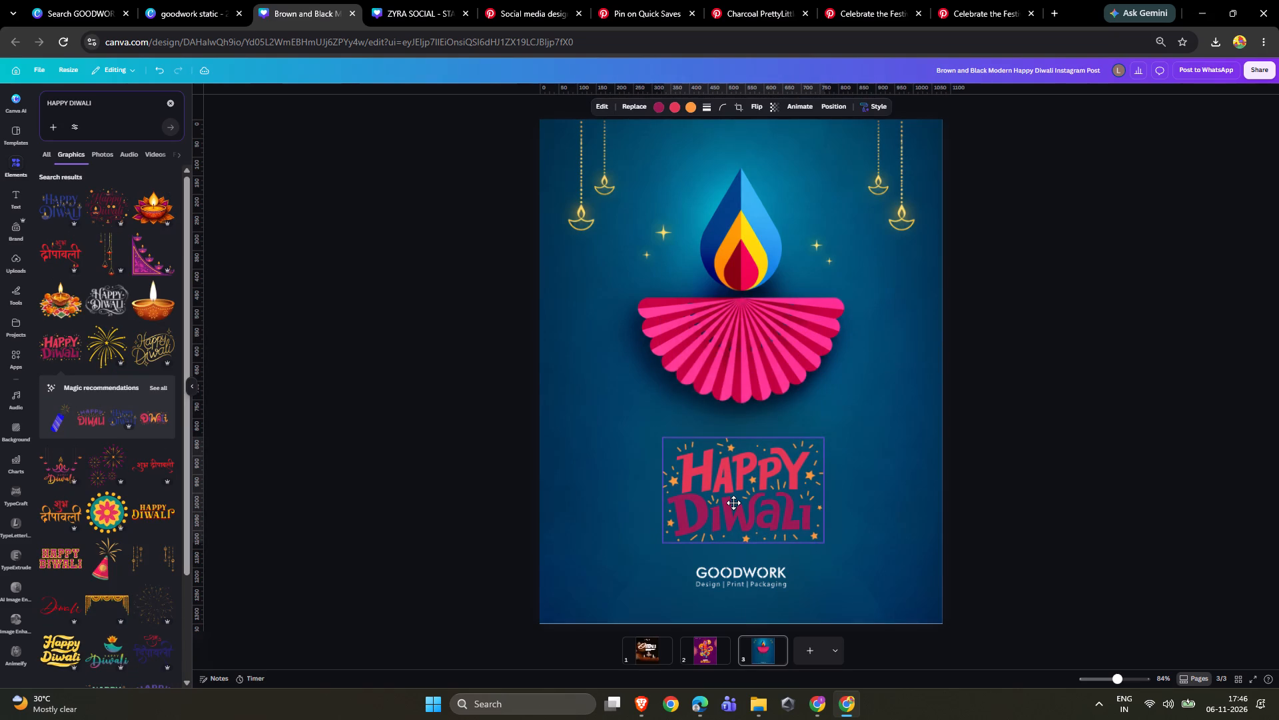
left_click_drag(733, 503, 731, 499)
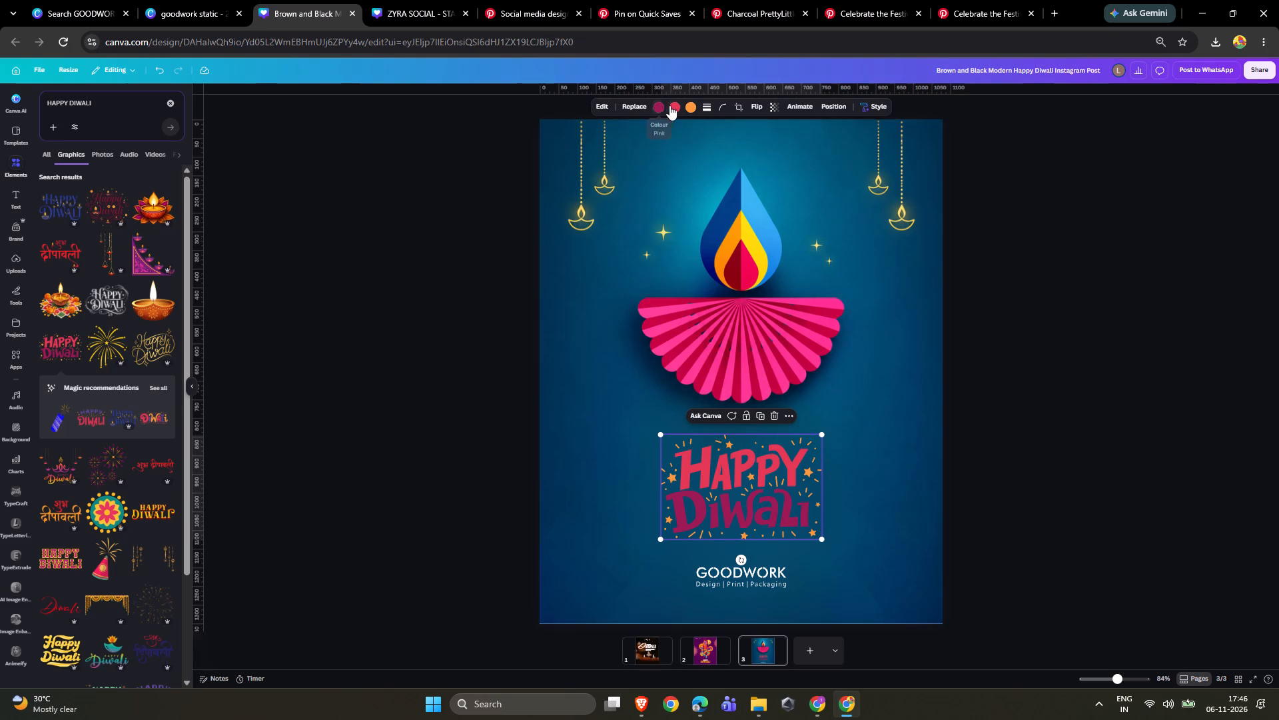
Recolour the lettering graphic with HAPPY in white, Diwali in the design's amber yellow, and the surrounding stars and sparks in white.
left_click(673, 107)
left_click(154, 161)
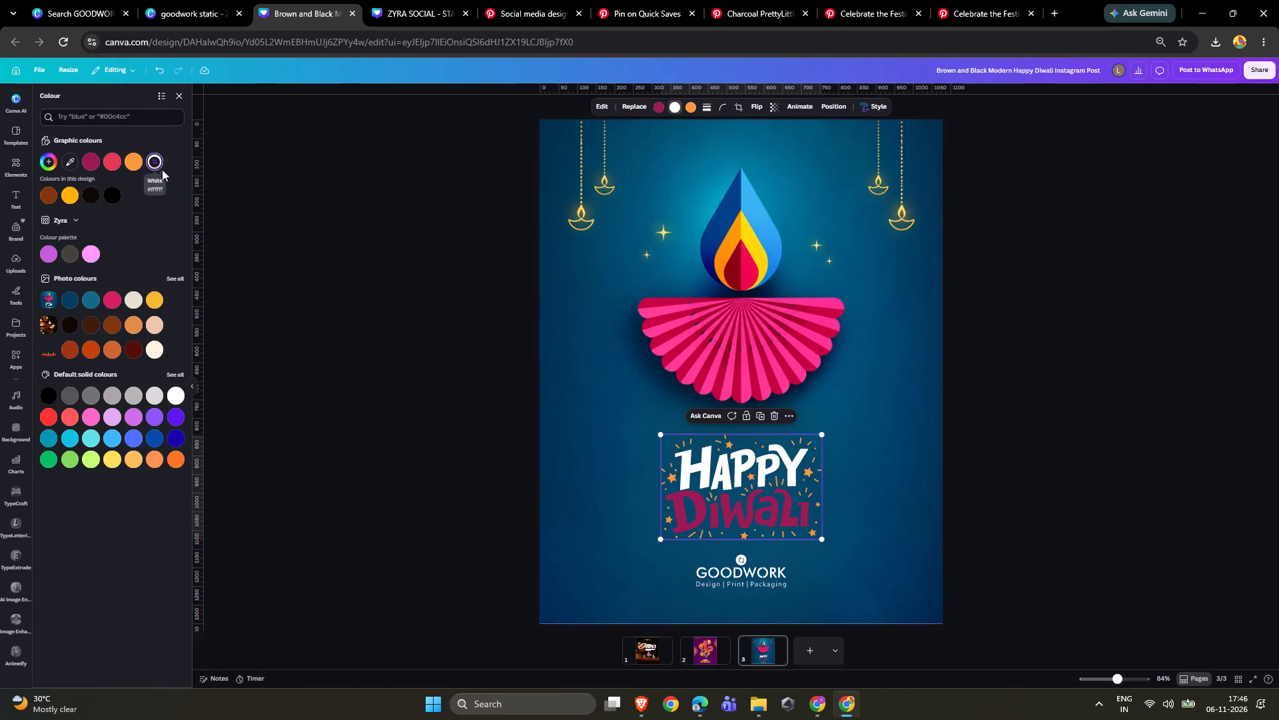
left_click(654, 111)
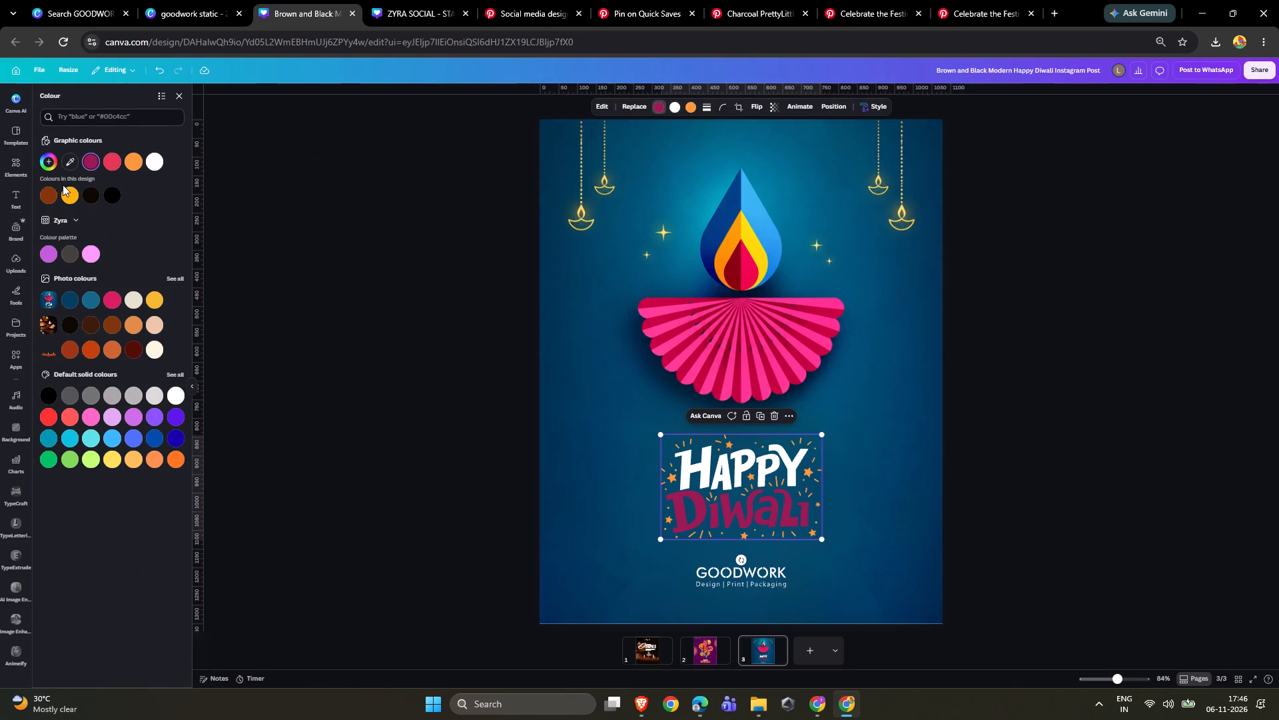
left_click(64, 187)
left_click(73, 203)
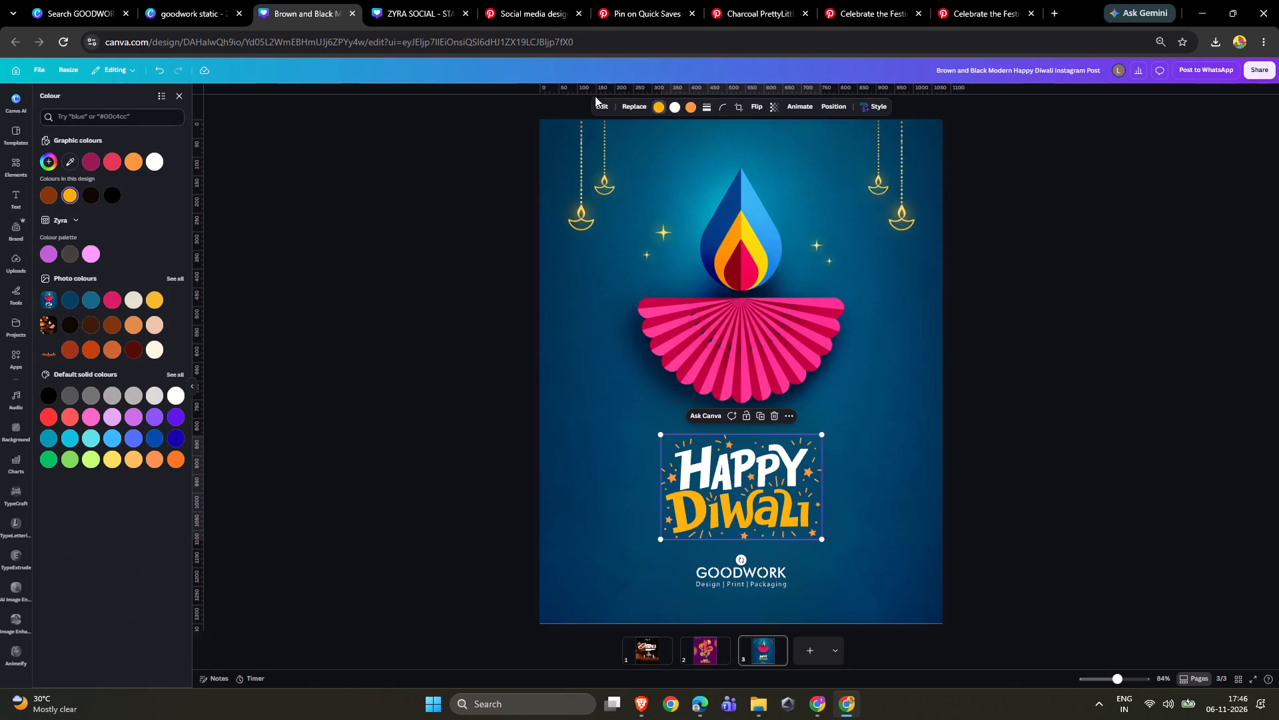
left_click(690, 111)
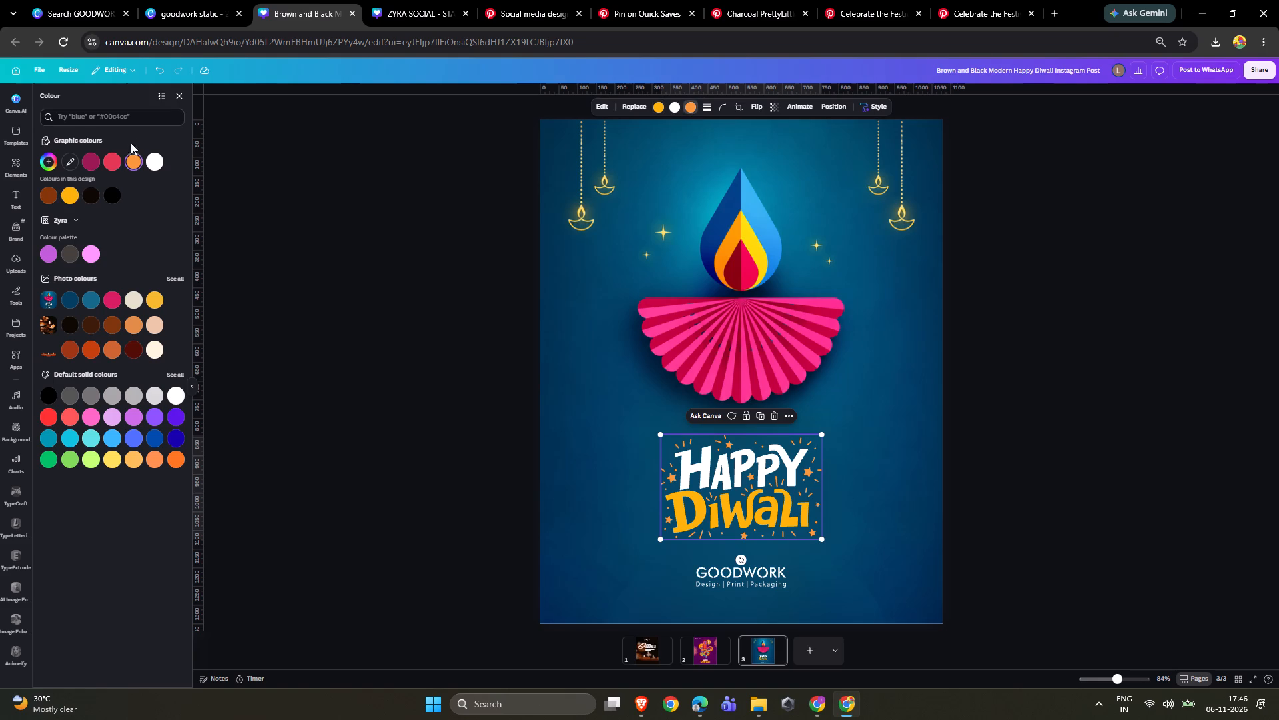
left_click(154, 164)
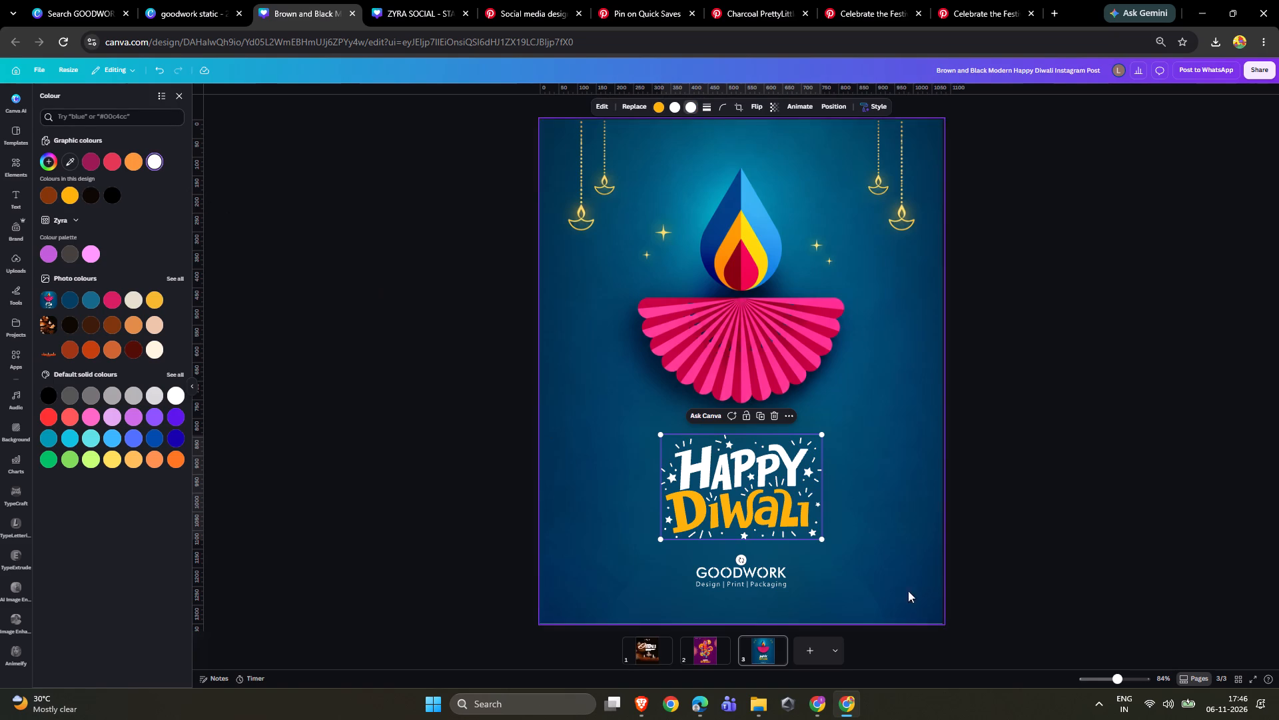
double_click(949, 479)
left_click(1021, 476)
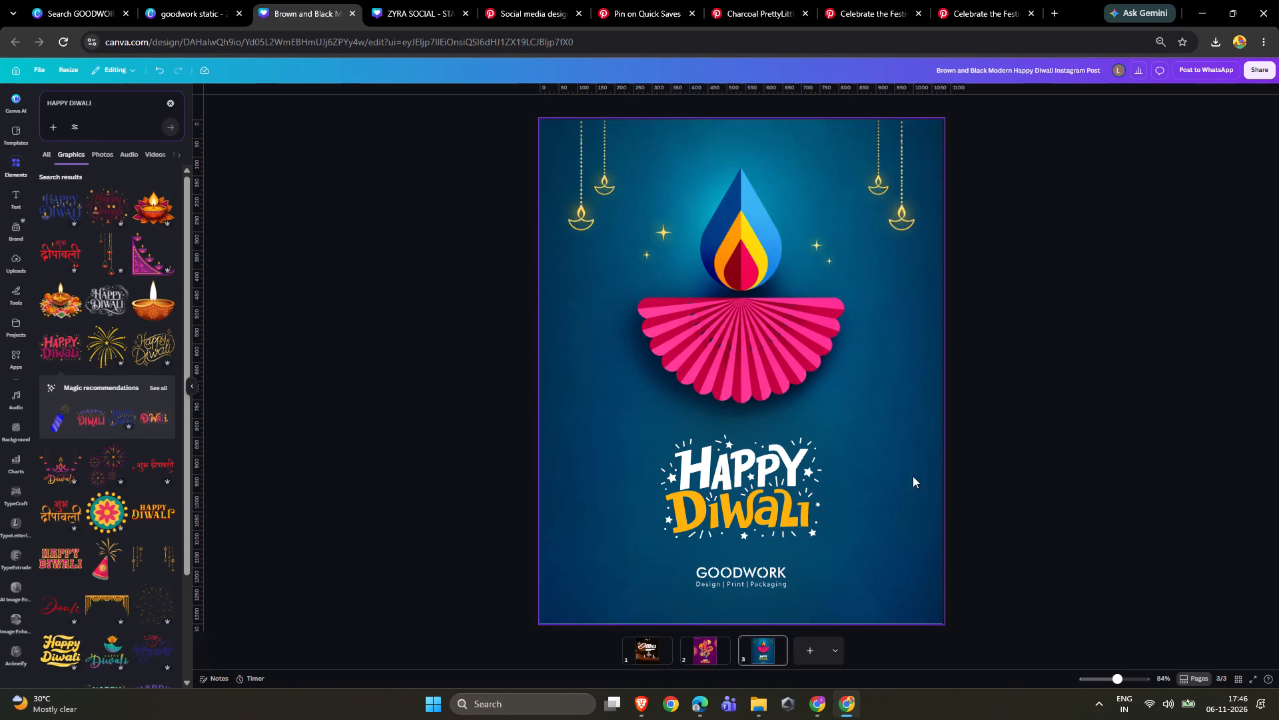
left_click(784, 494)
left_click(1091, 445)
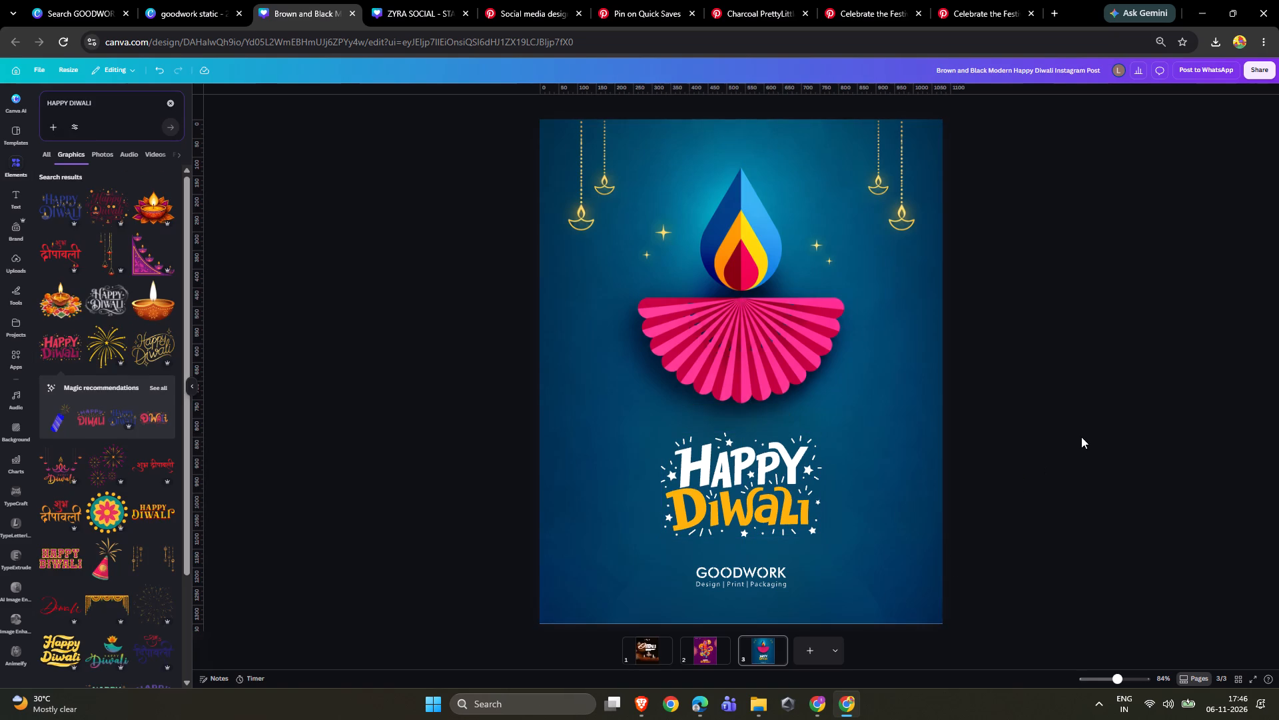
Go back through the design's pages to page 1.
key("Left")
key("Left")
key("Left")
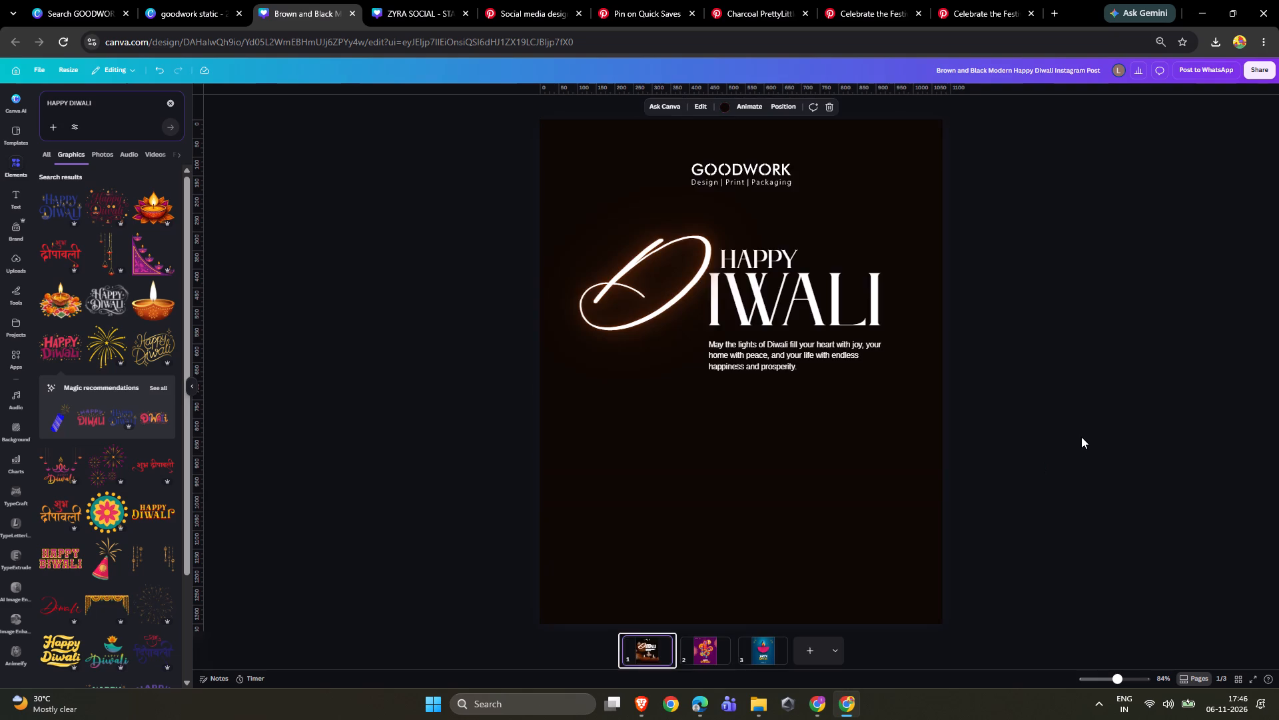
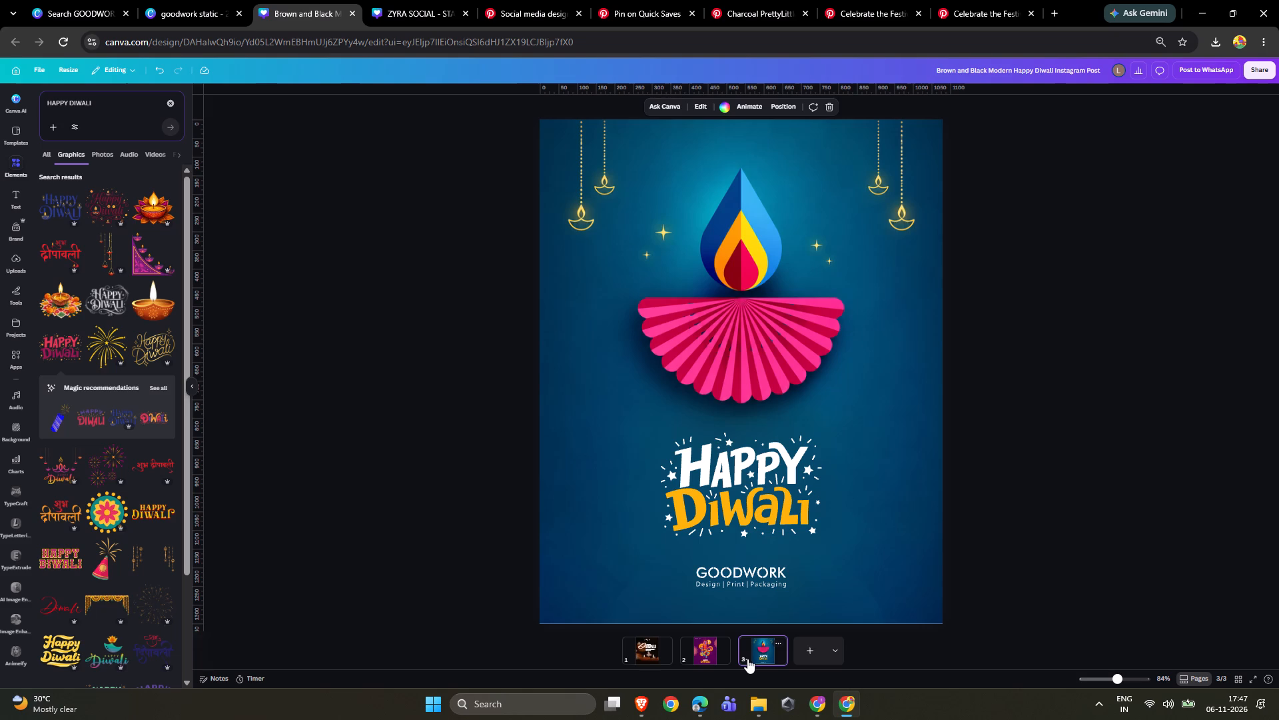
left_click(803, 661)
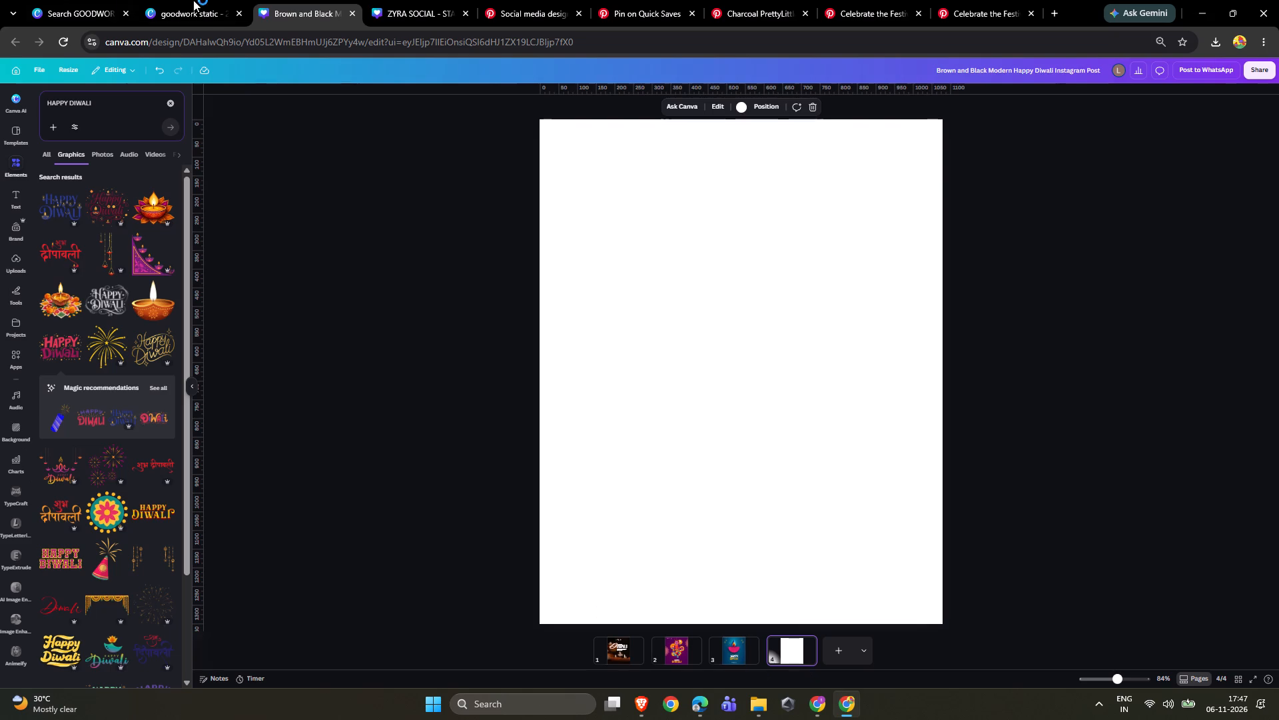
Look over the Zyra Happy Bhai Dooj post, the open Pinterest references and the new blank Goodwork page.
left_click(375, 0)
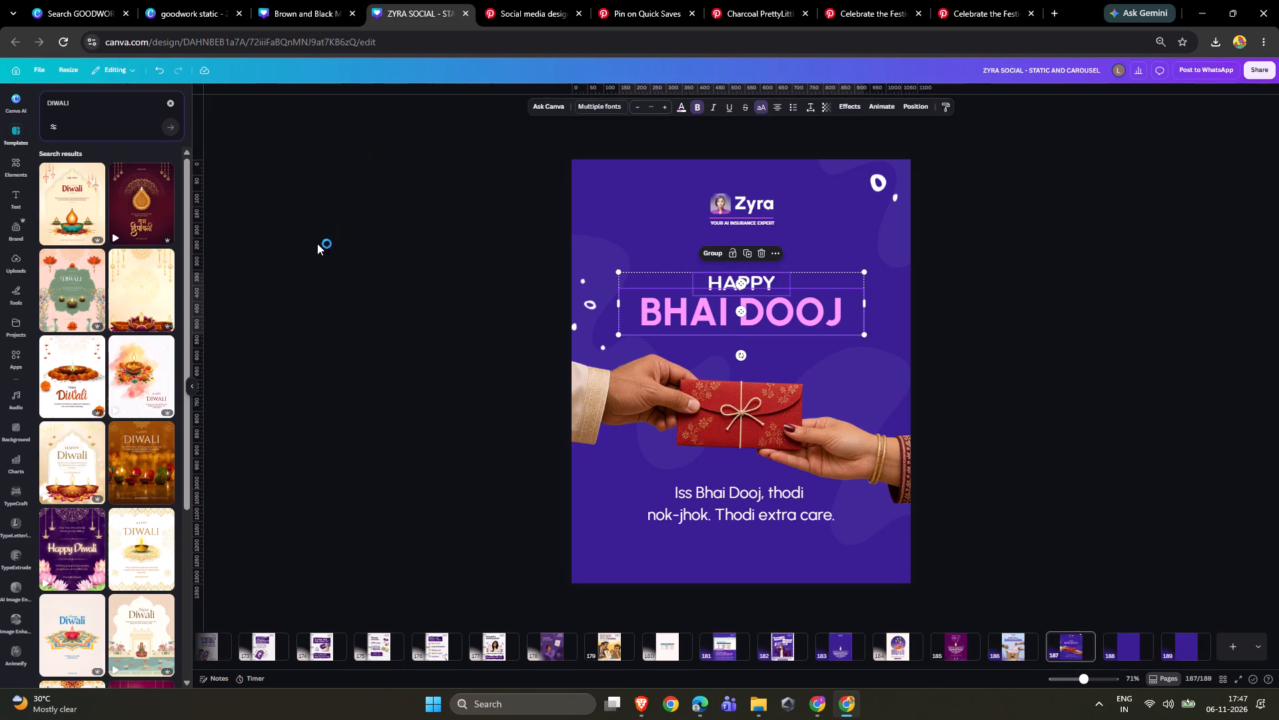
left_click(317, 243)
left_click(548, 0)
left_click(646, 0)
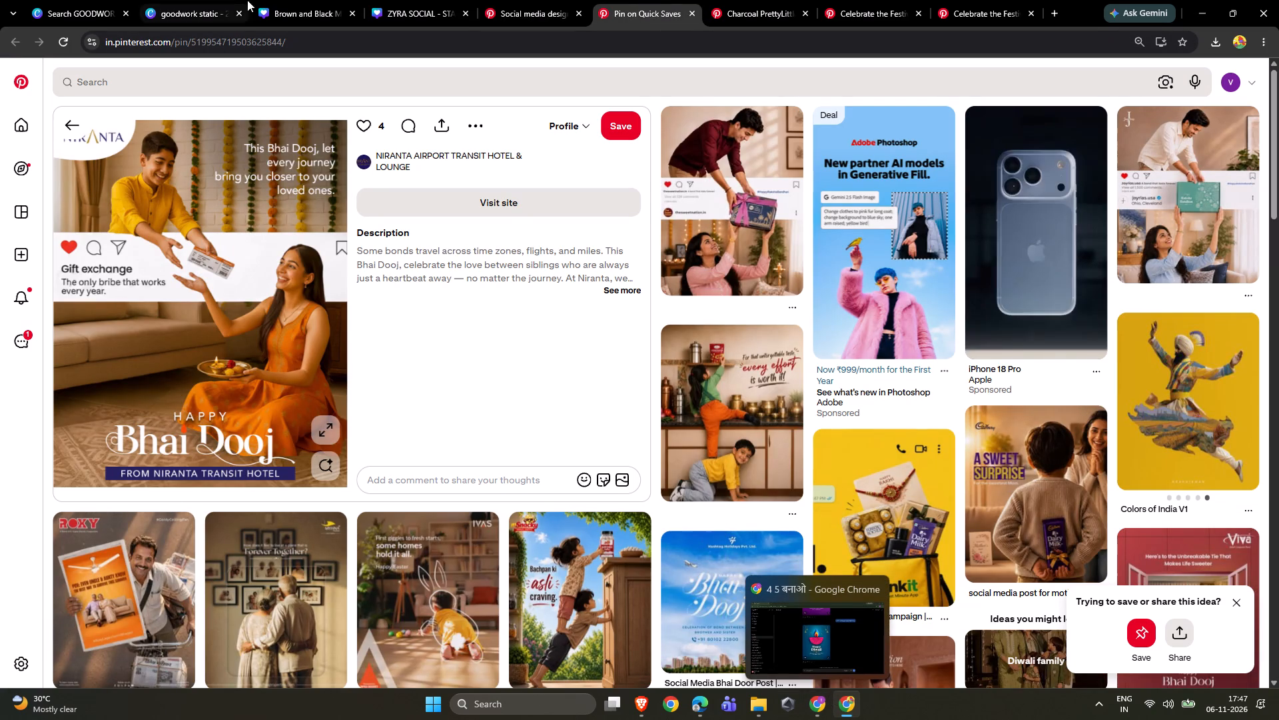
left_click(411, 0)
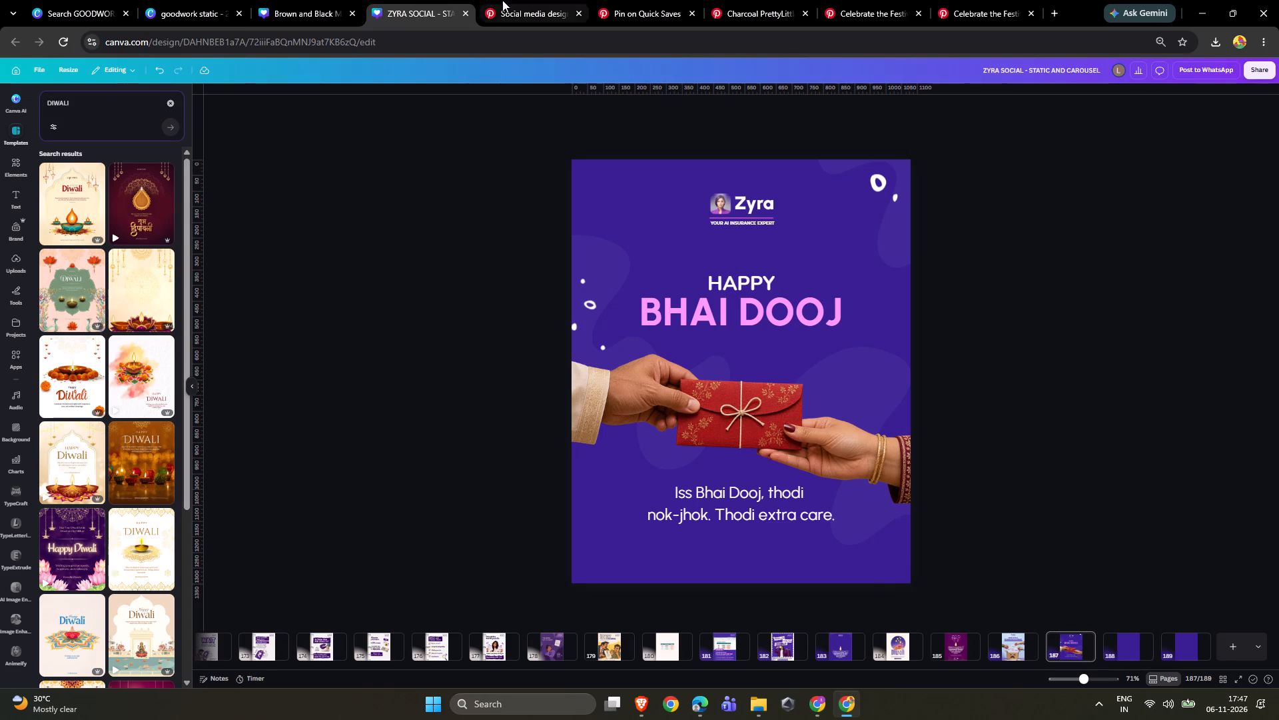
left_click(502, 0)
left_click(309, 0)
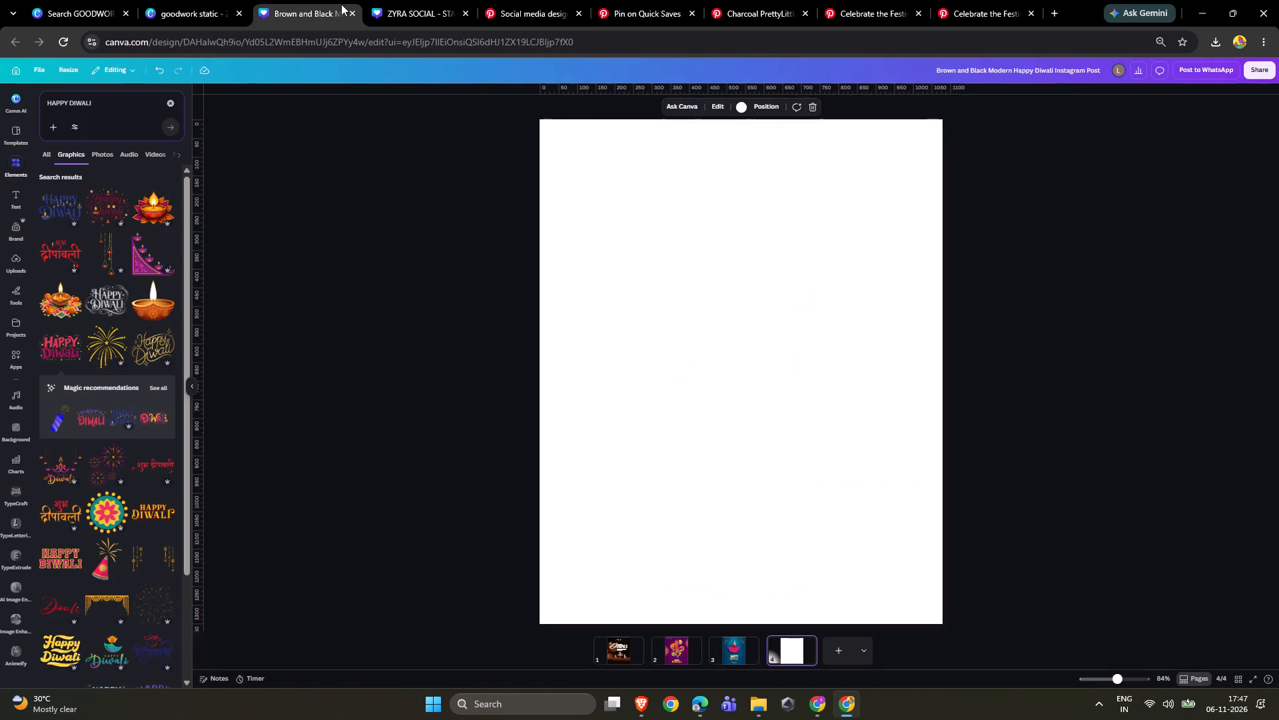
left_click(414, 0)
Switch to the OS<>Kornea_Statics Log spreadsheet in the other browser window.
key("alt+Tab")
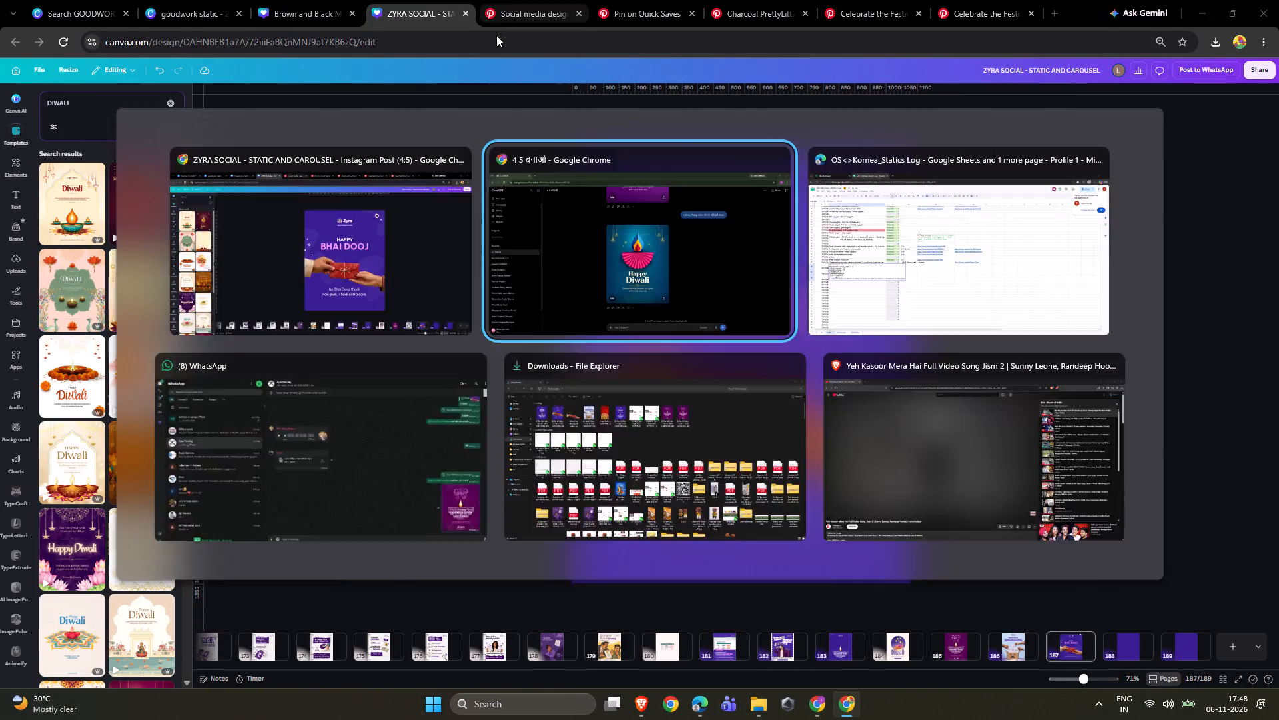
key("alt+Tab")
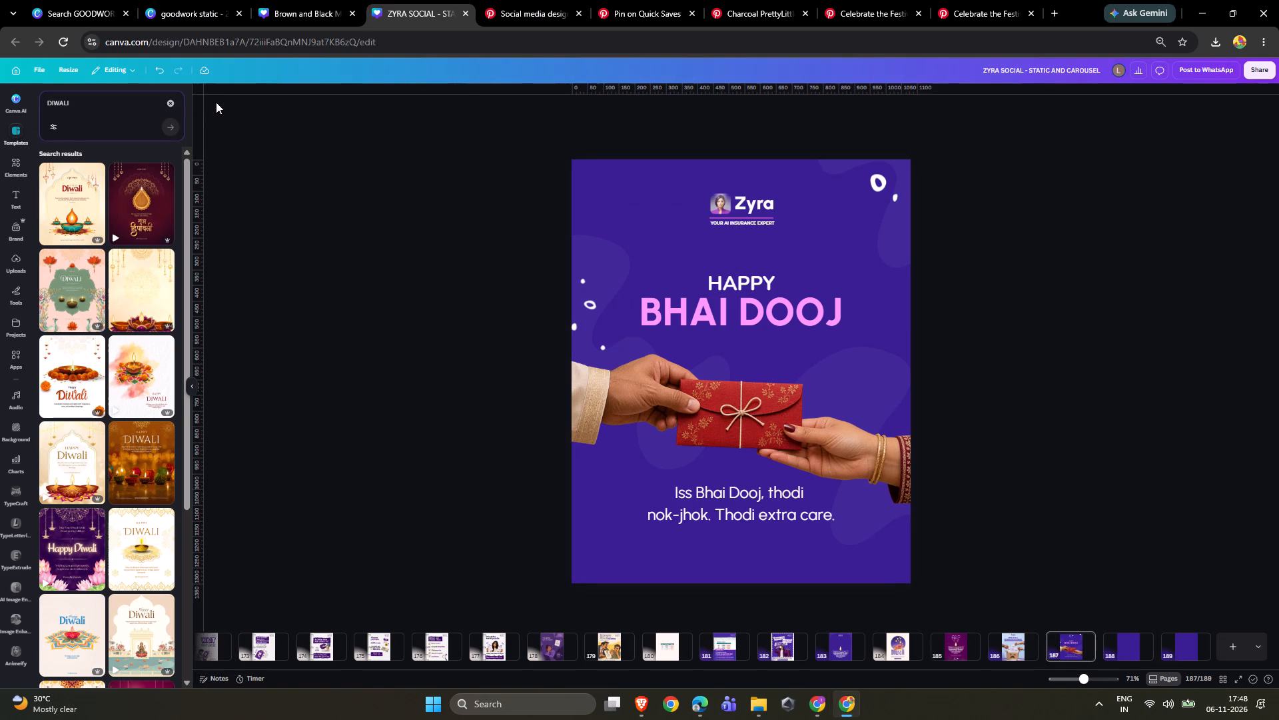
key("alt+Tab")
key("alt+Tab")
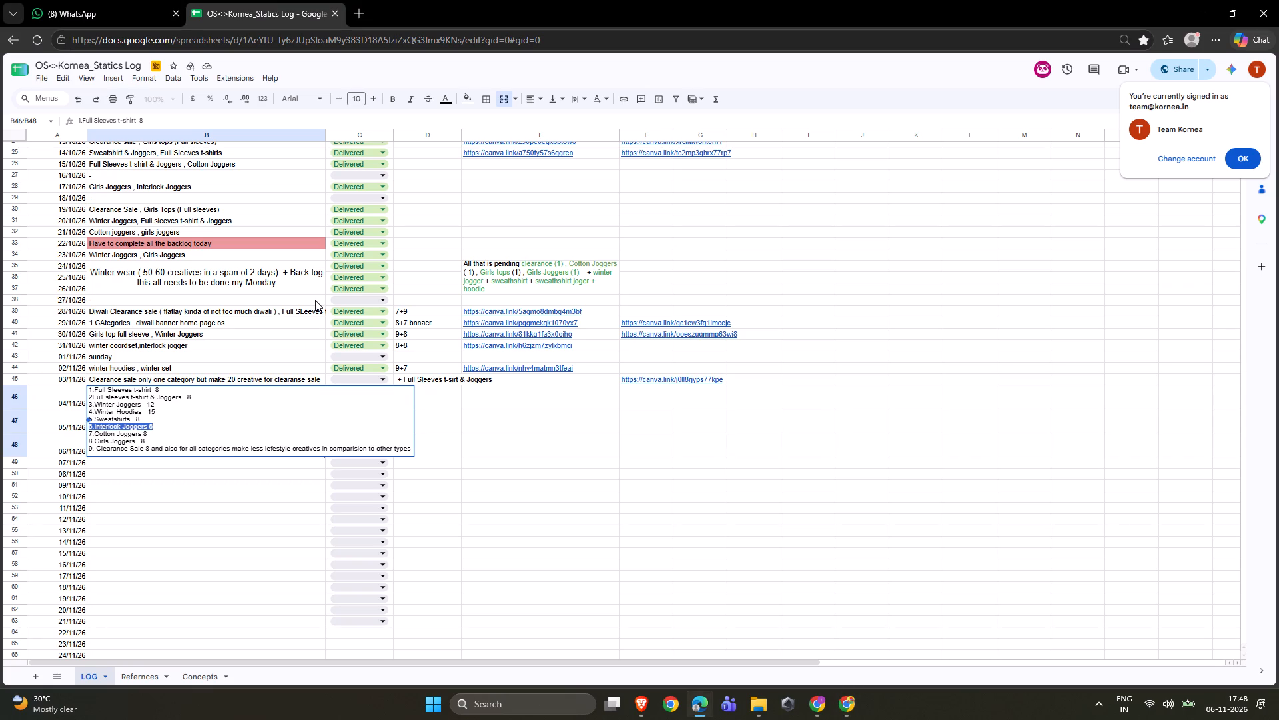